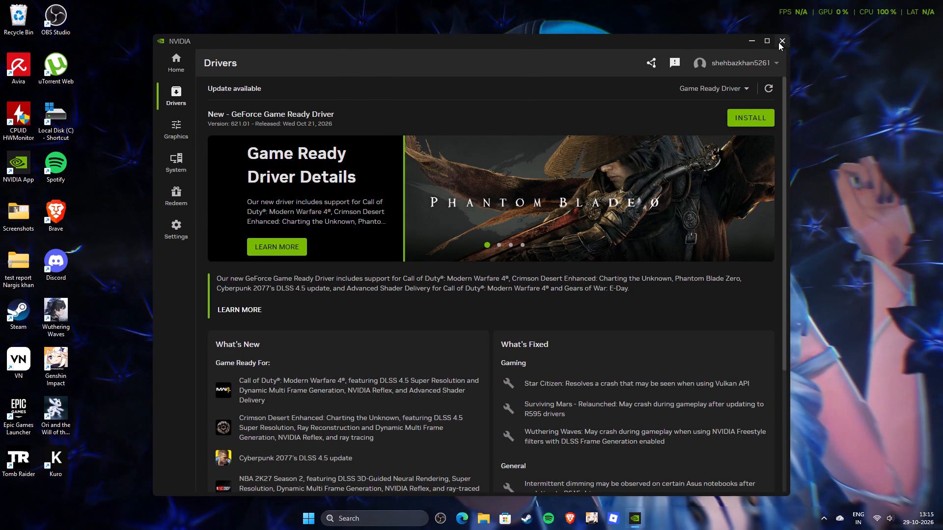
Close the NVIDIA app window.
left_click(783, 38)
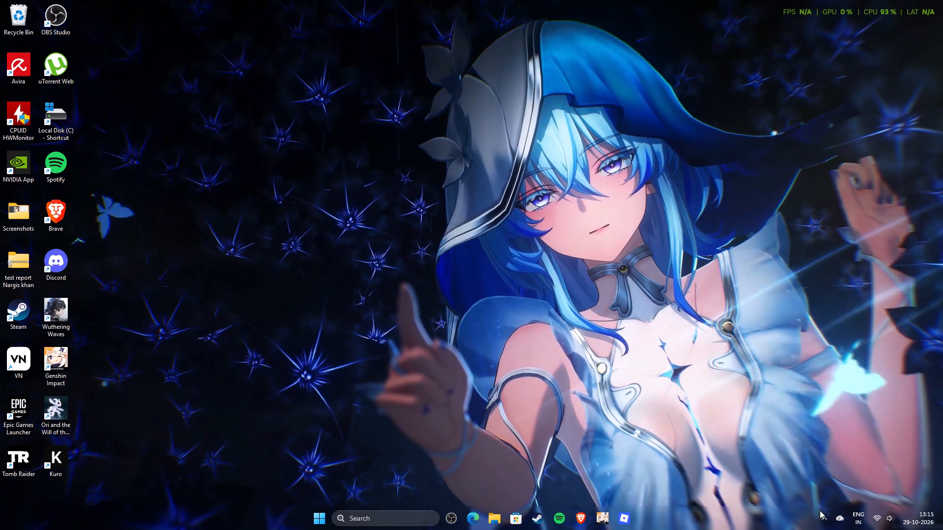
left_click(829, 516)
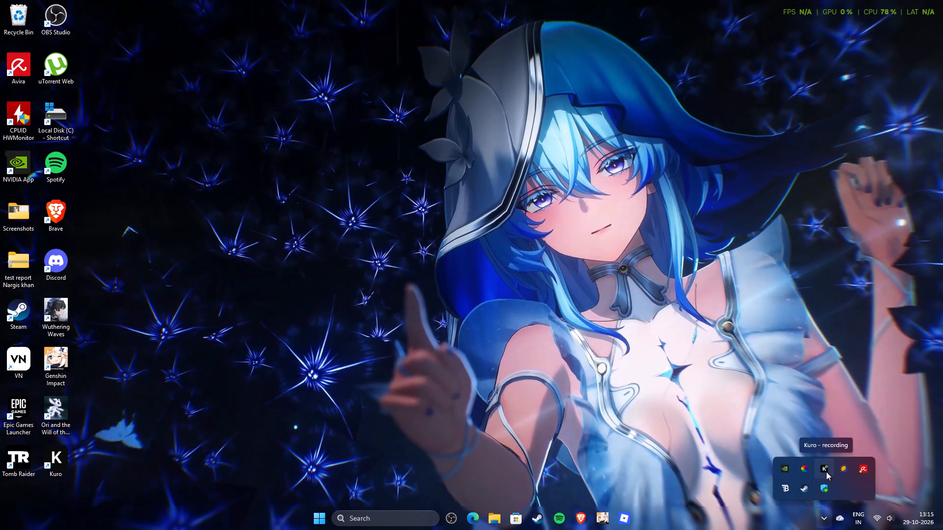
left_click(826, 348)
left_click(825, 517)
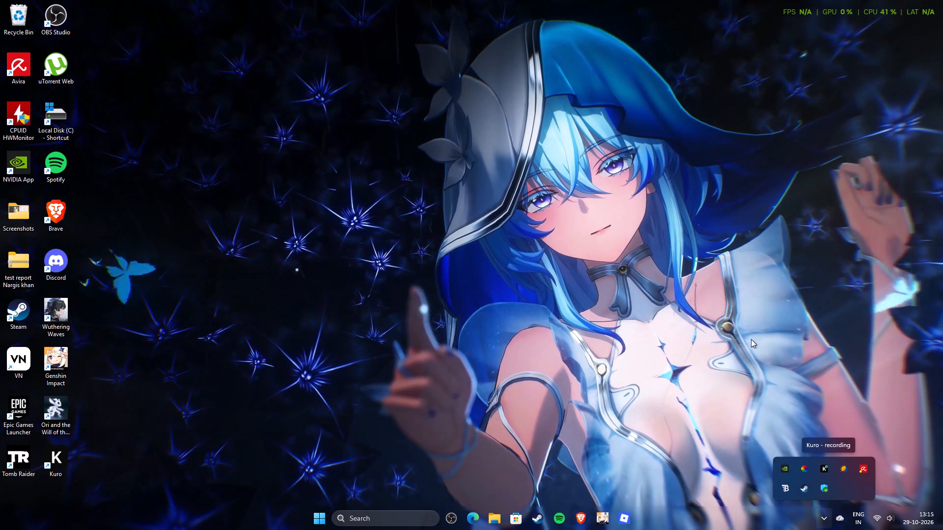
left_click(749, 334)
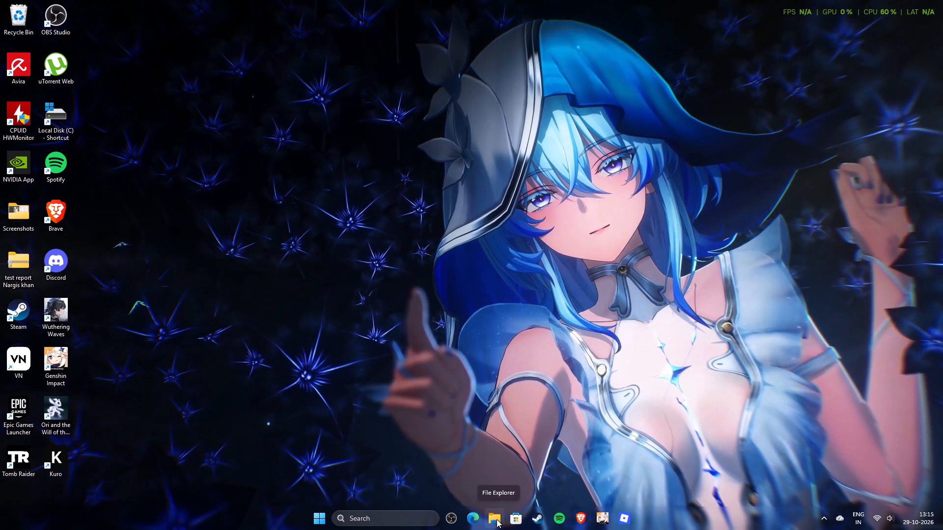
left_click(497, 519)
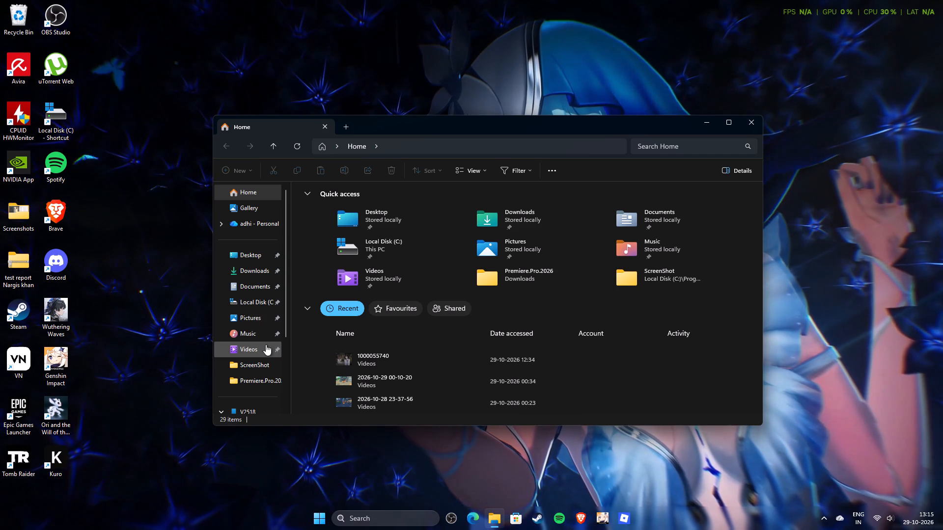
left_click(266, 344)
double_click(725, 227)
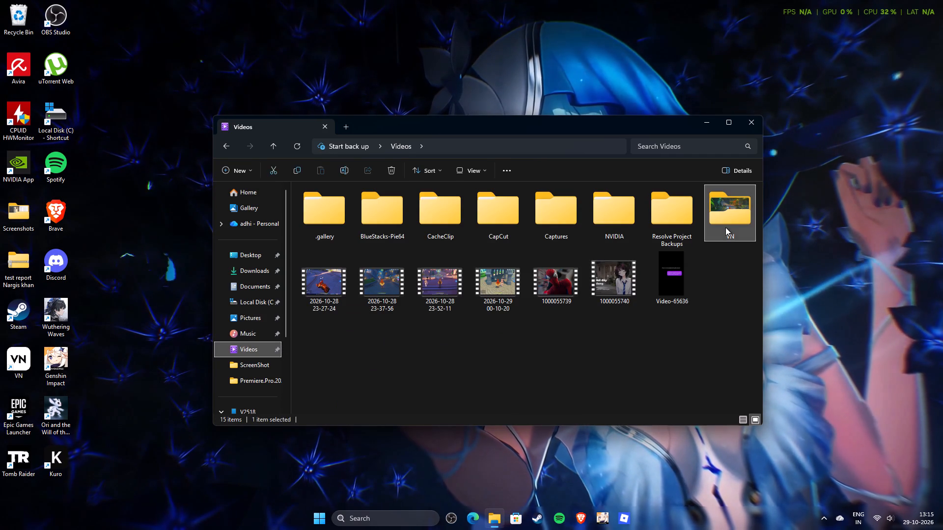
double_click(563, 218)
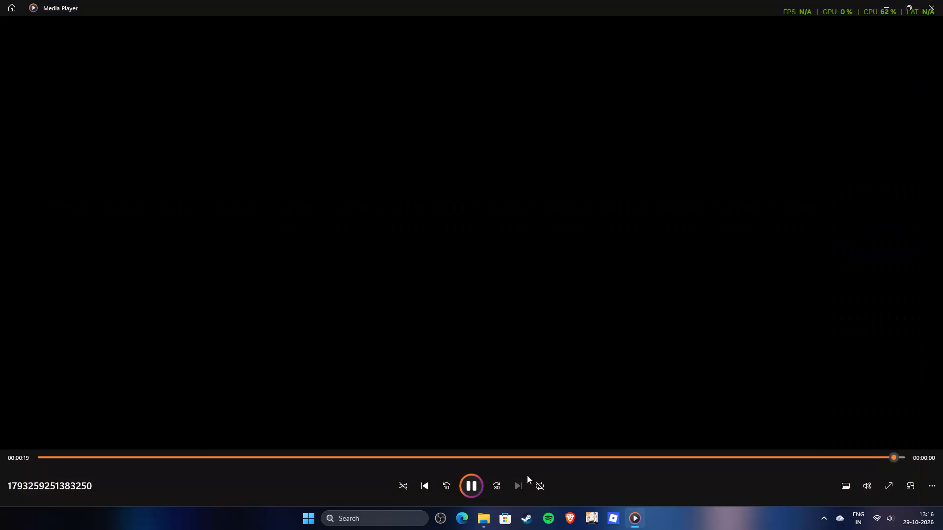
left_click(474, 477)
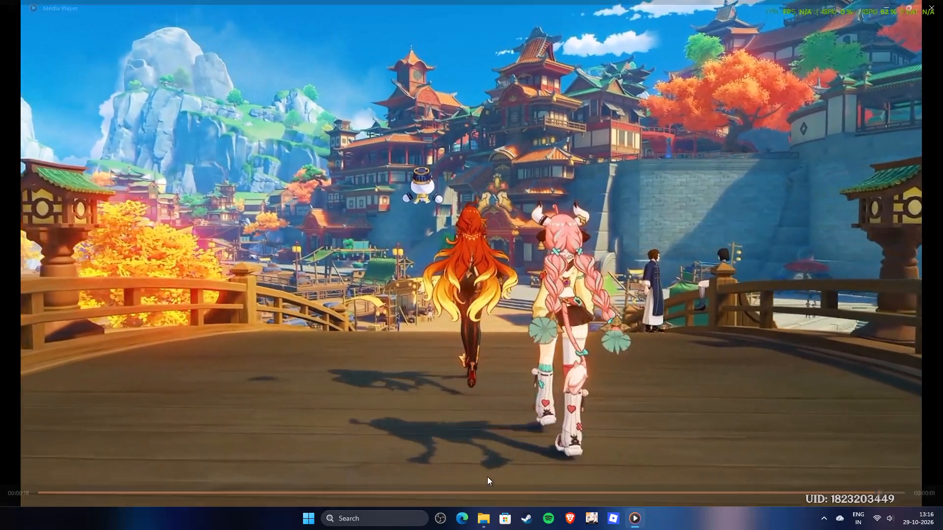
left_click(942, 4)
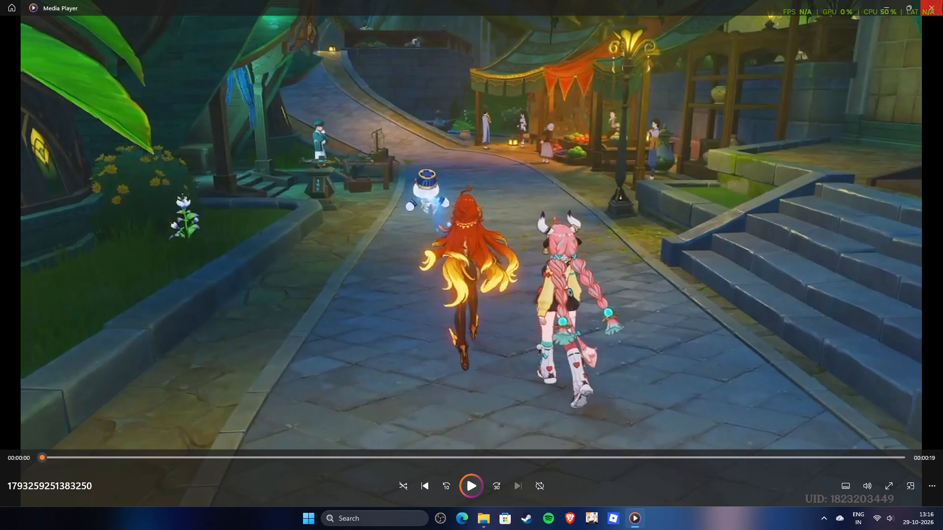
left_click(759, 122)
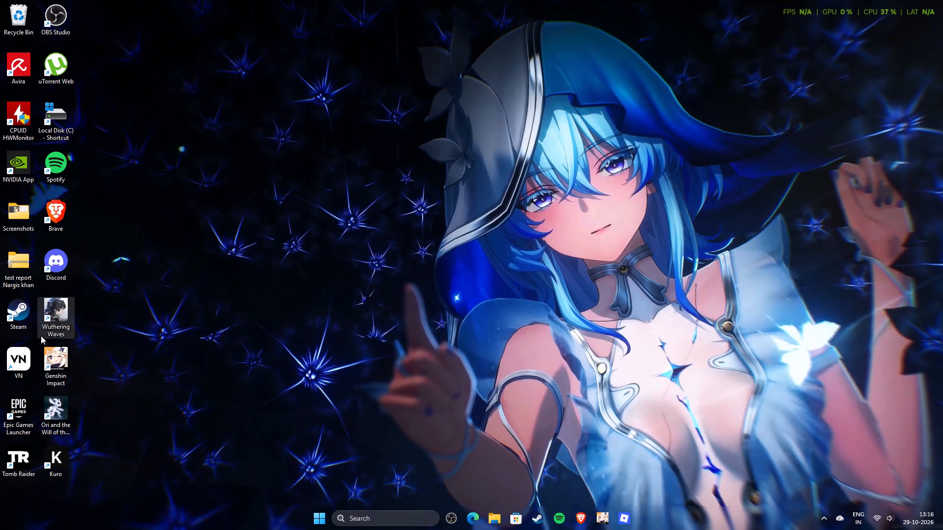
Open the VN video editor and create a new project in a maximised window.
left_click(15, 360)
double_click(16, 361)
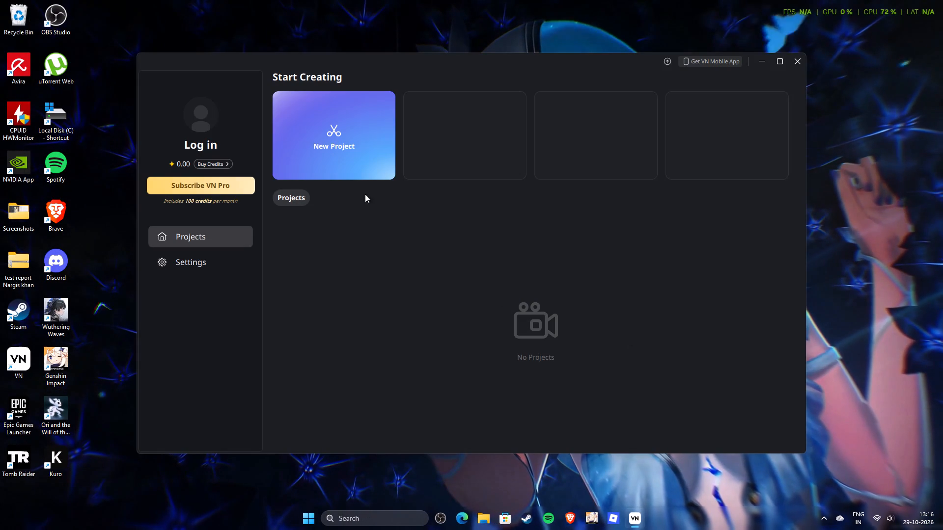
left_click(320, 161)
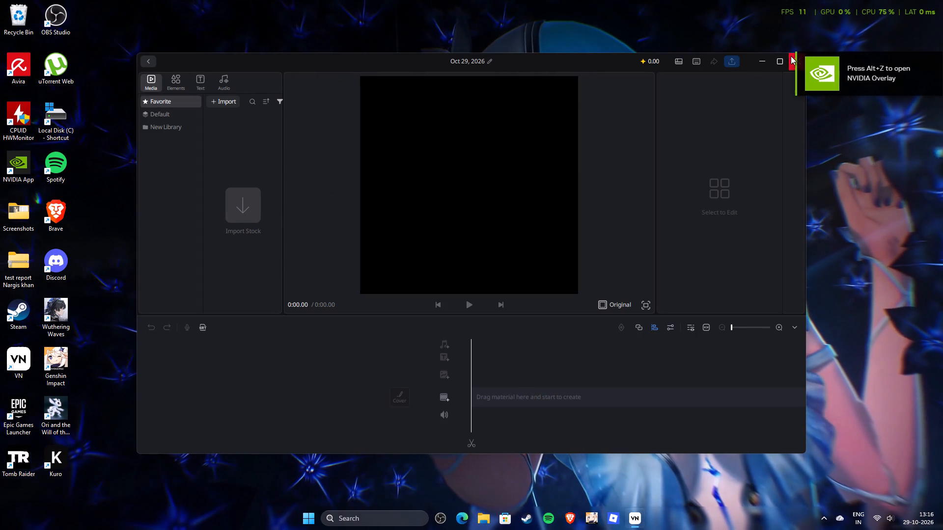
left_click(774, 59)
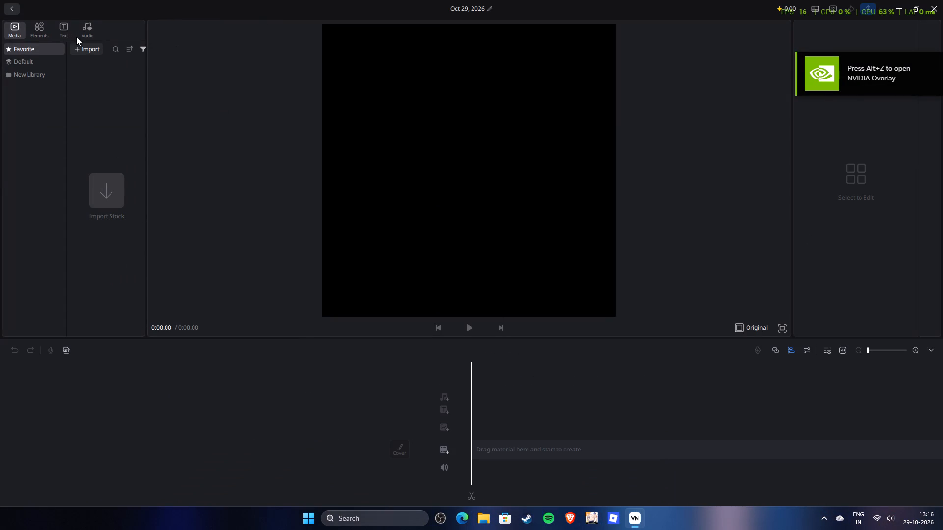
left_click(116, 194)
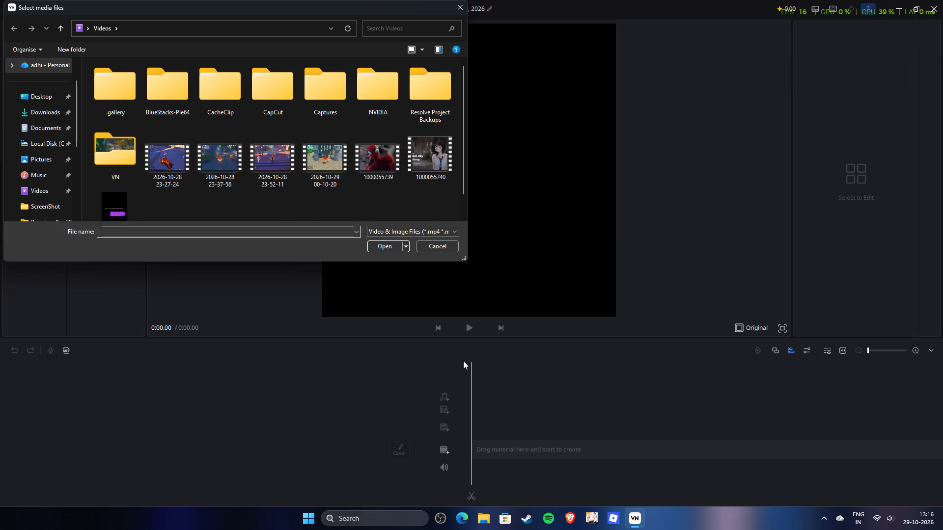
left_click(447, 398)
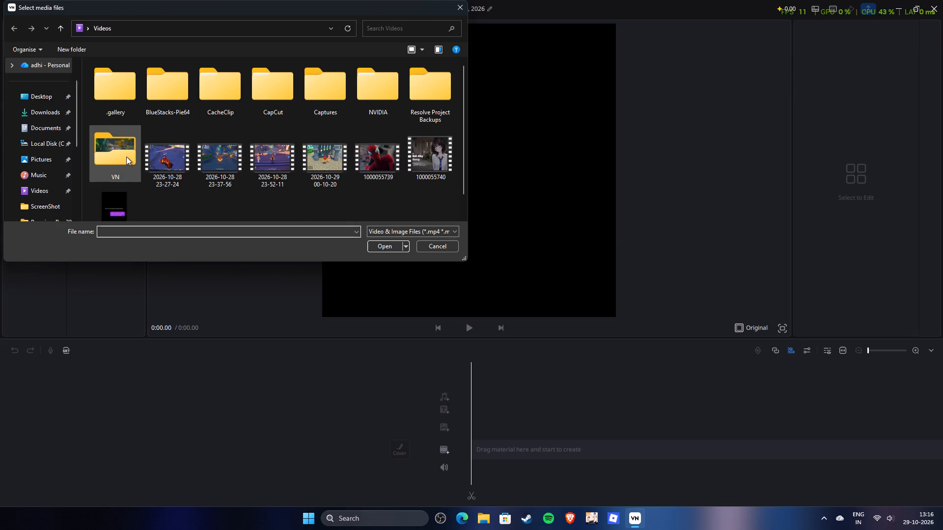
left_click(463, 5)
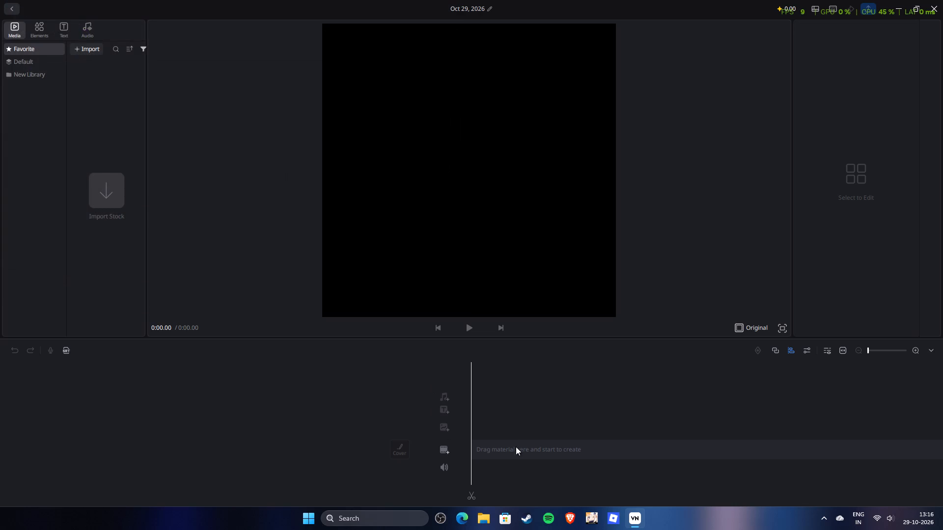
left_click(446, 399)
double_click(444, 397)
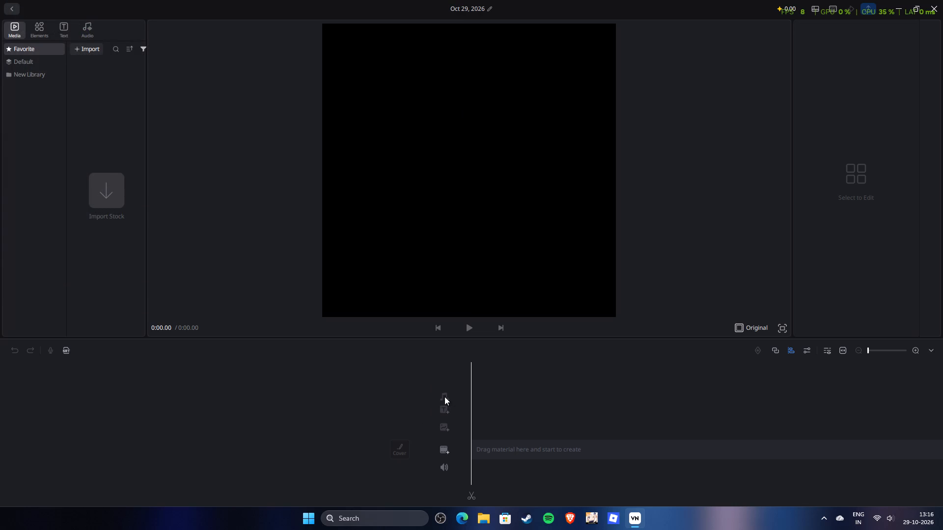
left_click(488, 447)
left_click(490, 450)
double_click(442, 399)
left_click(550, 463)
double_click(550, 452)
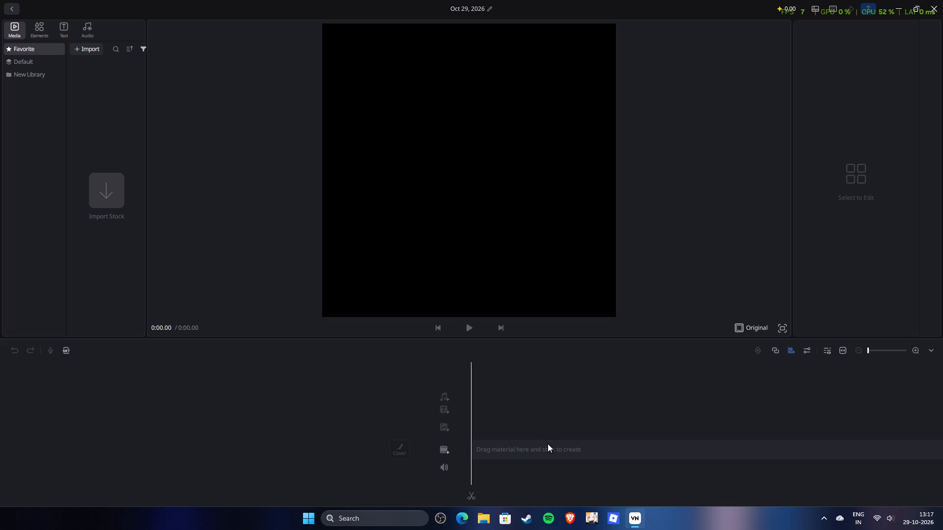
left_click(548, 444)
left_click(445, 445)
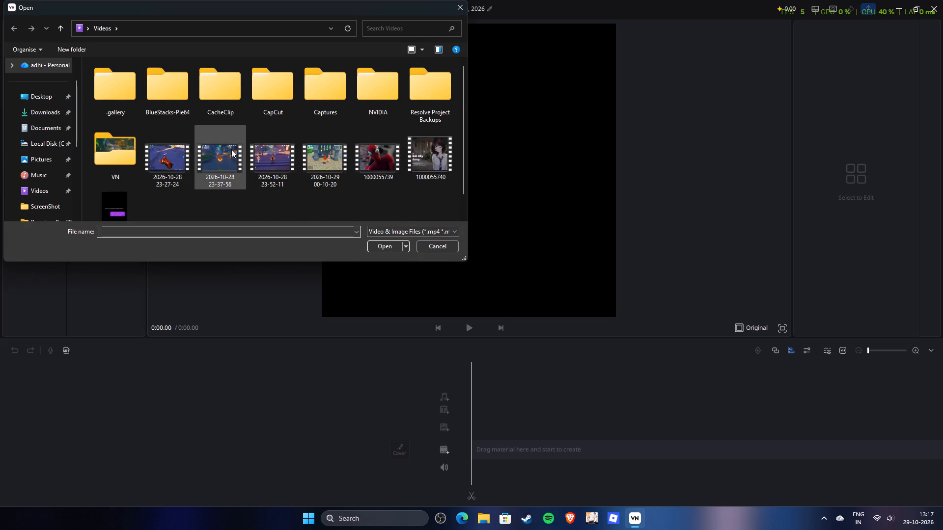
left_click_drag(225, 151, 483, 381)
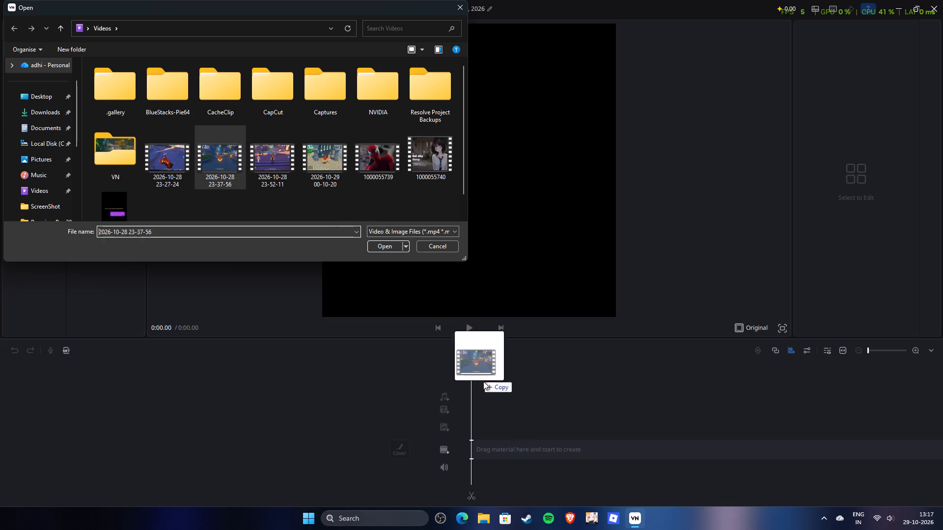
left_click_drag(483, 381, 545, 455)
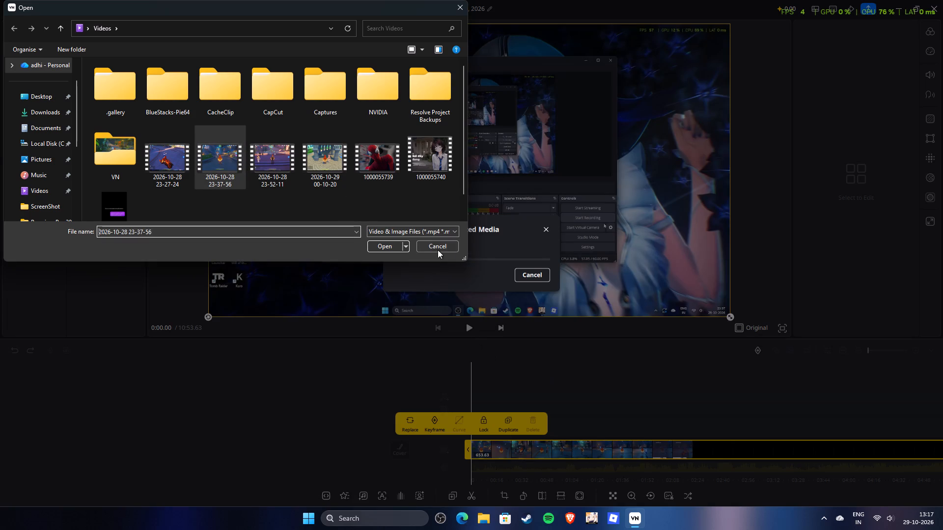
left_click(433, 244)
Preview the gameplay recording on the timeline to find the cut point and split the clip at 1:15.63.
left_click(474, 331)
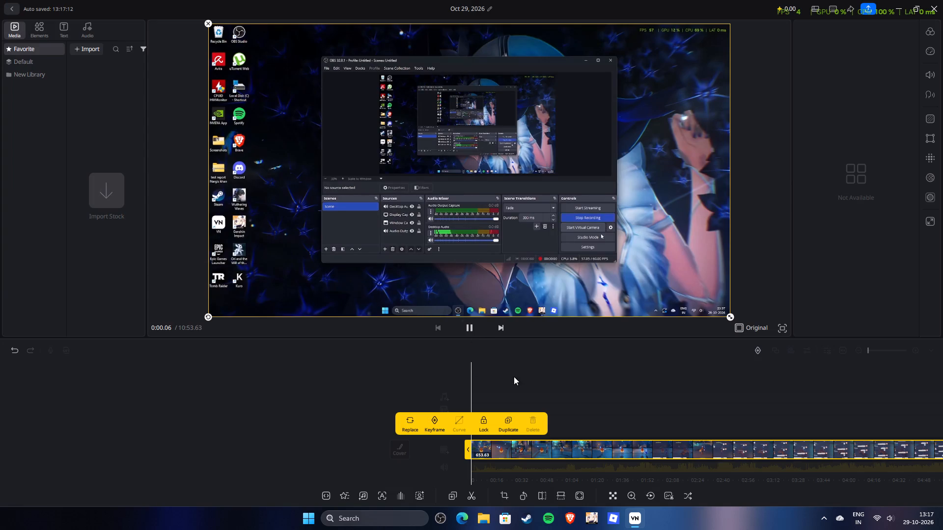
left_click(523, 385)
left_click_drag(568, 384, 553, 386)
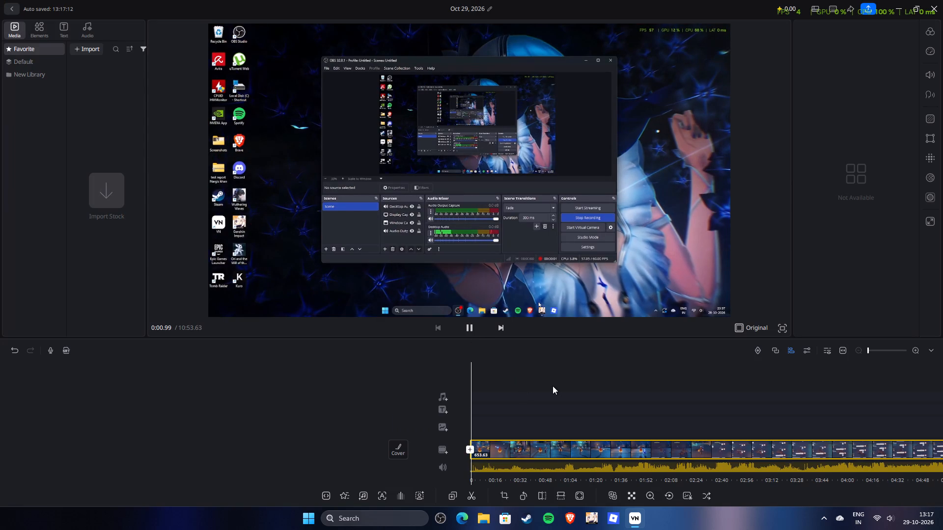
left_click_drag(553, 386, 305, 410)
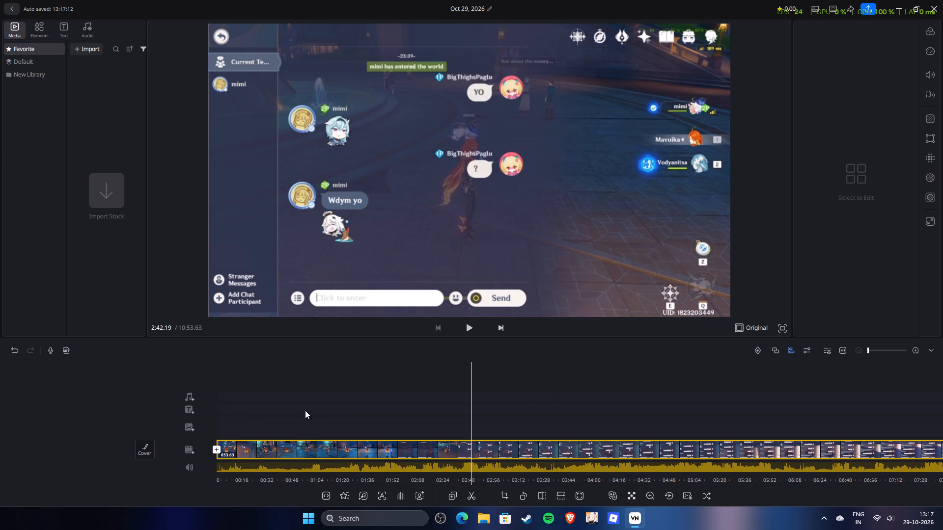
left_click_drag(305, 410, 474, 418)
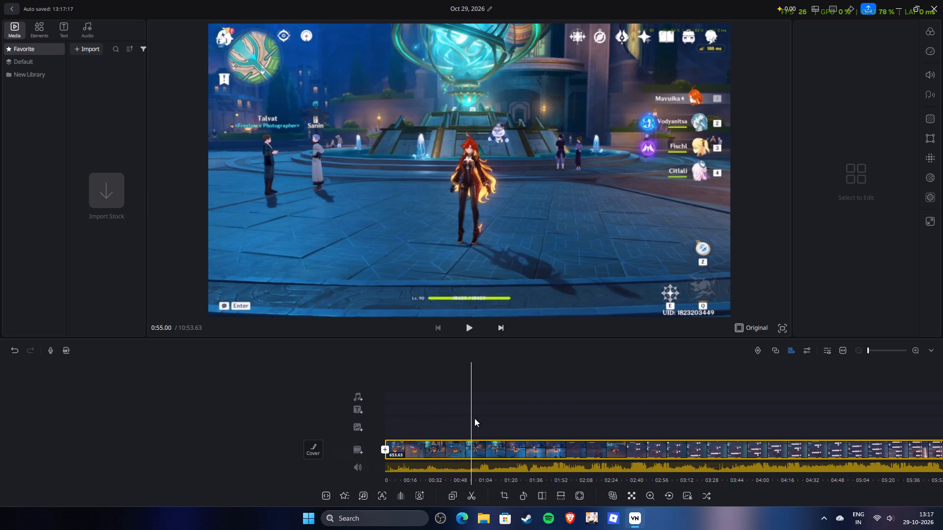
left_click_drag(474, 418, 419, 430)
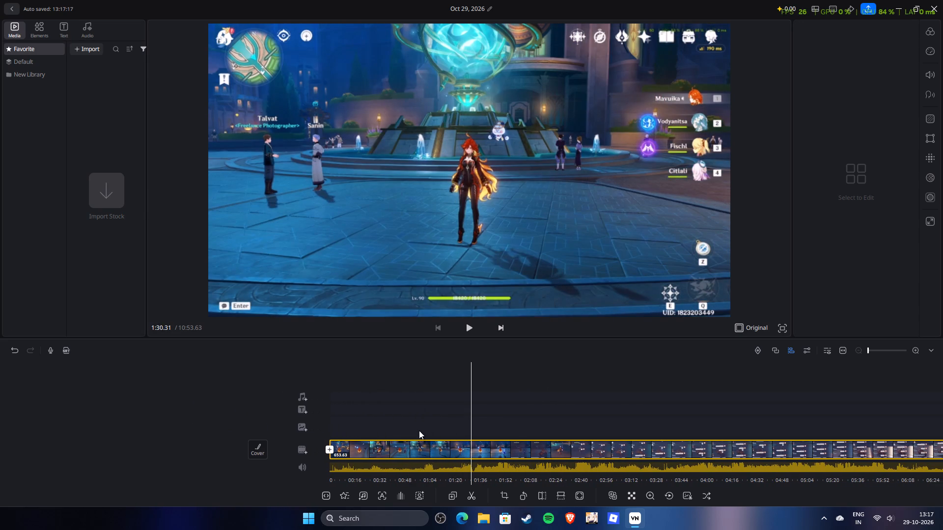
left_click_drag(419, 430, 420, 428)
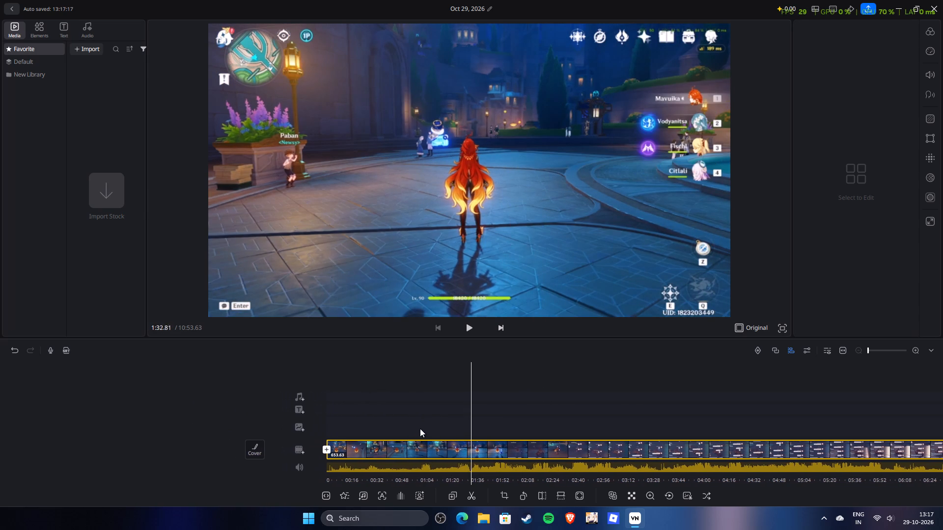
left_click_drag(420, 428, 453, 427)
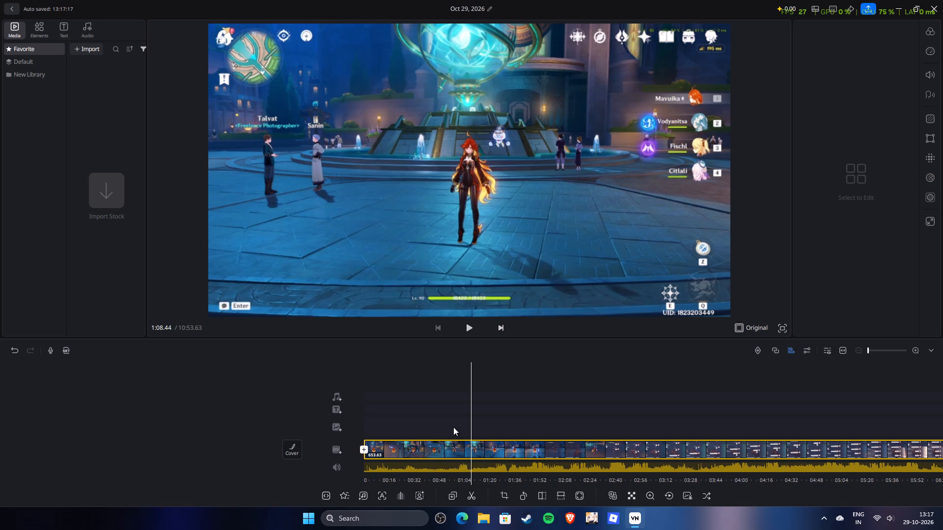
left_click_drag(453, 427, 442, 431)
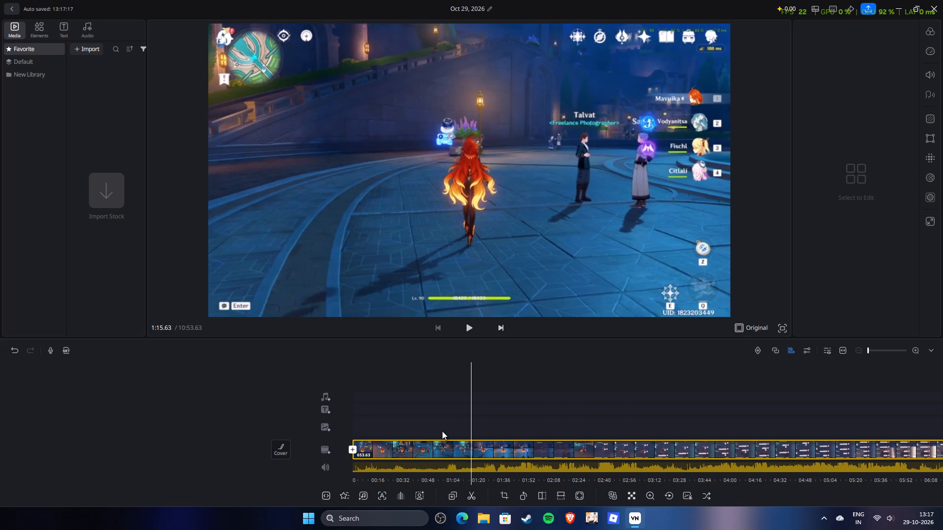
left_click_drag(442, 431, 440, 434)
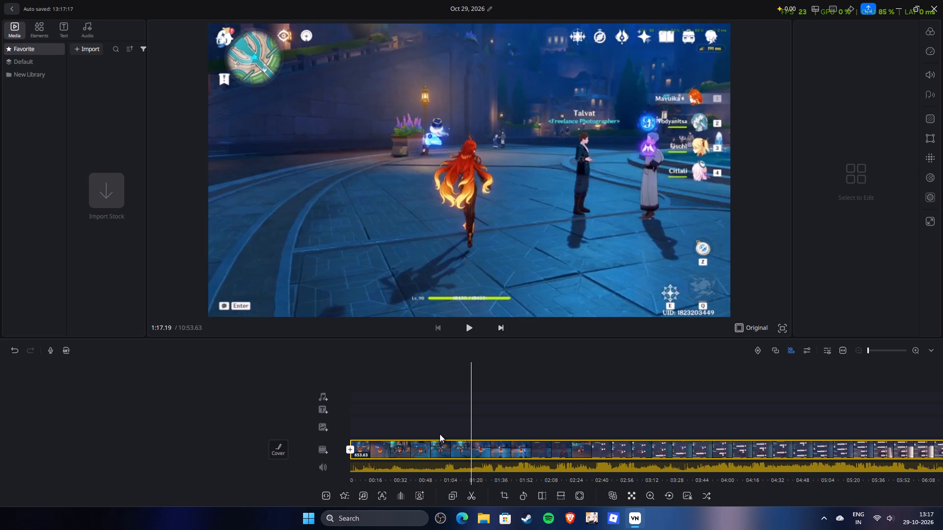
left_click_drag(440, 434, 442, 433)
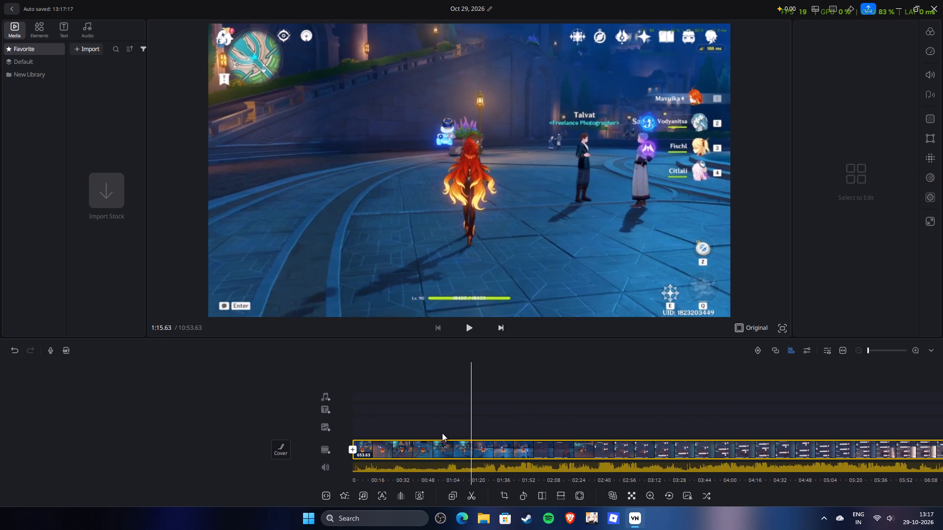
left_click_drag(442, 433, 442, 432)
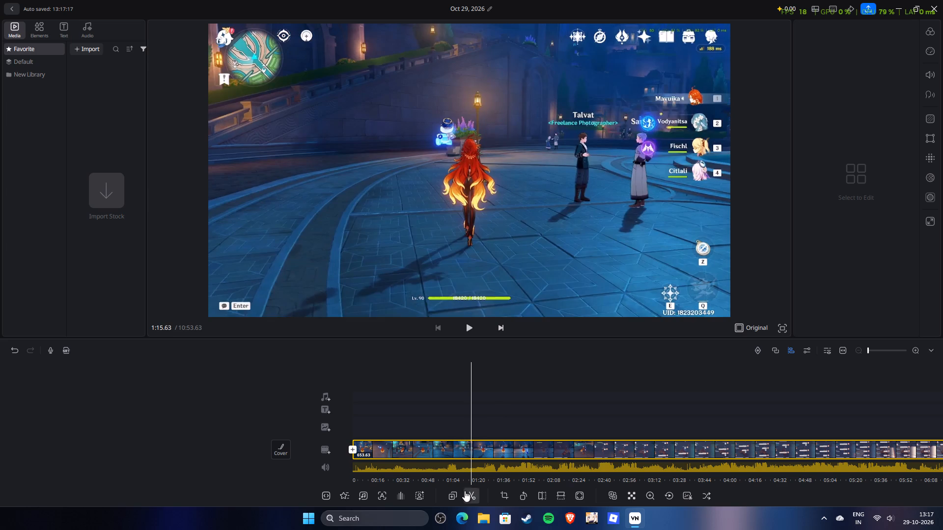
left_click(467, 491)
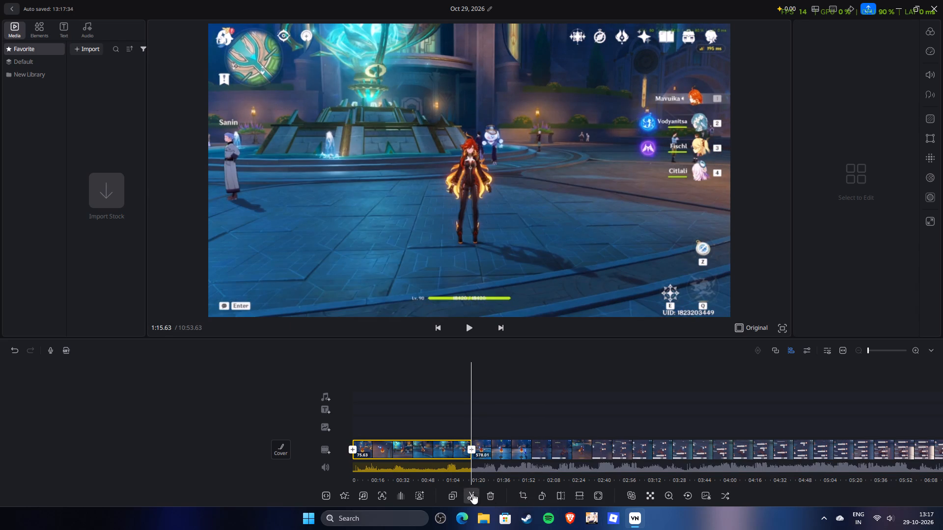
left_click(470, 493)
Check the split at 1:15.63 by undoing and redoing it, and delete the segment before it.
left_click(14, 351)
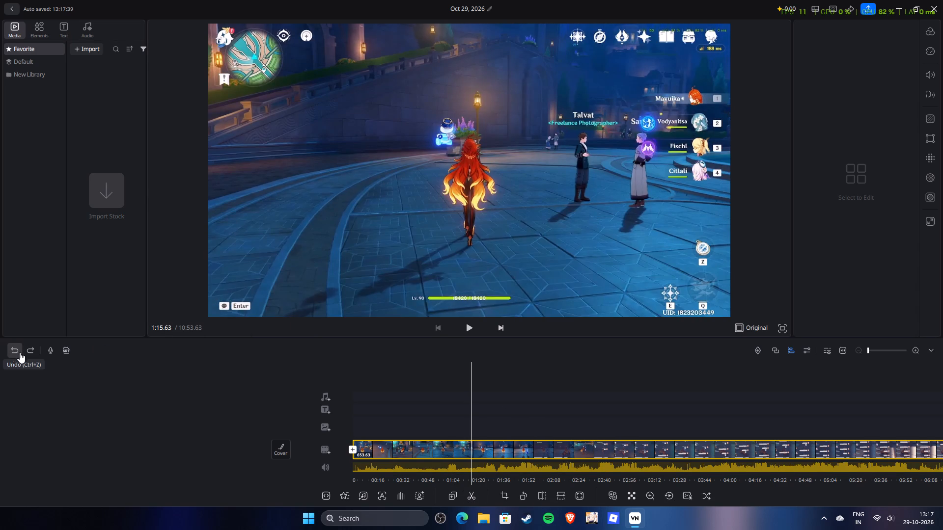
left_click(31, 351)
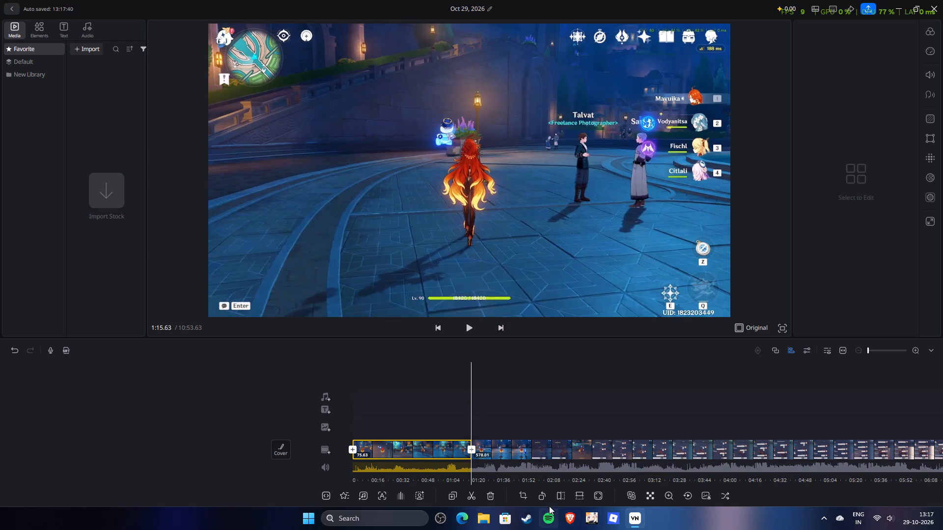
left_click(487, 496)
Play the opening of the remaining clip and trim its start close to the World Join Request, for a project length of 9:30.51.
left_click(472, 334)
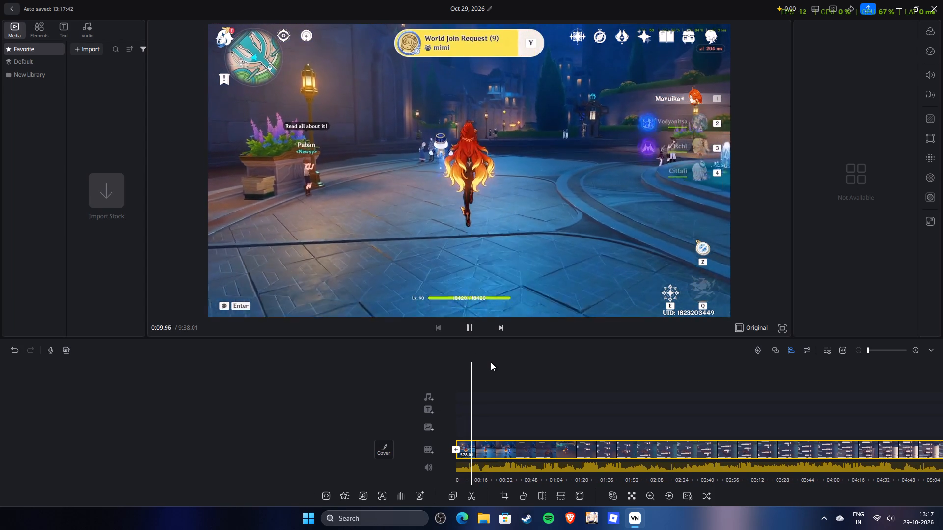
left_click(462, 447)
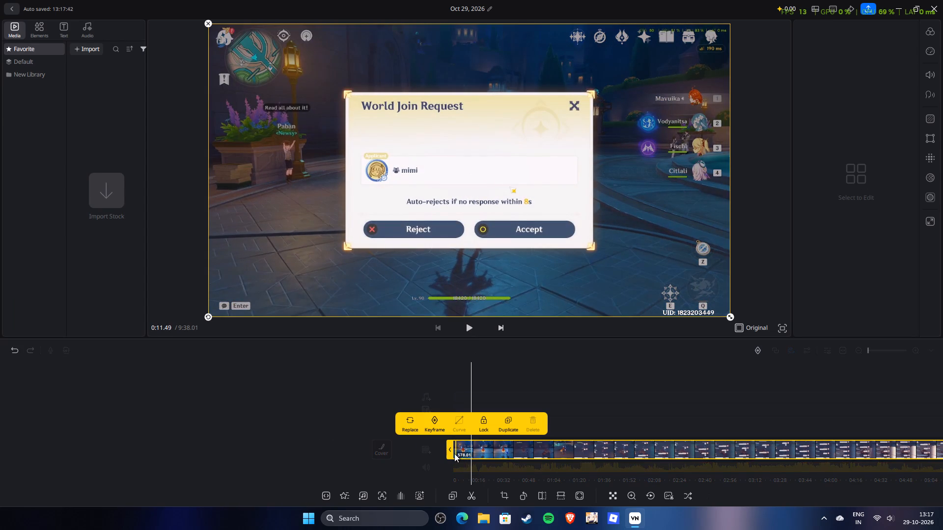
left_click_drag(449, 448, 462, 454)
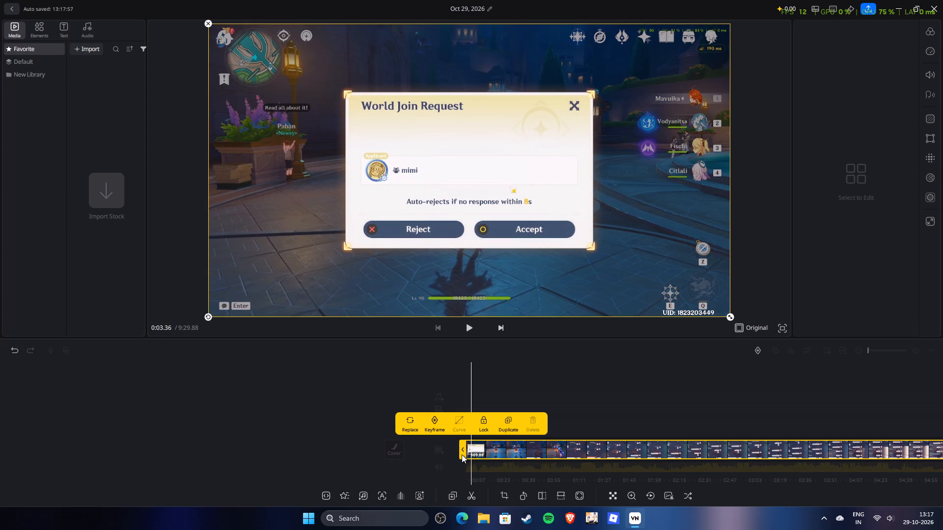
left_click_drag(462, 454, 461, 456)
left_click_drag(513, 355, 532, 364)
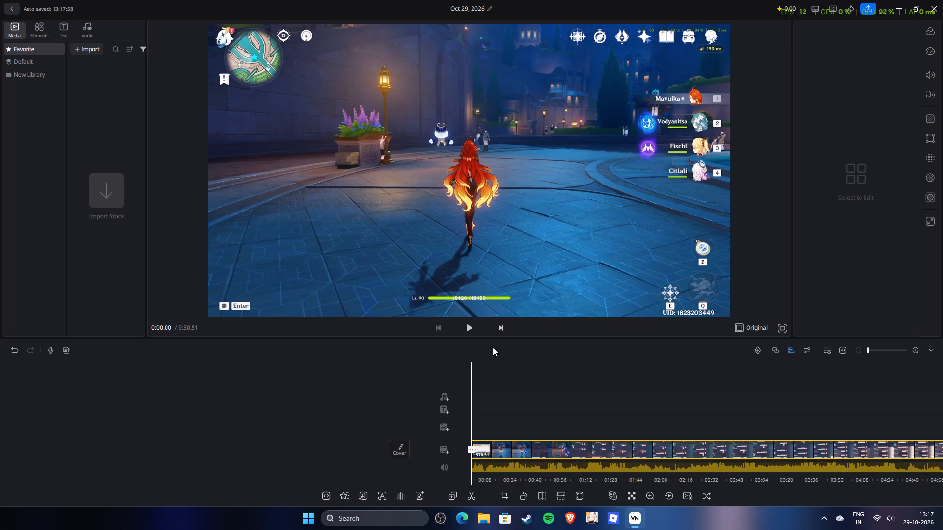
Review the trimmed recording from its start through the in-game chat conversation, up to about 2:52.
left_click(467, 330)
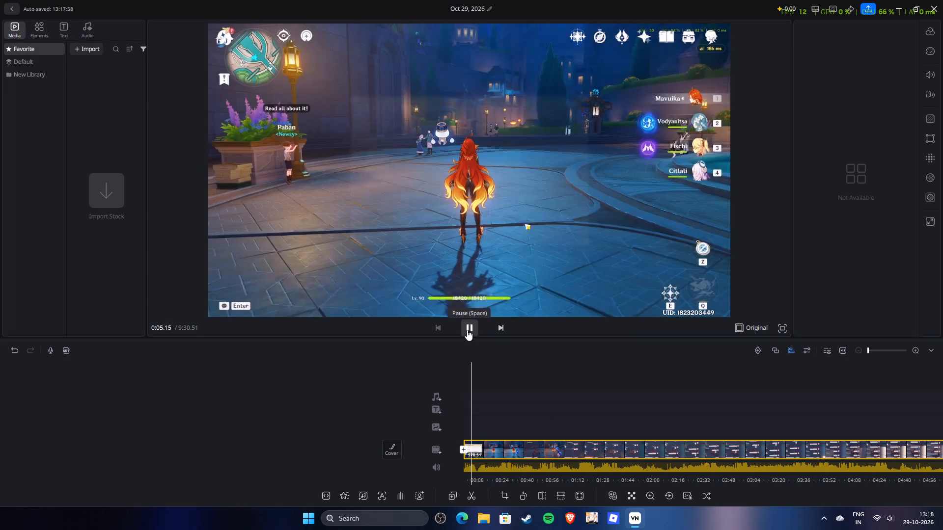
left_click_drag(491, 379, 545, 378)
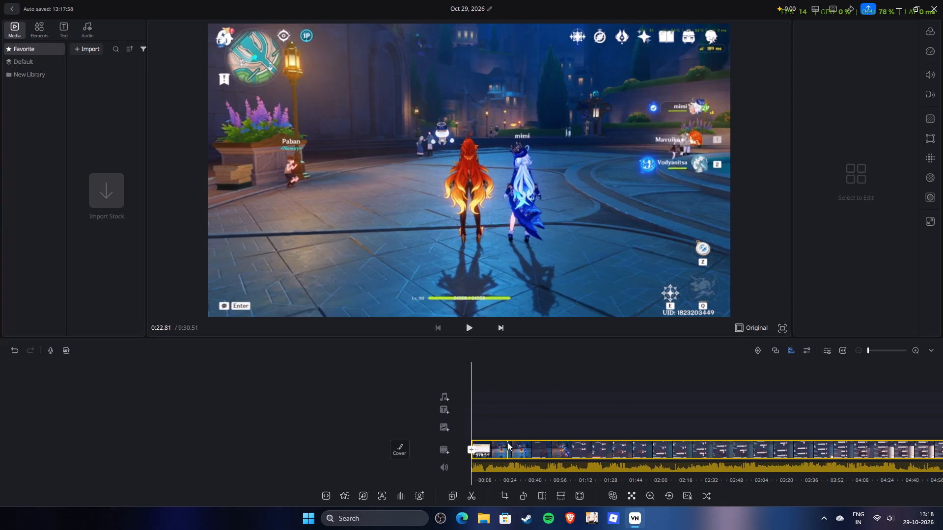
left_click(468, 328)
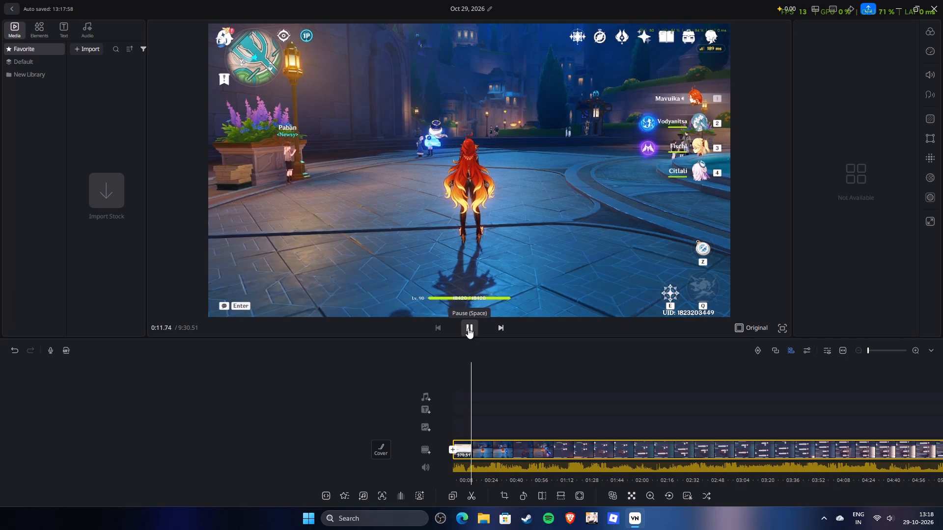
left_click_drag(524, 369, 481, 375)
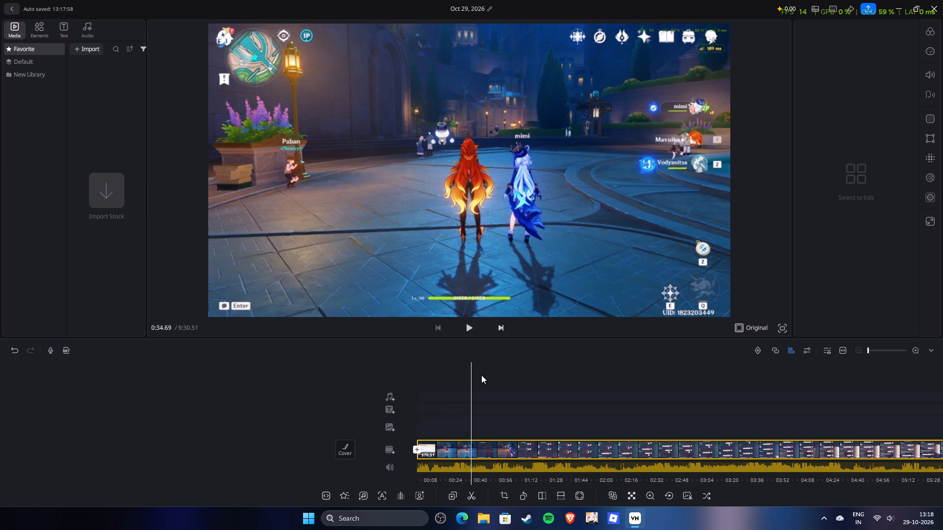
left_click_drag(481, 375, 435, 388)
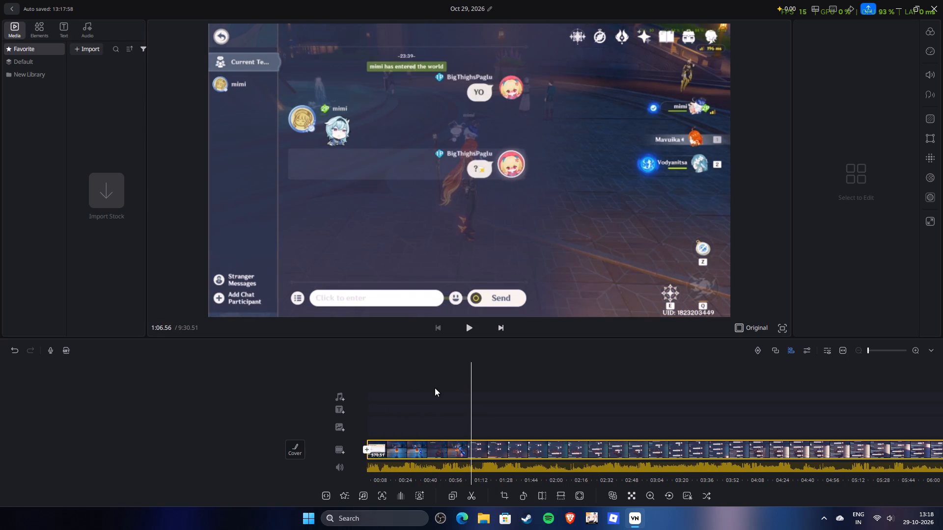
left_click_drag(435, 388, 413, 391)
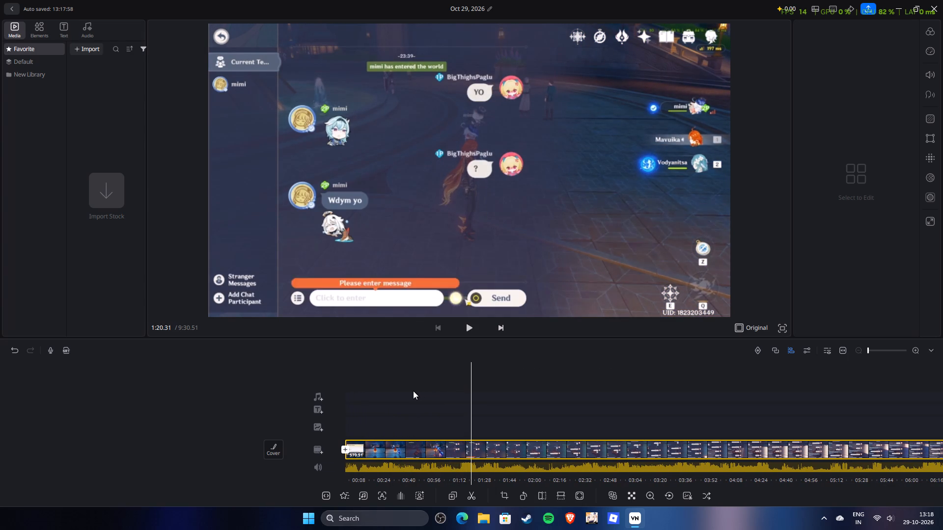
left_click_drag(413, 391, 379, 393)
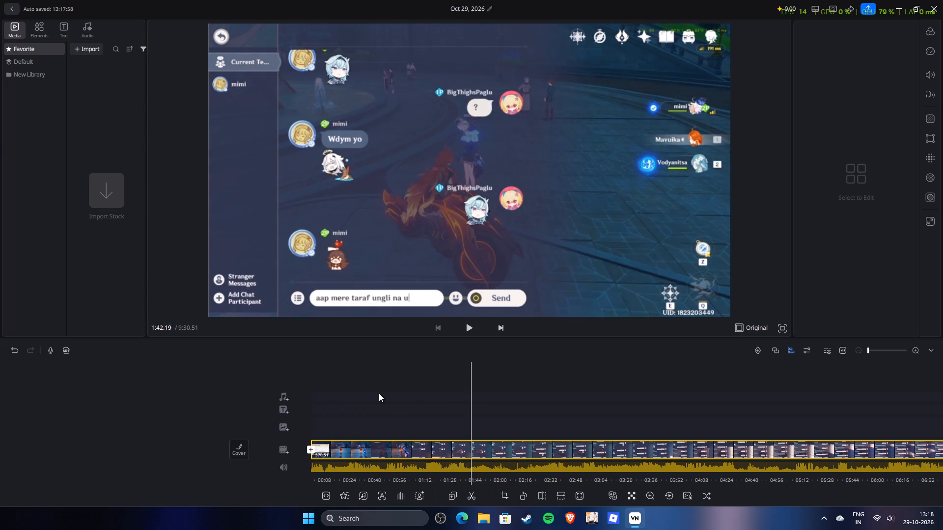
left_click_drag(379, 393, 361, 394)
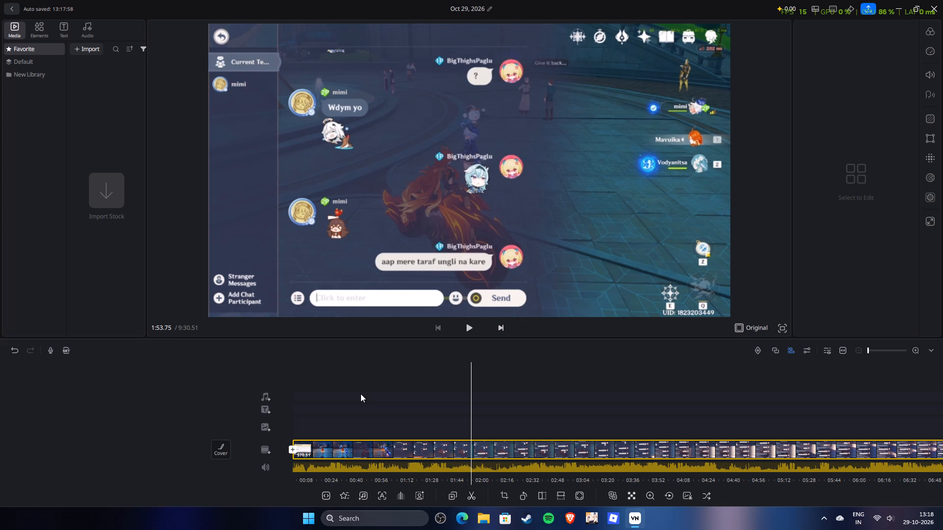
left_click_drag(361, 394, 323, 390)
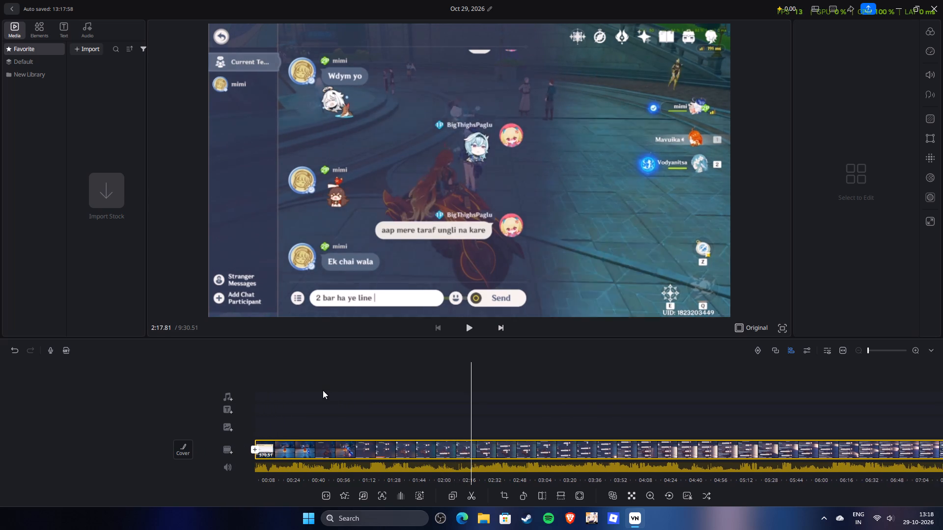
left_click_drag(323, 390, 307, 388)
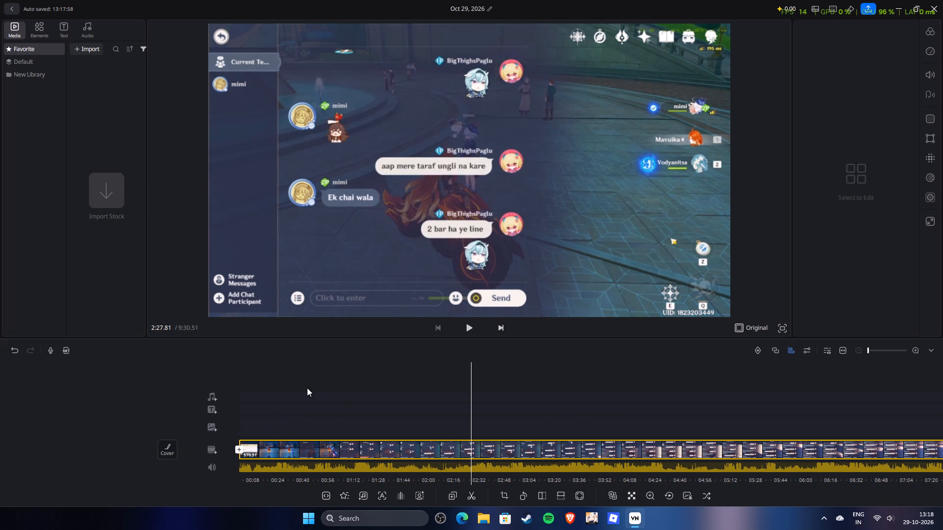
left_click_drag(307, 388, 275, 386)
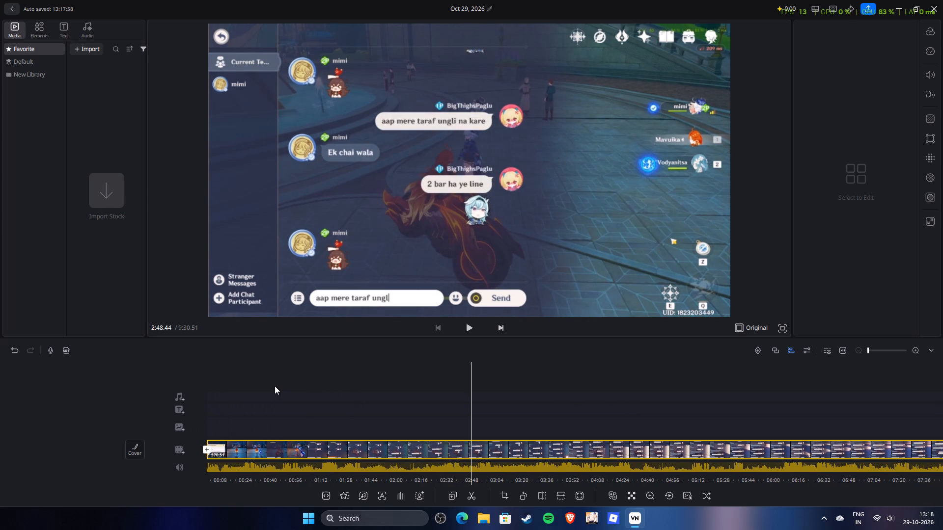
left_click_drag(275, 386, 266, 385)
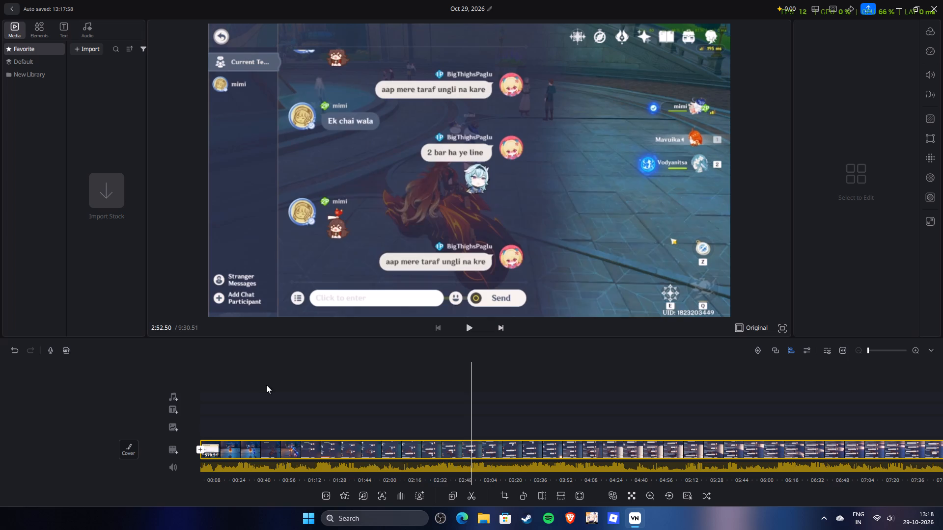
left_click_drag(266, 385, 296, 381)
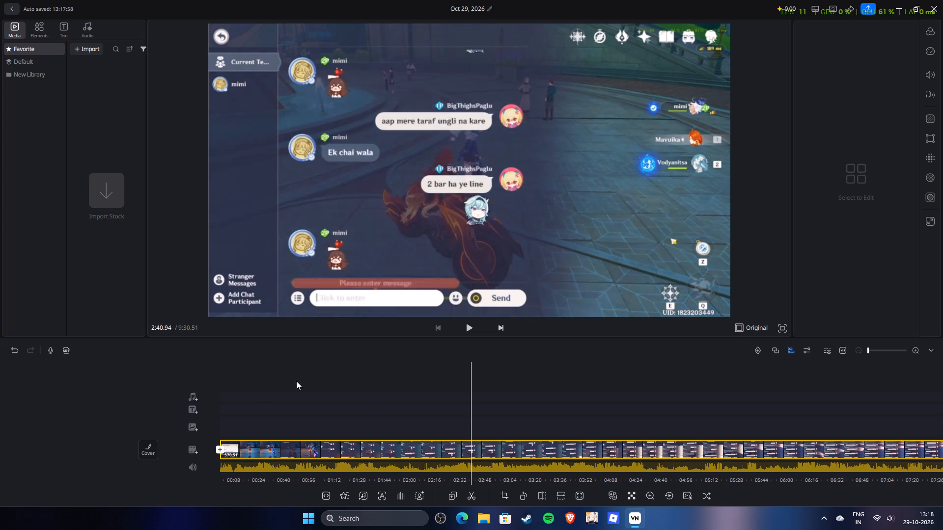
left_click_drag(296, 381, 401, 394)
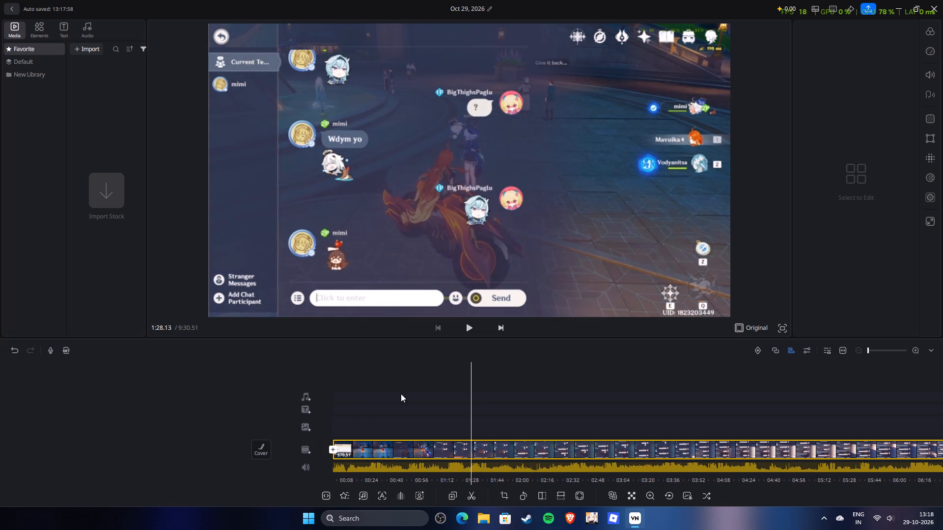
left_click_drag(401, 394, 438, 394)
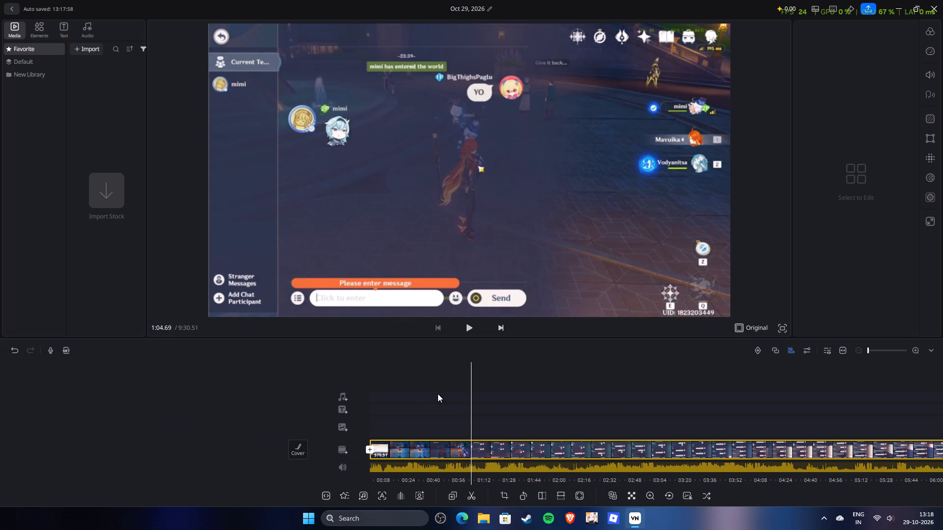
left_click_drag(438, 394, 430, 395)
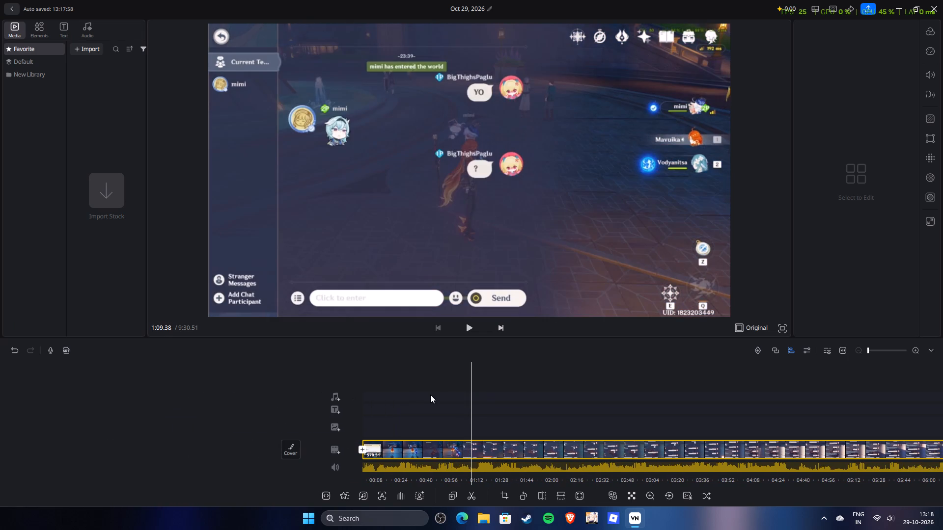
Replay the clip's opening from the join request to the other player's arrival to check the start point.
left_click_drag(430, 395, 507, 383)
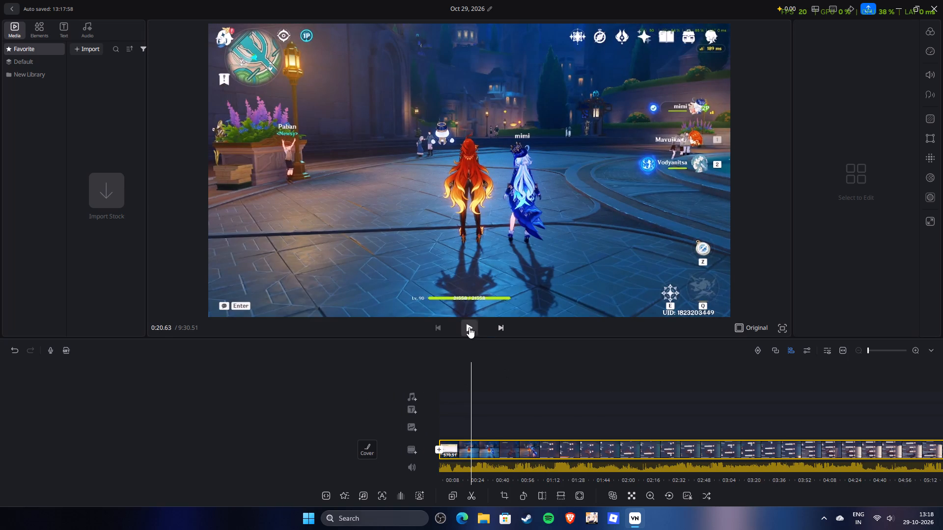
left_click(469, 327)
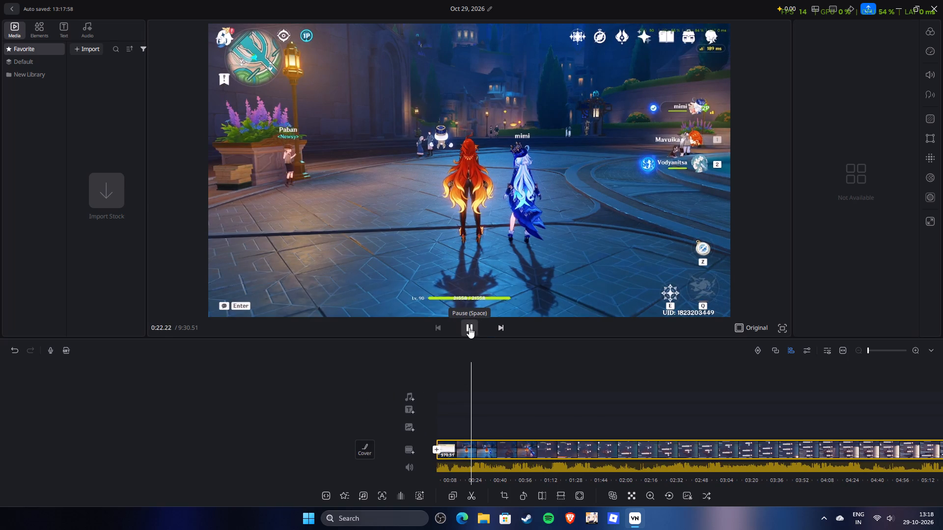
left_click_drag(472, 369, 540, 374)
left_click(470, 324)
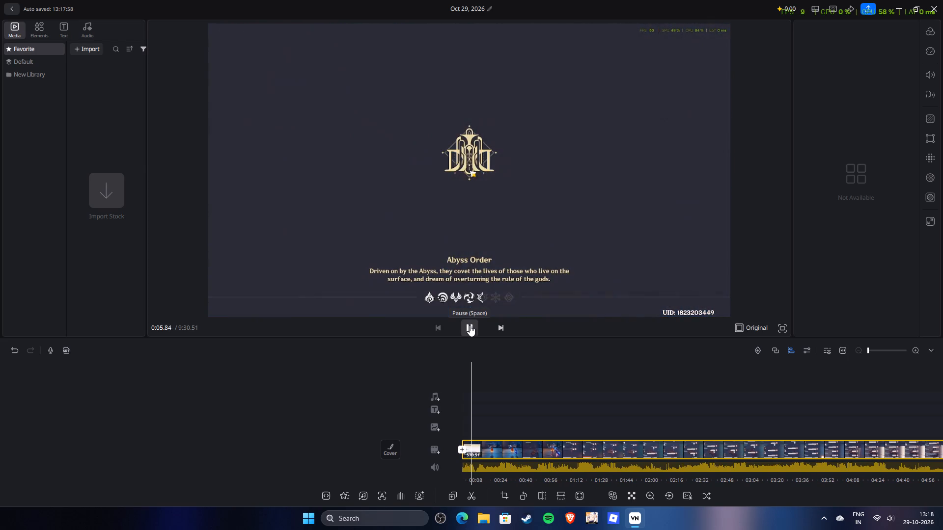
left_click_drag(493, 358, 512, 358)
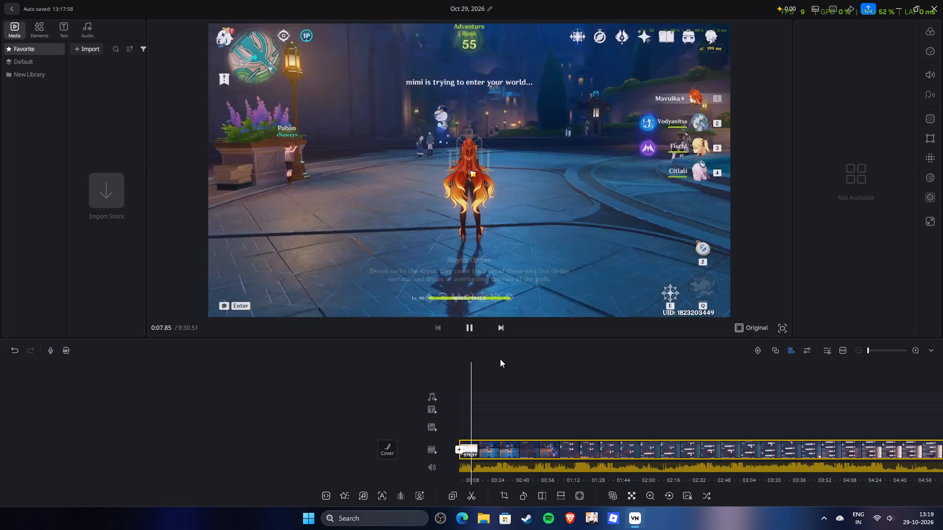
left_click_drag(493, 381, 547, 383)
left_click(469, 329)
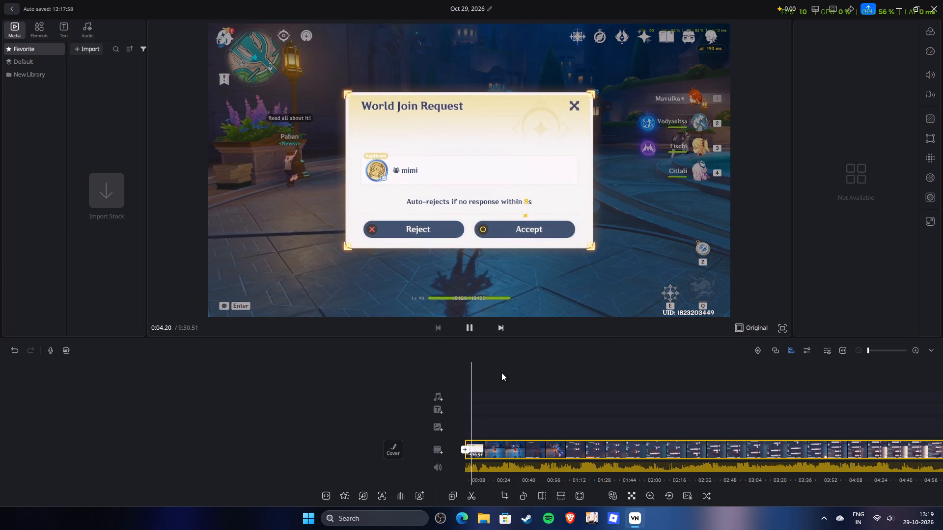
left_click_drag(501, 372, 545, 374)
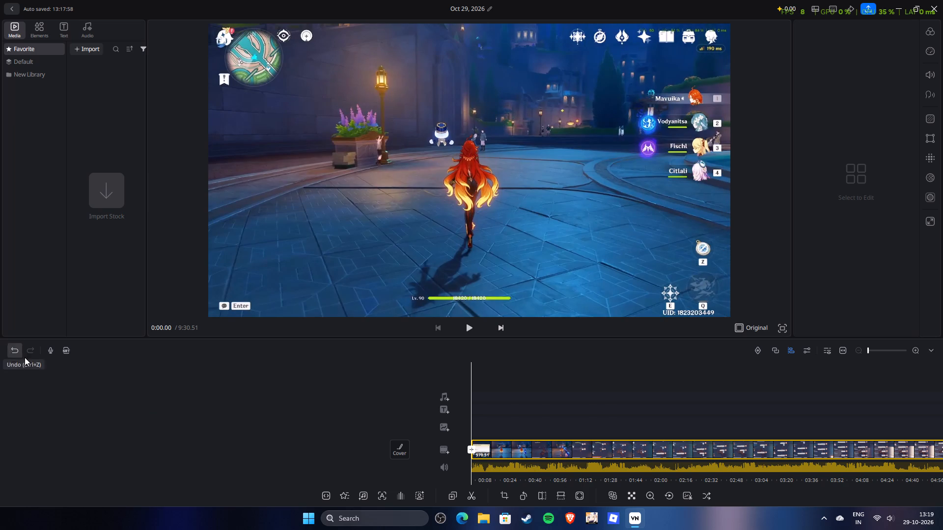
Extend the start of the clip back to the earlier fountain scene, for a project length of 9:46.45.
left_click(522, 447)
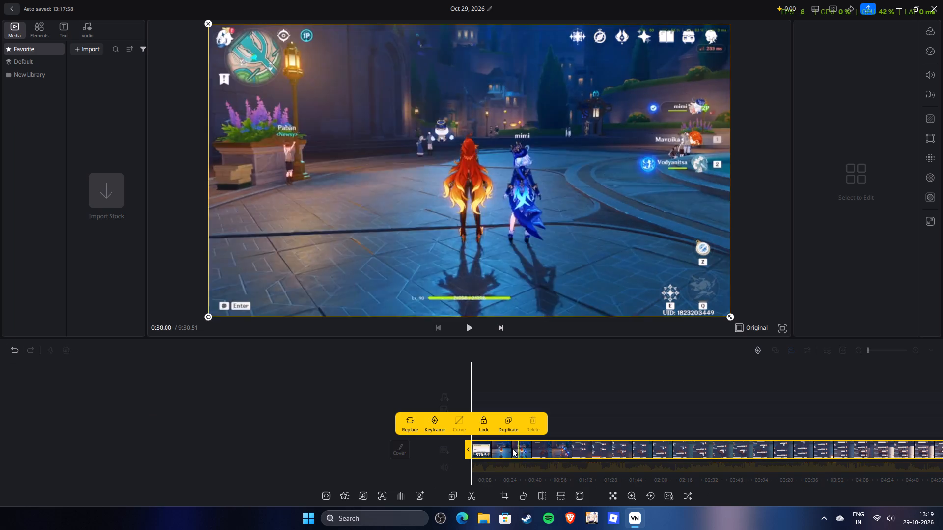
left_click_drag(467, 451, 442, 465)
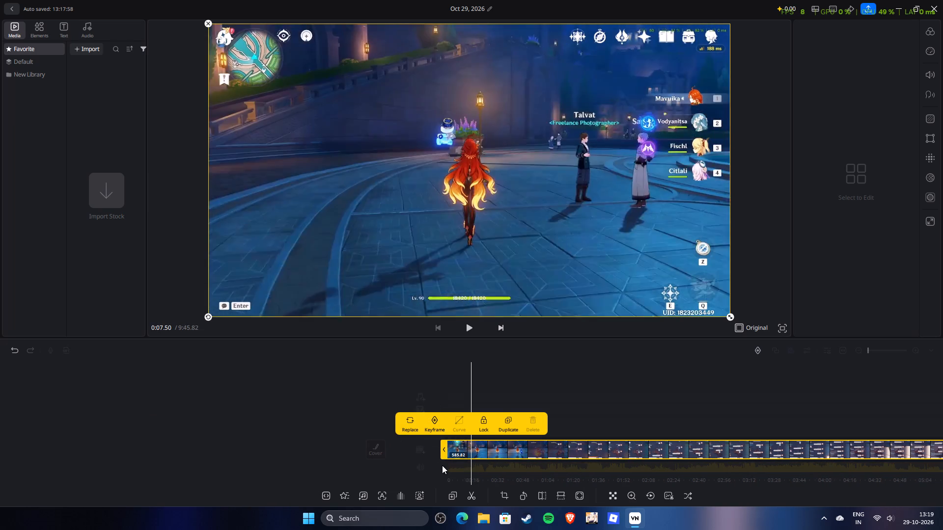
left_click_drag(442, 465, 443, 474)
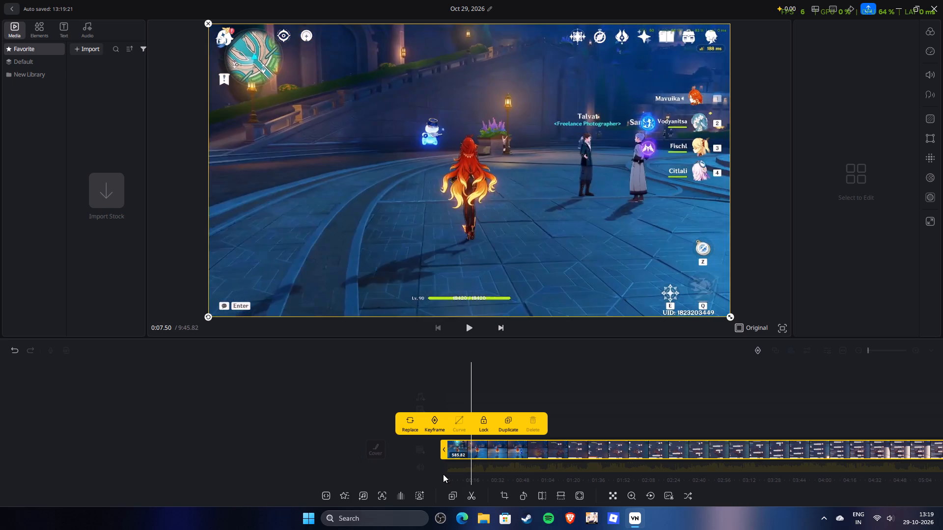
left_click_drag(443, 474, 442, 477)
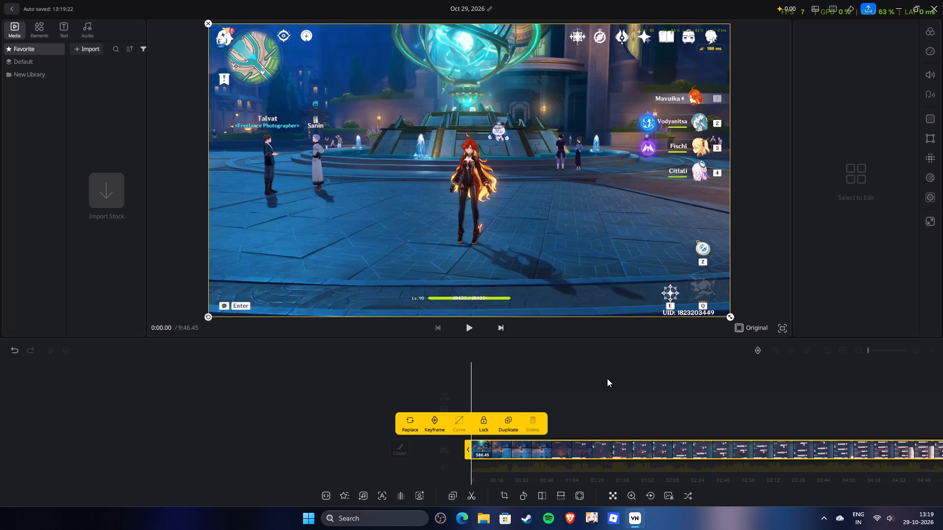
Split the recording at 1:08.75, where the first chat message "YO" has been sent.
left_click_drag(607, 378, 530, 414)
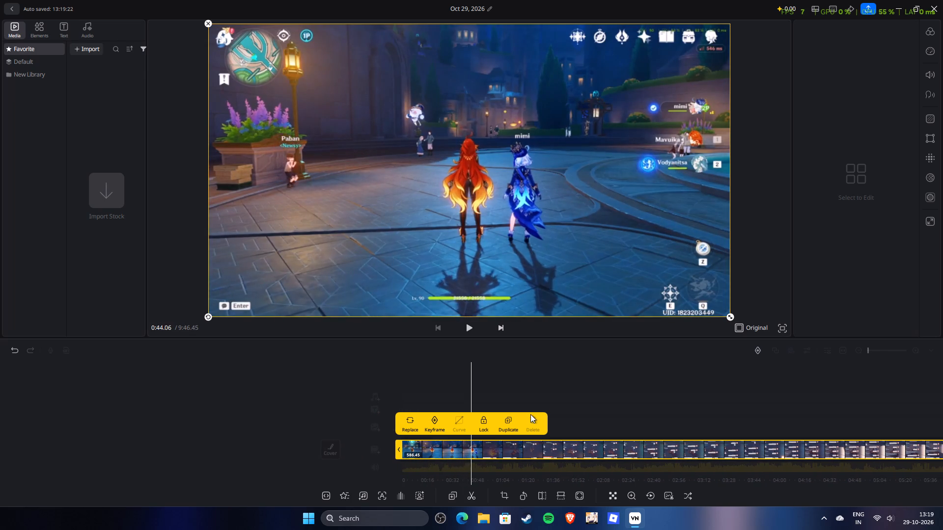
left_click_drag(530, 414, 508, 431)
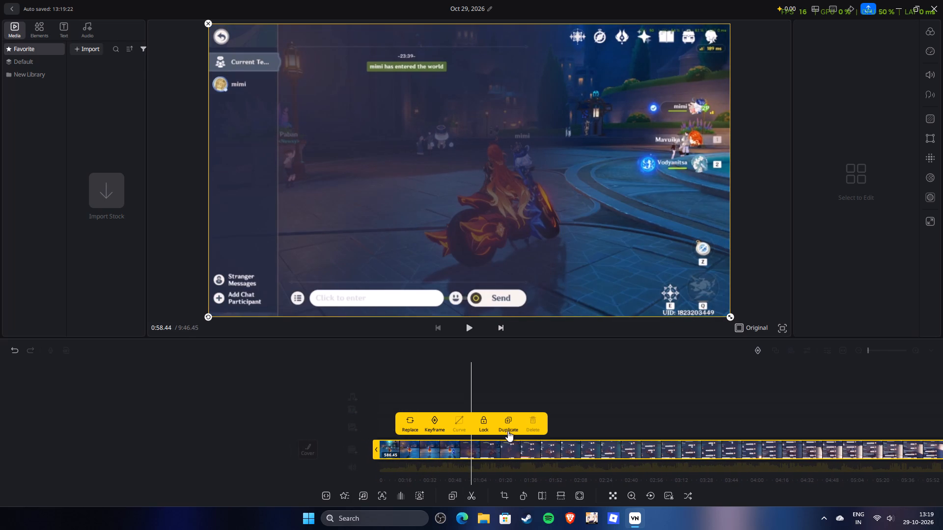
left_click_drag(508, 431, 510, 440)
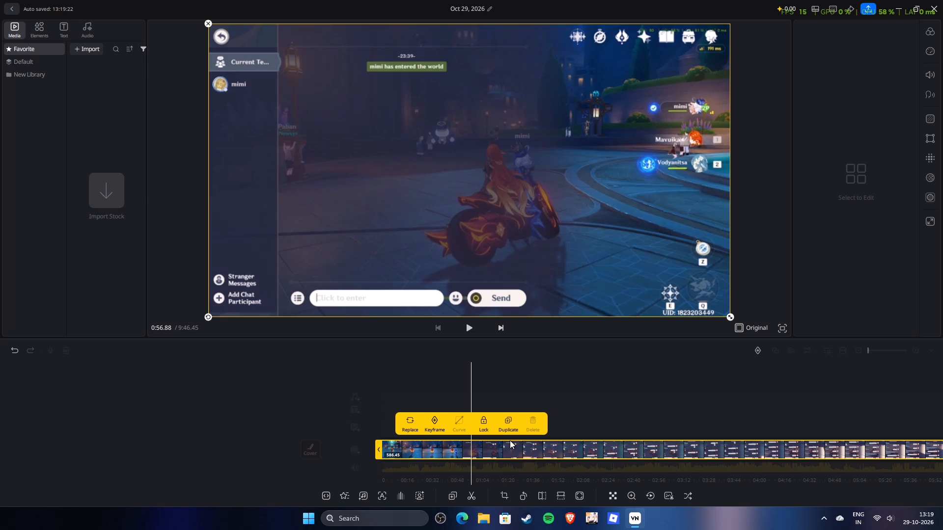
left_click_drag(510, 440, 521, 437)
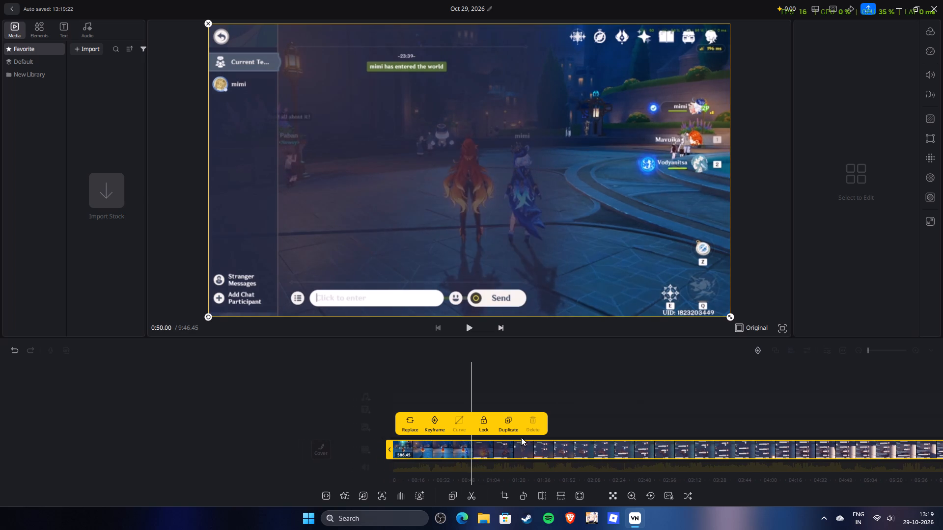
left_click_drag(521, 437, 492, 452)
left_click(469, 496)
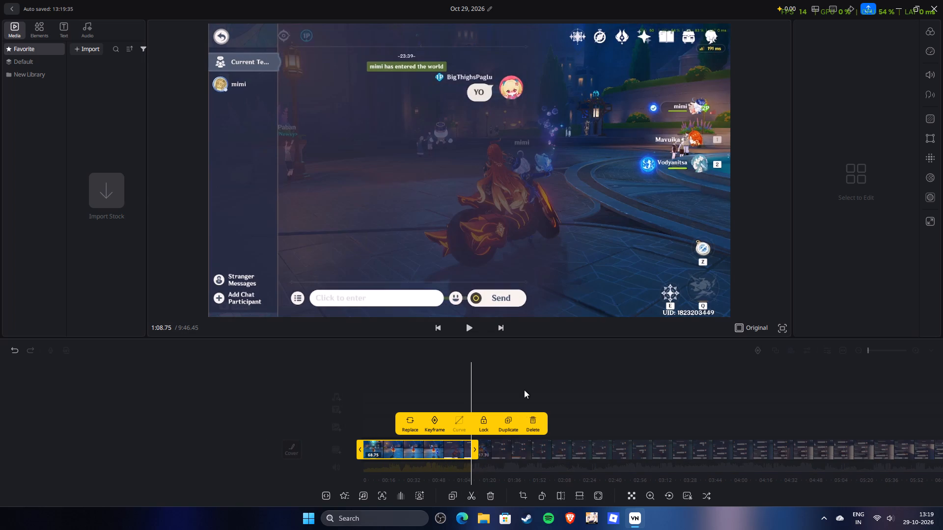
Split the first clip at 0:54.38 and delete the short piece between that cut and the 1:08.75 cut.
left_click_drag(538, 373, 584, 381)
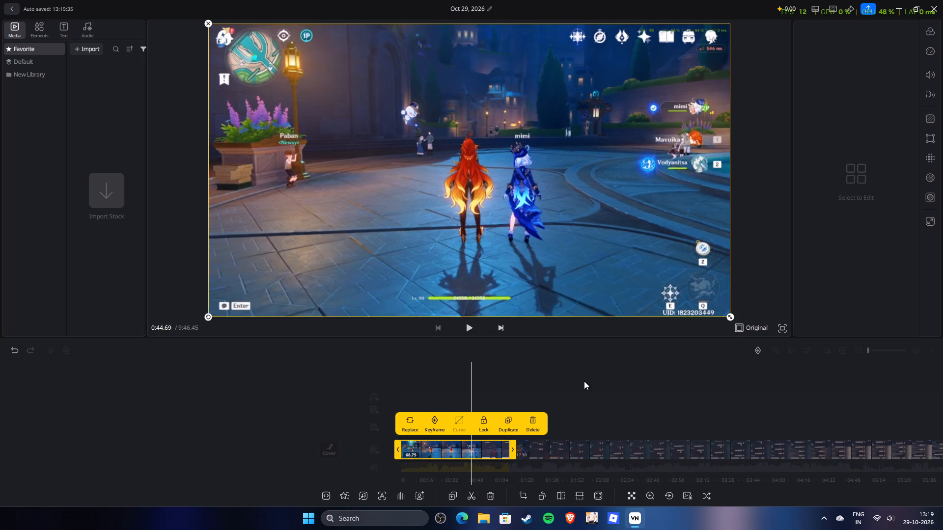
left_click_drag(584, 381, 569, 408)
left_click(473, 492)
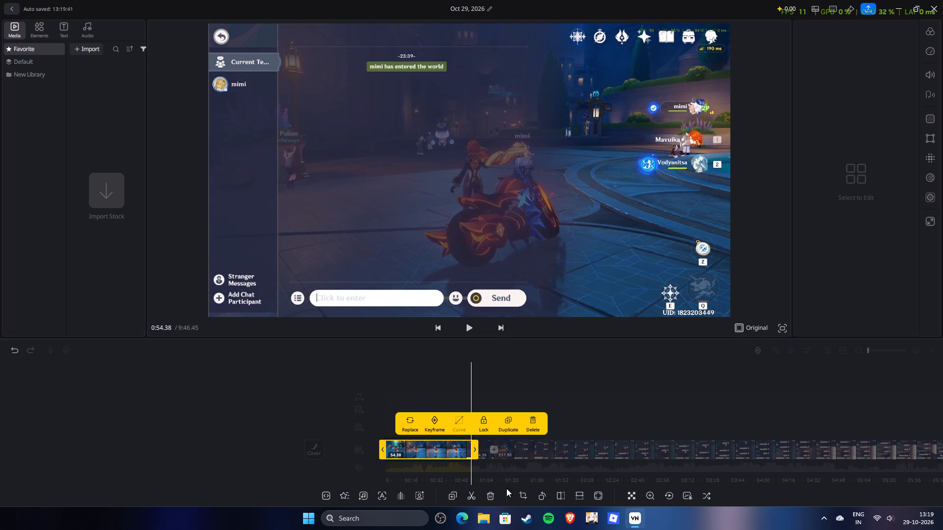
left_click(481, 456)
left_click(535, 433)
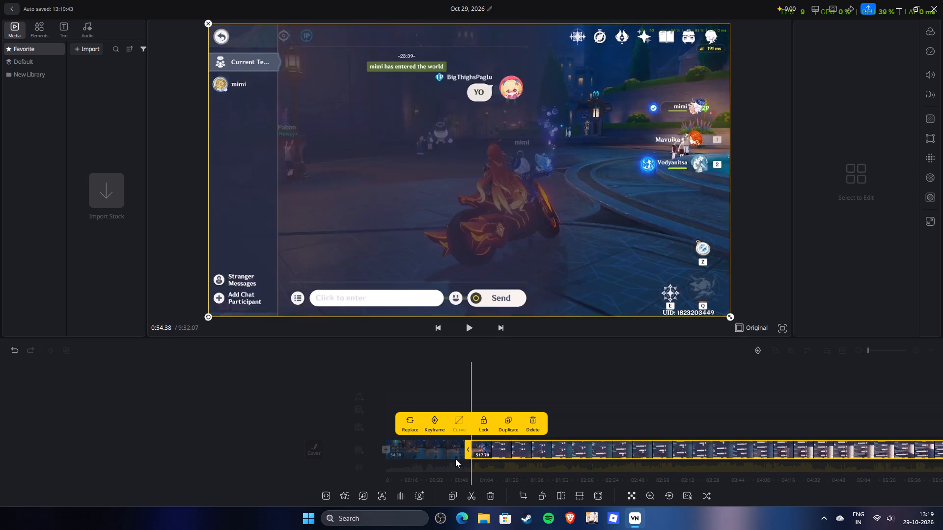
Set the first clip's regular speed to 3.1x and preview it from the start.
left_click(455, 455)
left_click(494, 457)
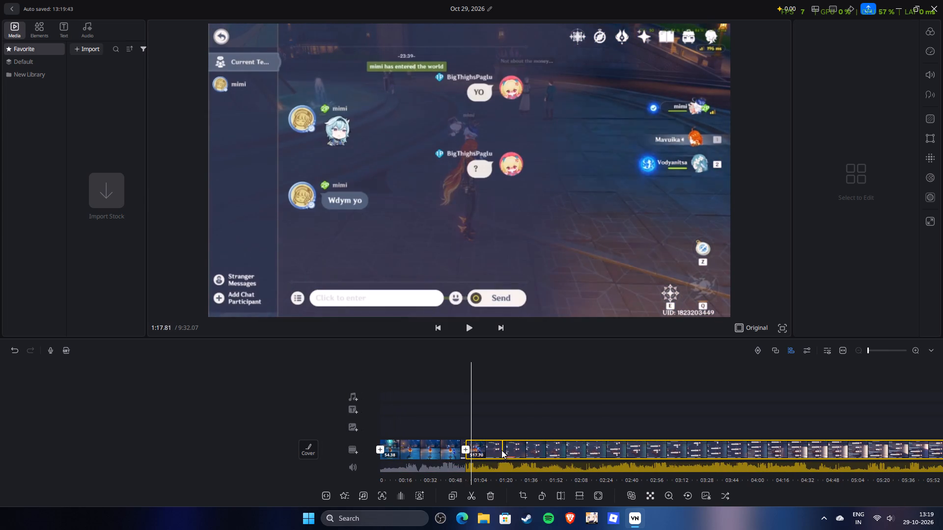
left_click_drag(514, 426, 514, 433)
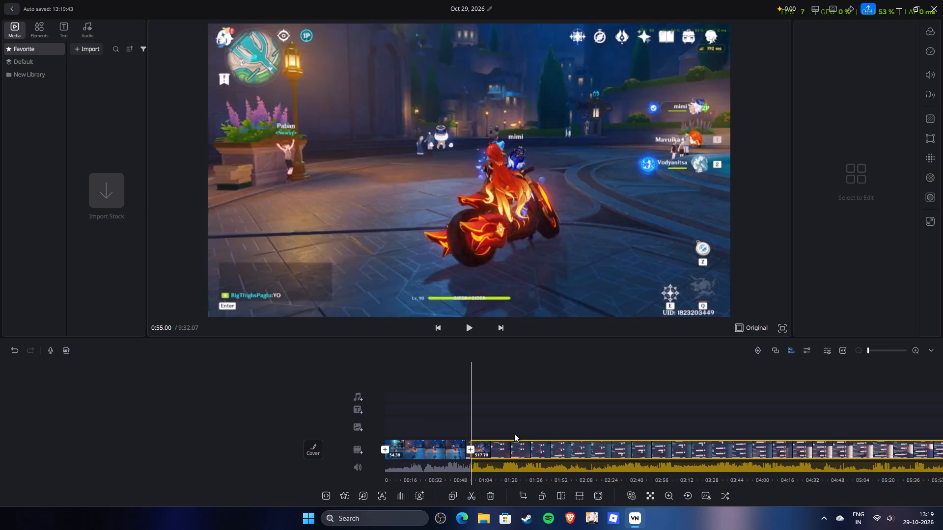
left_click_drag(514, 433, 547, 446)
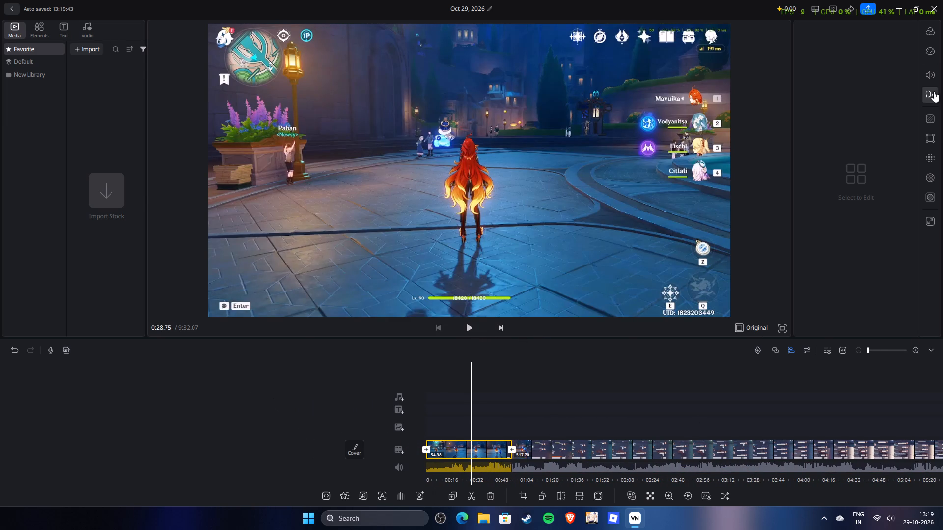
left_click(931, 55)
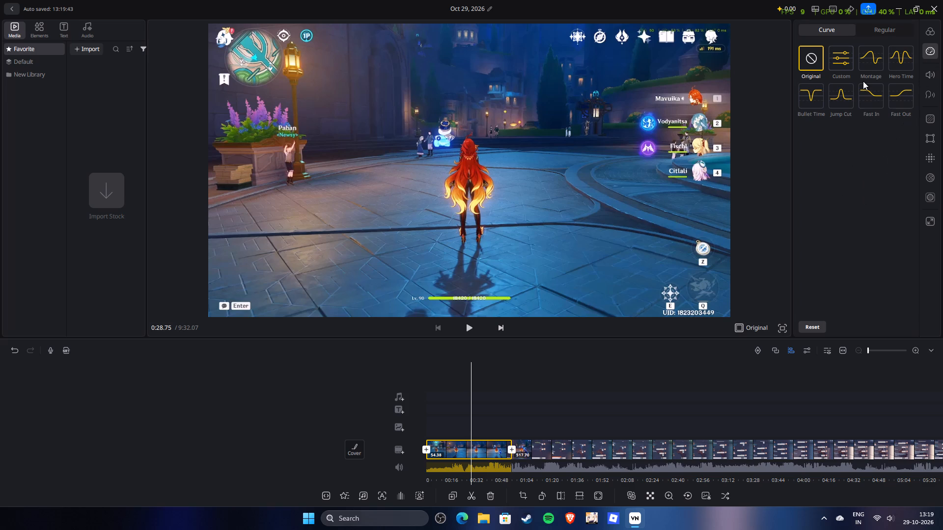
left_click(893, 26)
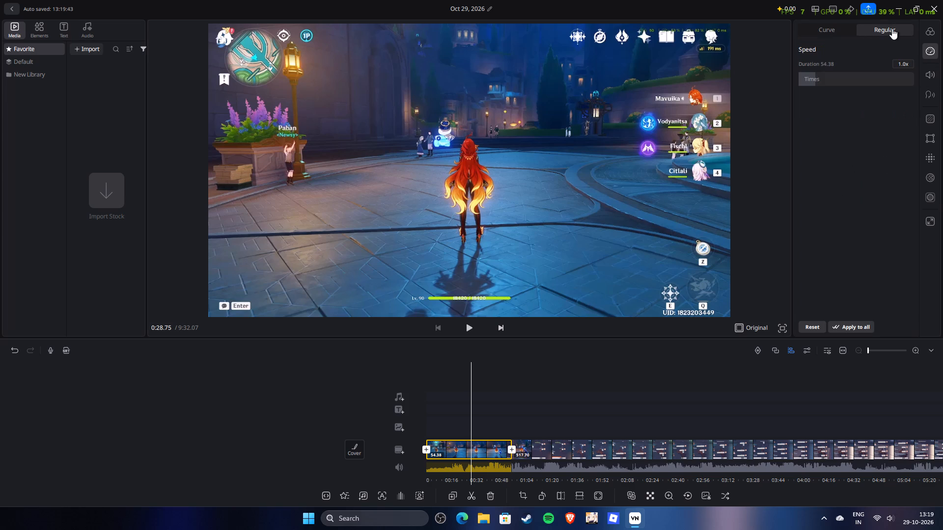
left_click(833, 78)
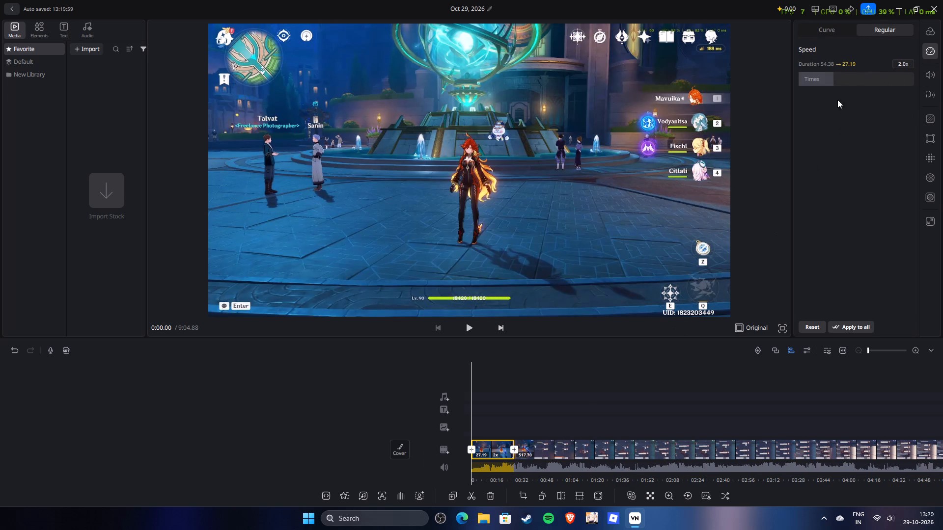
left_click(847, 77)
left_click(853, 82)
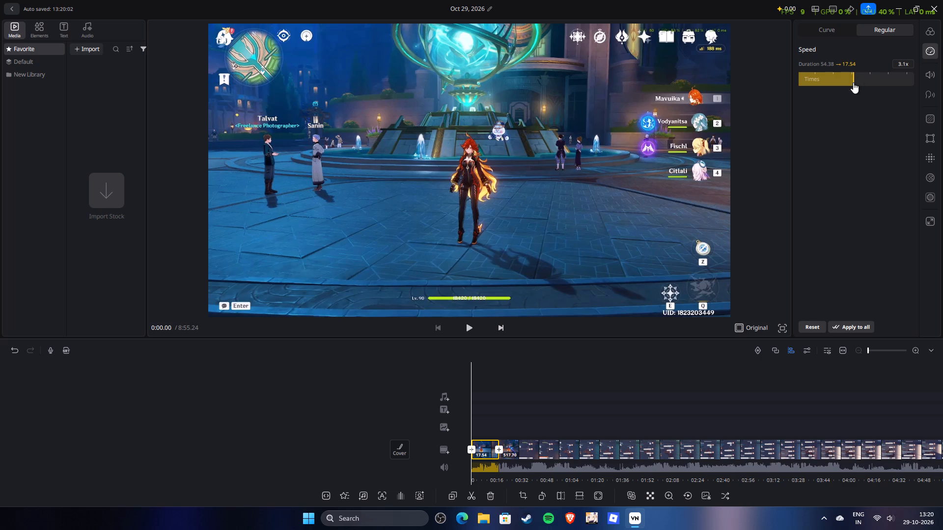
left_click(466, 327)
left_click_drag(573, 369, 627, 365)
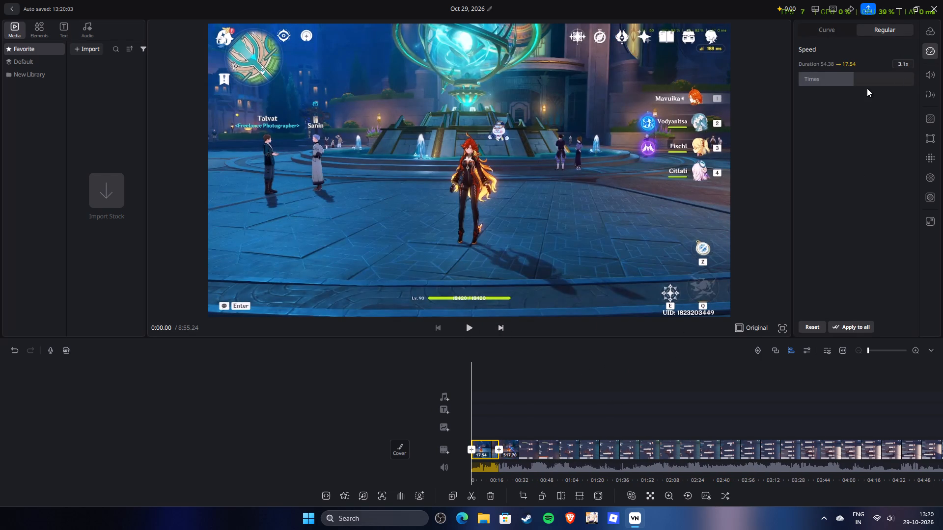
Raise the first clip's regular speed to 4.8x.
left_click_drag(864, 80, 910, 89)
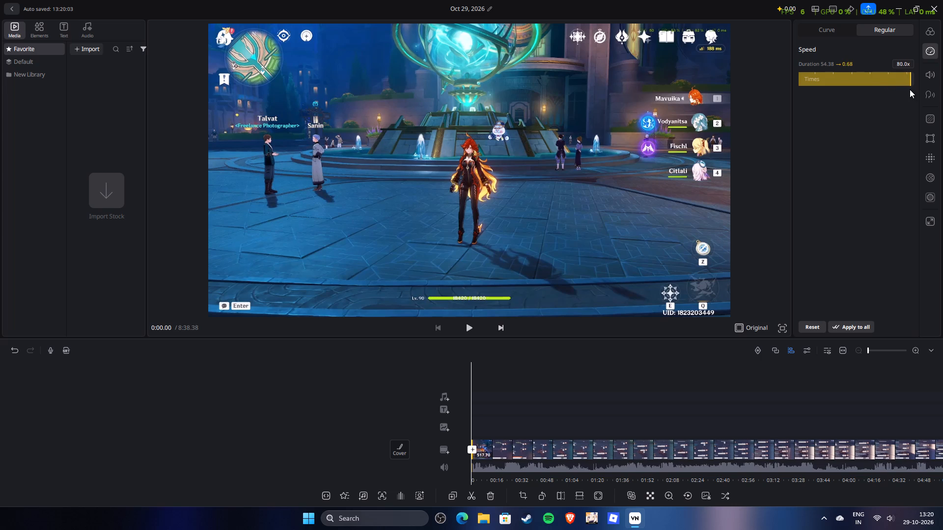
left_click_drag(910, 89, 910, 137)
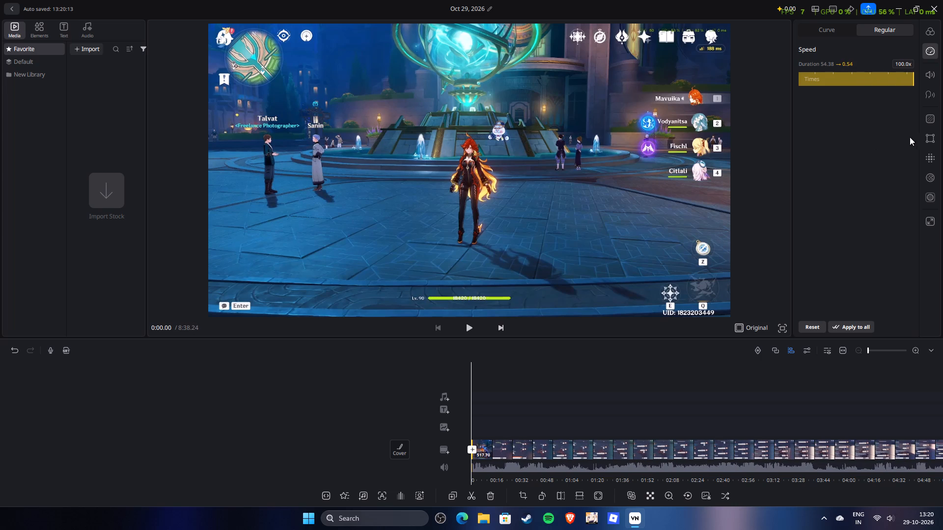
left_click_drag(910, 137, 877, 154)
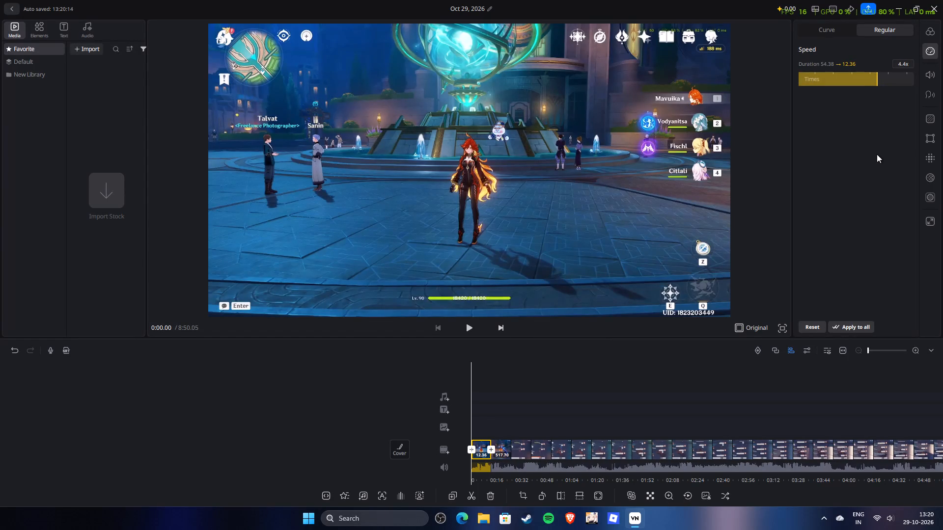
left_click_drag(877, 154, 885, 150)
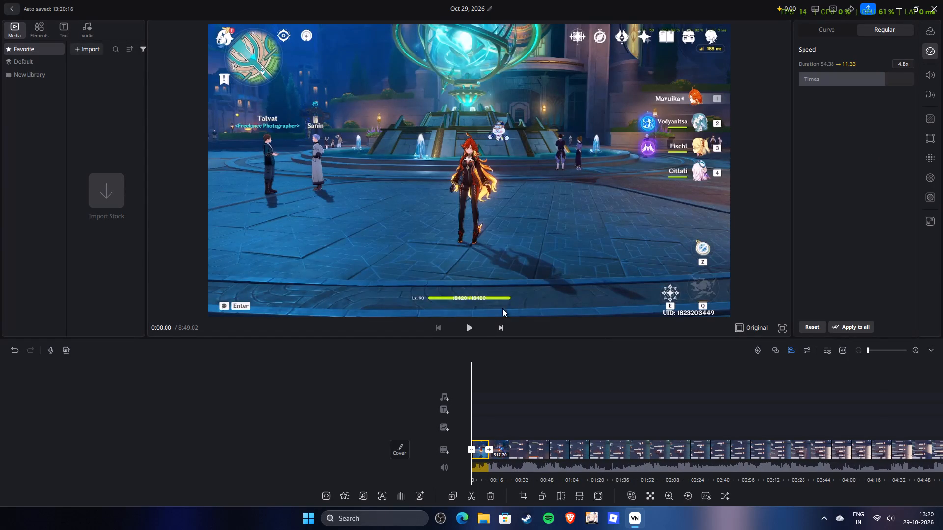
Play the sped-up opening into the chat scene and check the cut between the two clips.
left_click(476, 324)
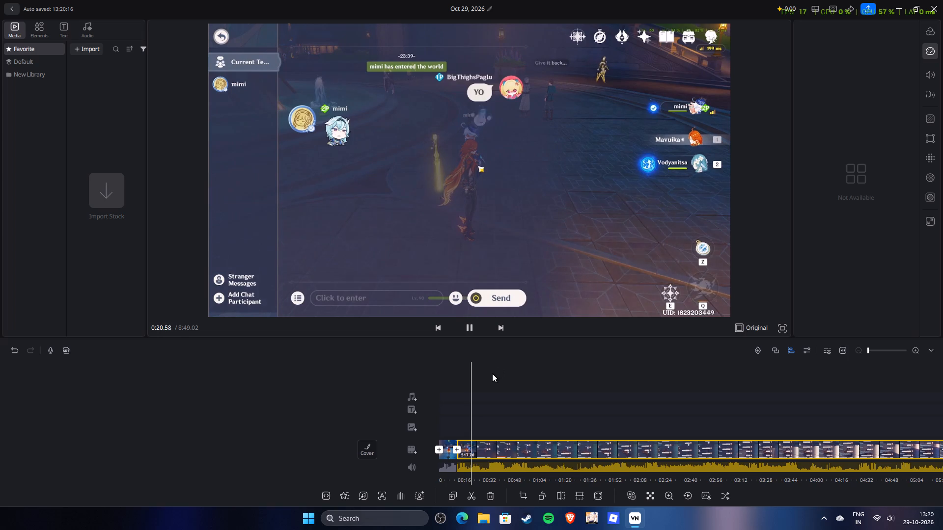
left_click_drag(495, 379, 531, 379)
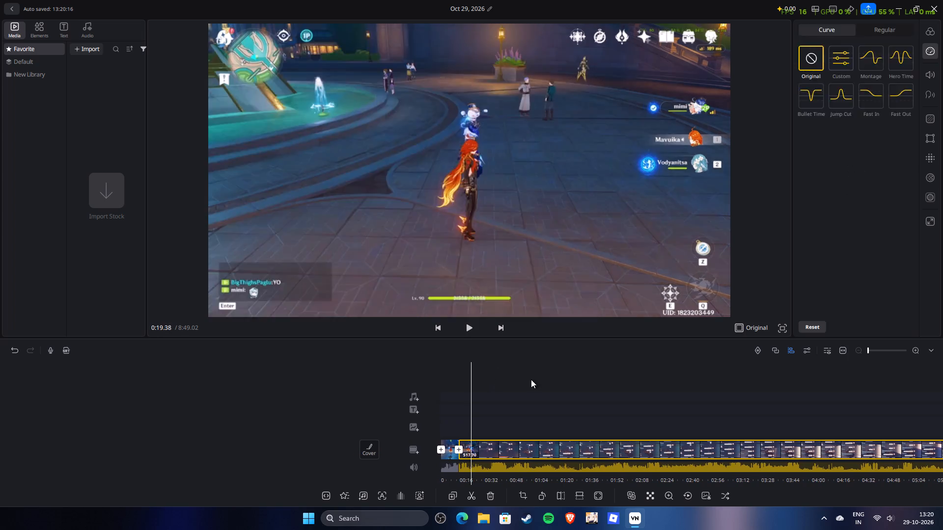
left_click_drag(531, 379, 589, 392)
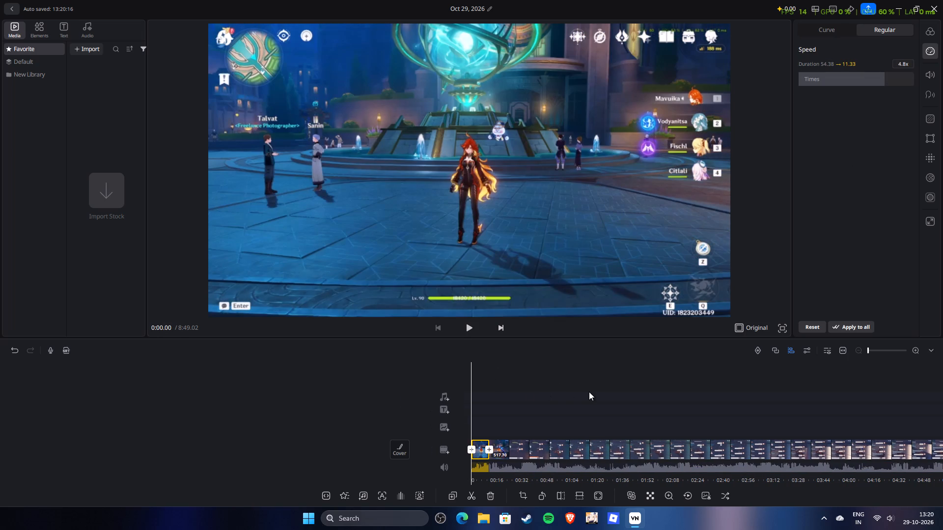
left_click_drag(589, 392, 538, 401)
left_click_drag(538, 401, 518, 407)
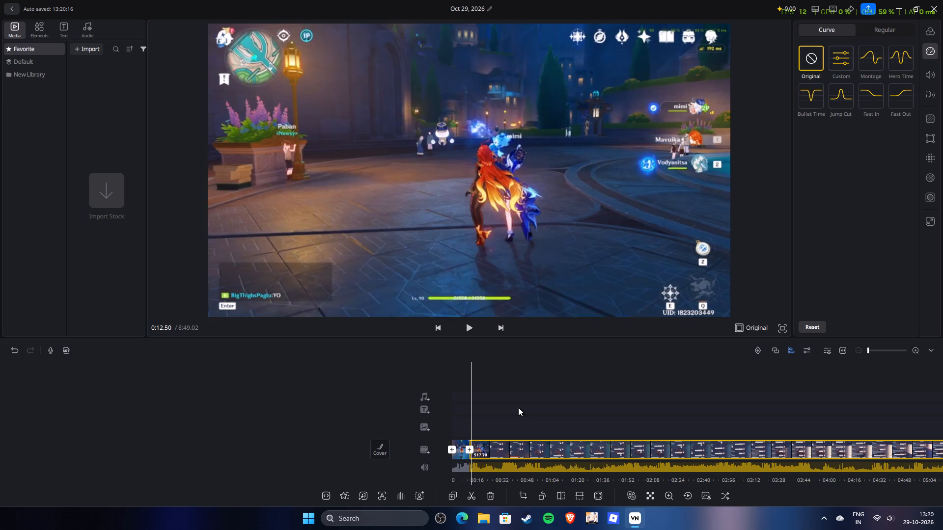
left_click_drag(518, 407, 522, 406)
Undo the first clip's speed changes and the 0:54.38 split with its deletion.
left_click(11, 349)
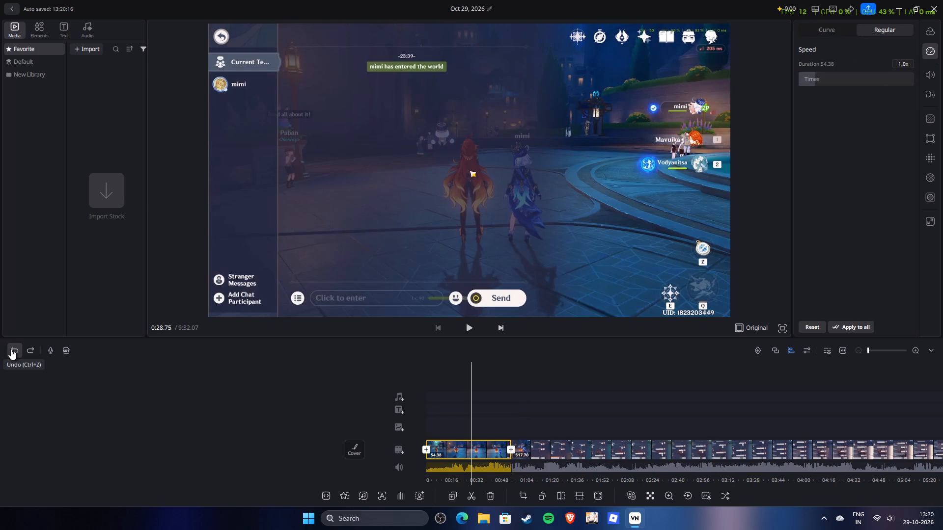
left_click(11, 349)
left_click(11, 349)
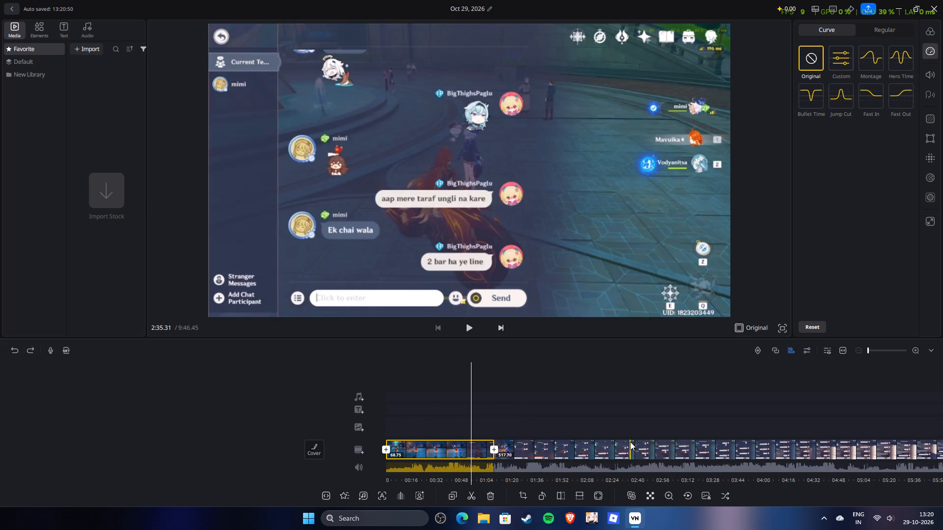
Trim the start of the first clip to the character walking past Talvat, for a project length of 9:37.07.
left_click(634, 377)
left_click(937, 53)
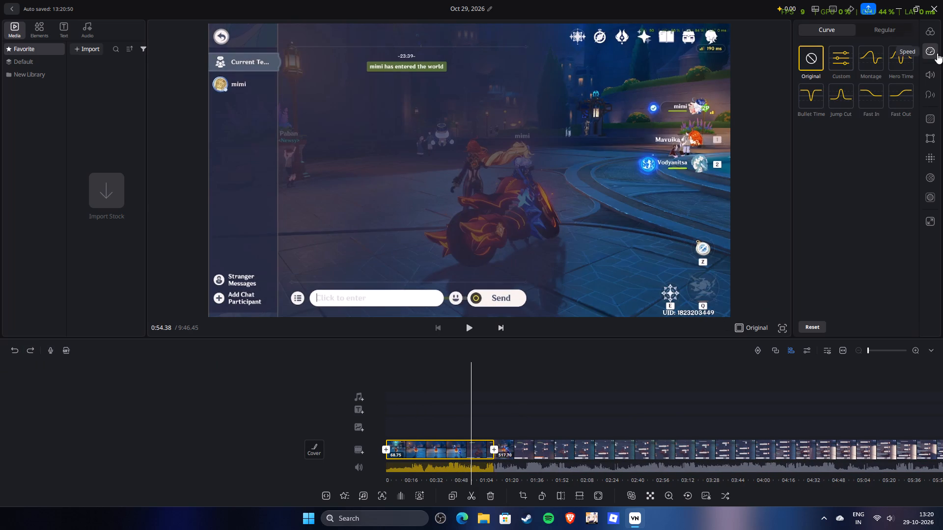
left_click_drag(497, 382, 584, 382)
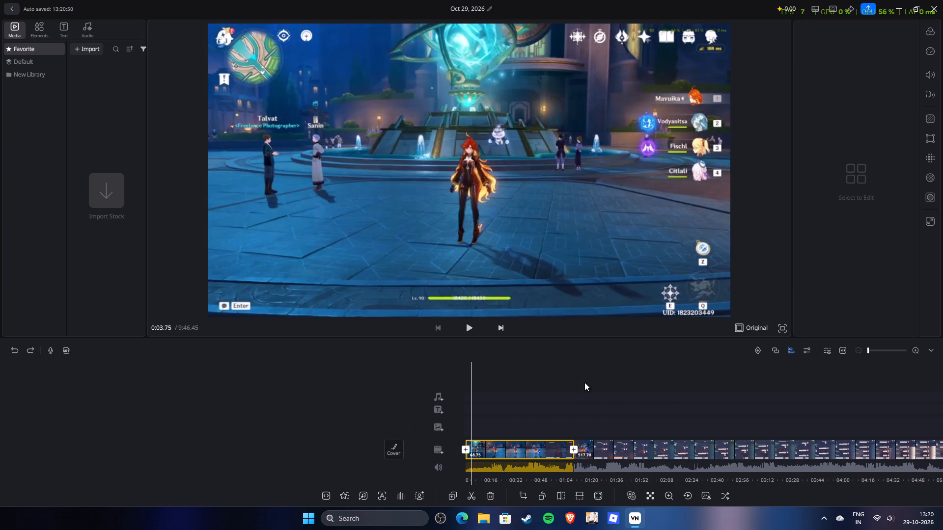
left_click_drag(584, 382, 530, 428)
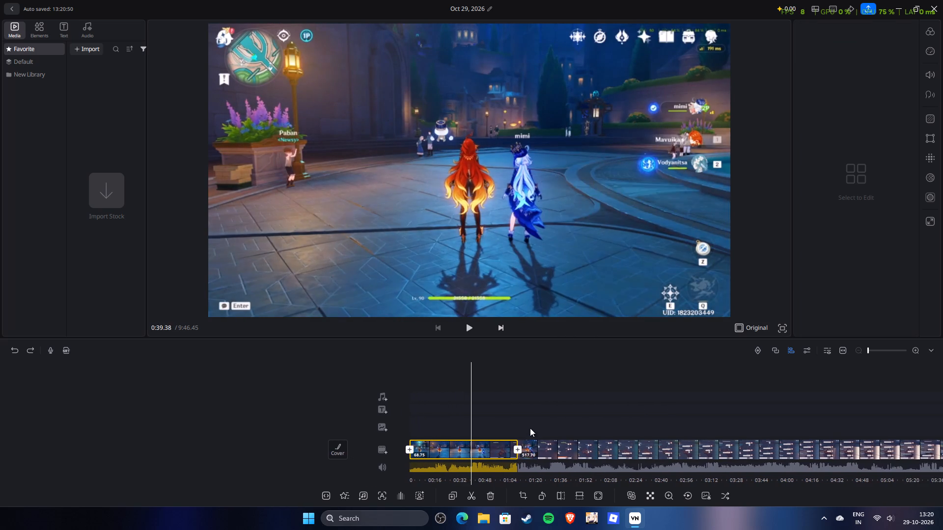
left_click_drag(530, 428, 567, 420)
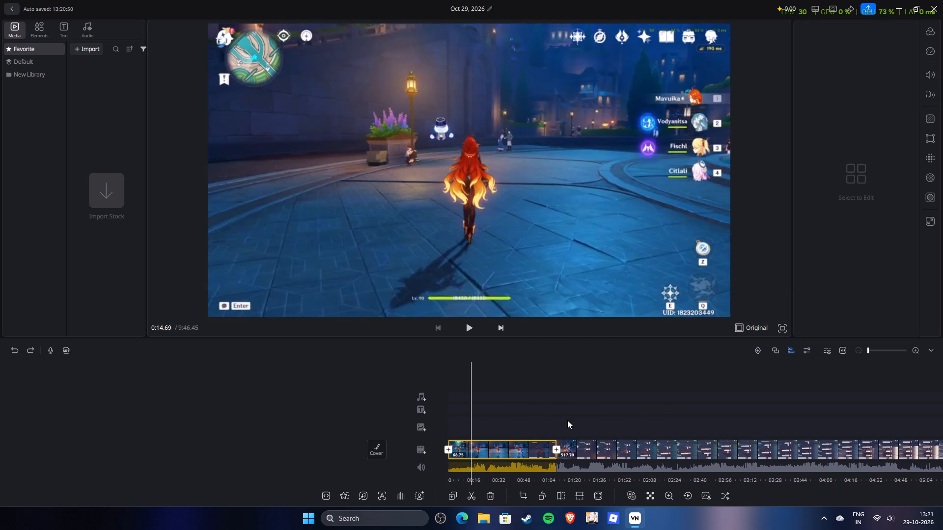
left_click_drag(567, 420, 577, 438)
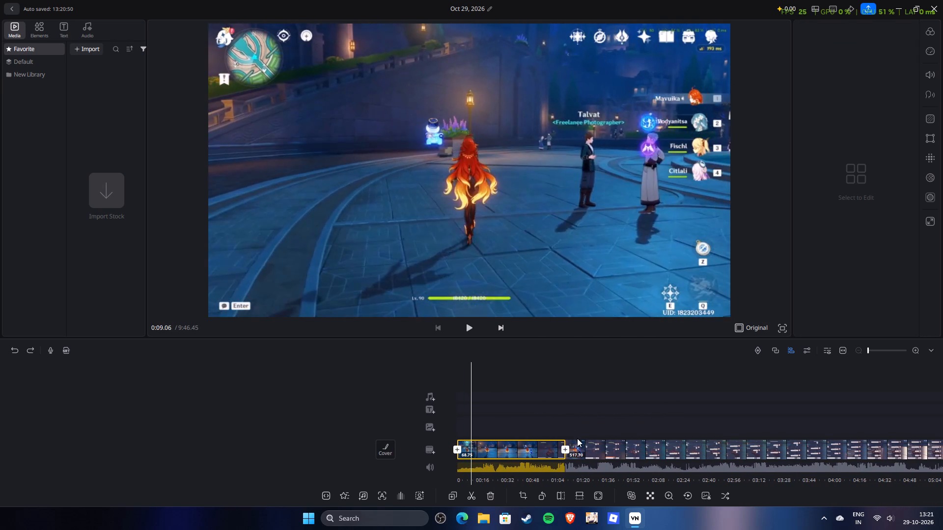
left_click_drag(577, 438, 575, 457)
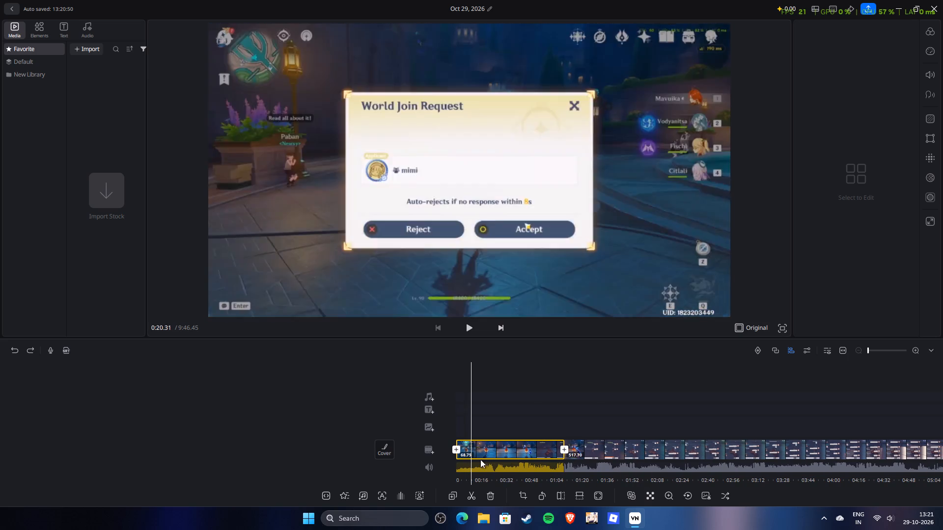
left_click(467, 455)
left_click_drag(454, 450, 471, 454)
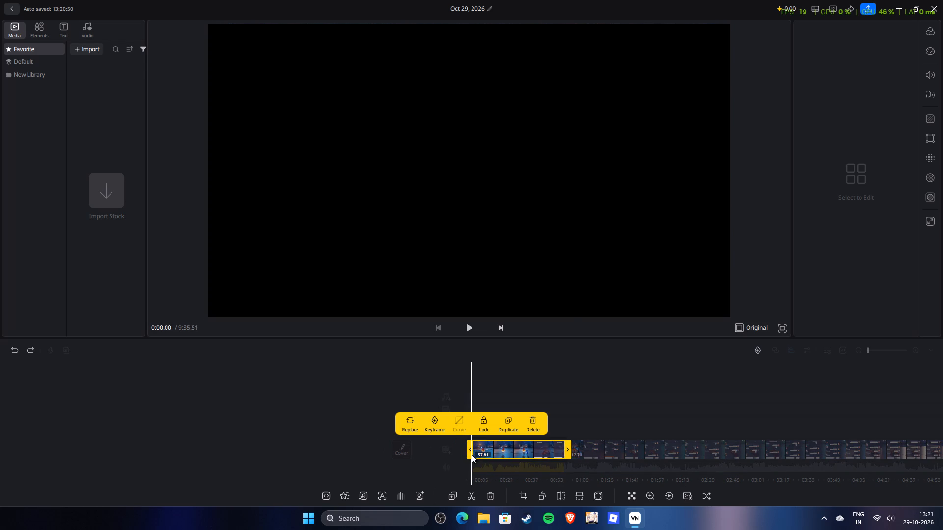
left_click_drag(471, 454, 469, 457)
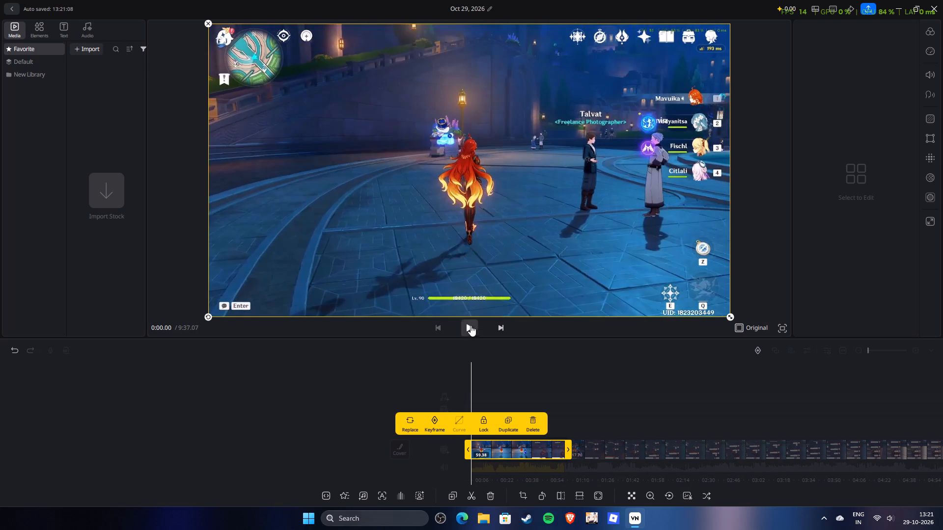
Trim the start of the first clip further, to the character walking toward the lamp-post planter, for a project length of 9:30.20.
left_click(467, 329)
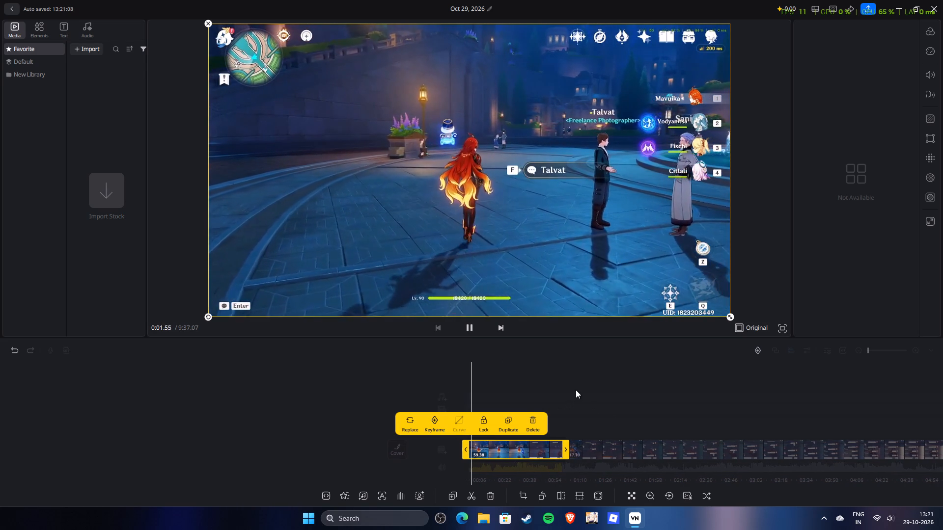
left_click_drag(575, 389, 559, 404)
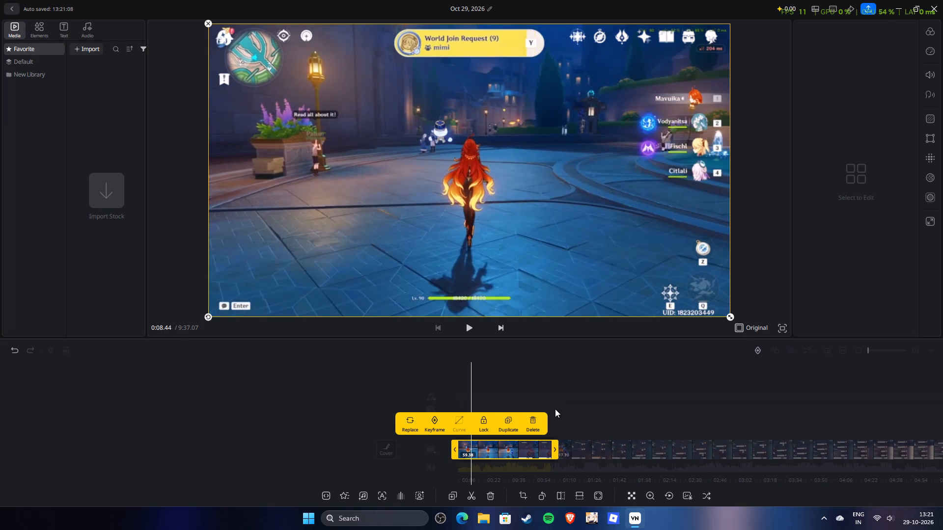
left_click_drag(455, 449, 461, 453)
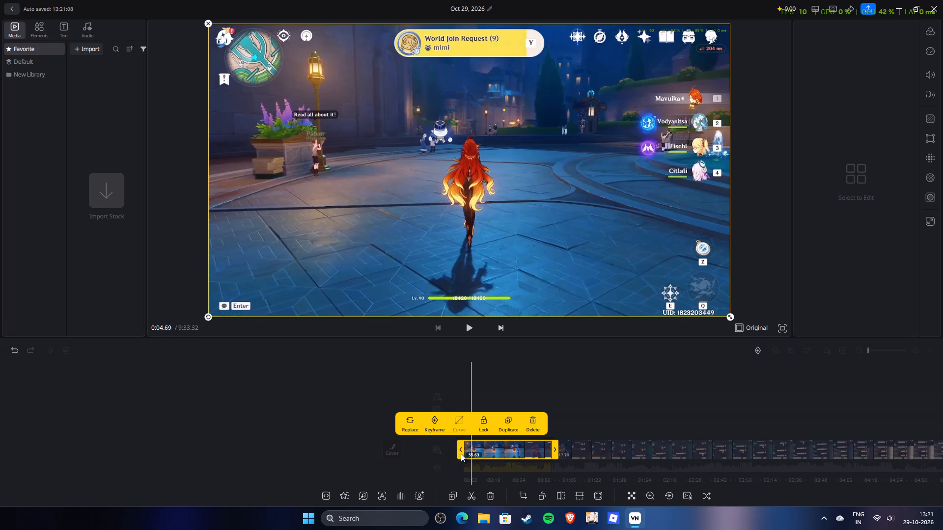
left_click_drag(461, 453, 466, 464)
Trim the end of the first clip back to the Abyss Order loading screen at 0:06.25, for a project length of 8:43.95.
left_click_drag(495, 395, 500, 395)
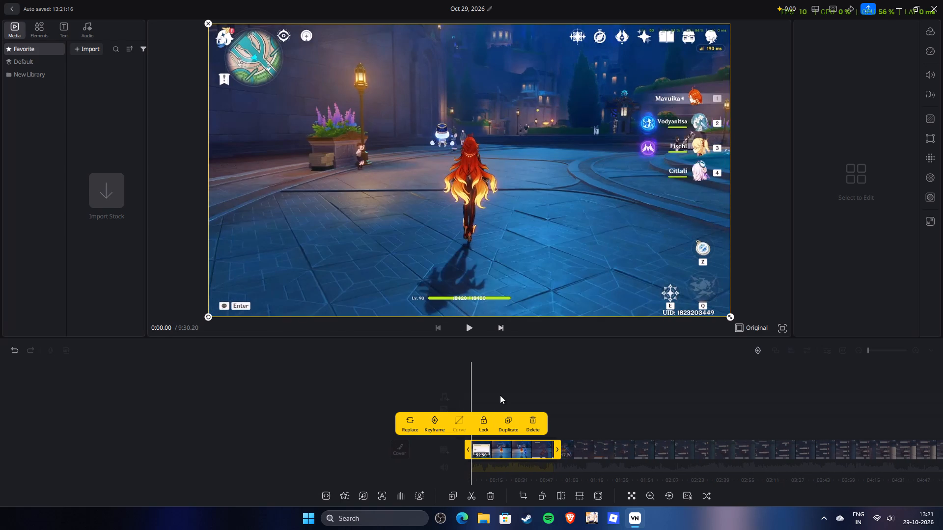
left_click_drag(500, 395, 513, 397)
left_click_drag(499, 370, 519, 372)
left_click(468, 328)
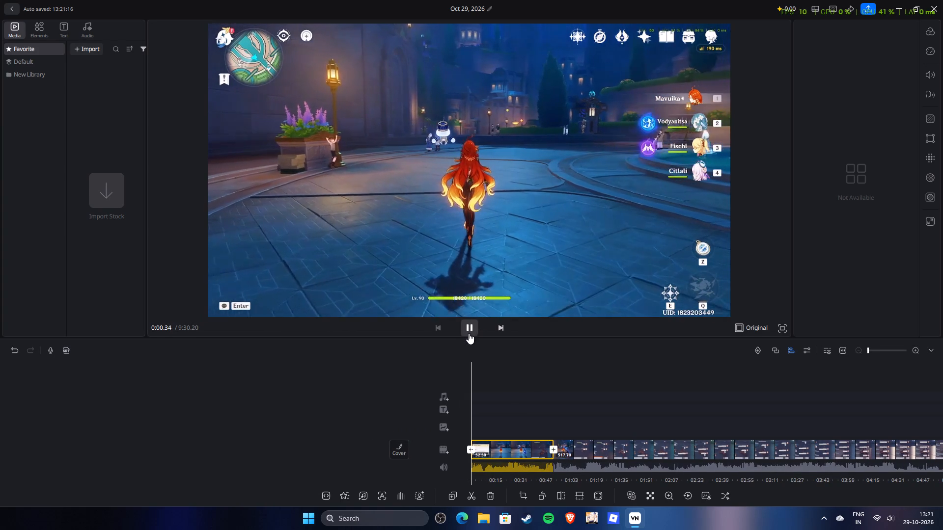
left_click_drag(493, 373, 504, 377)
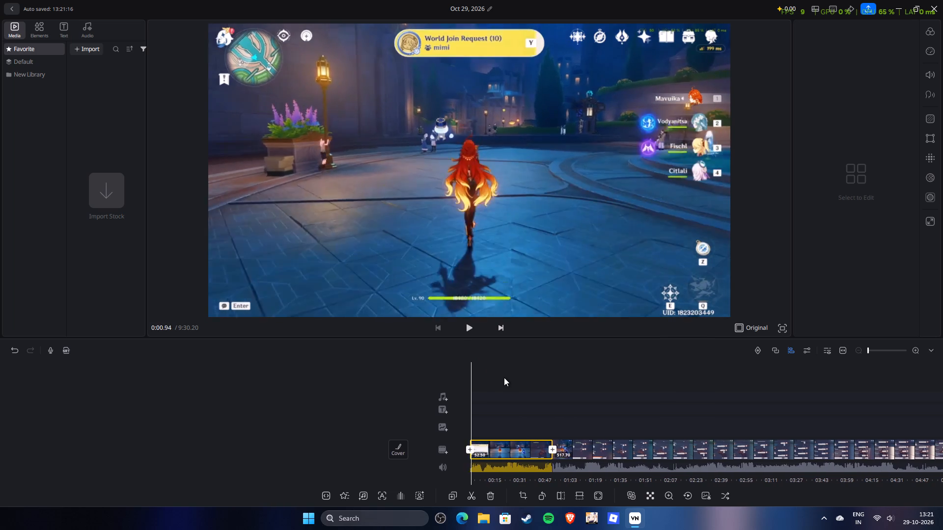
left_click_drag(504, 377, 499, 392)
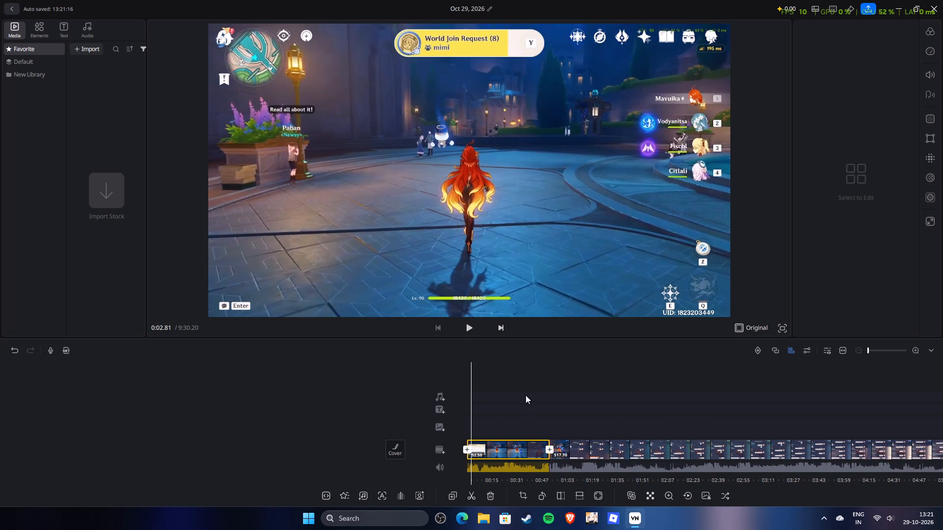
left_click_drag(525, 385, 520, 414)
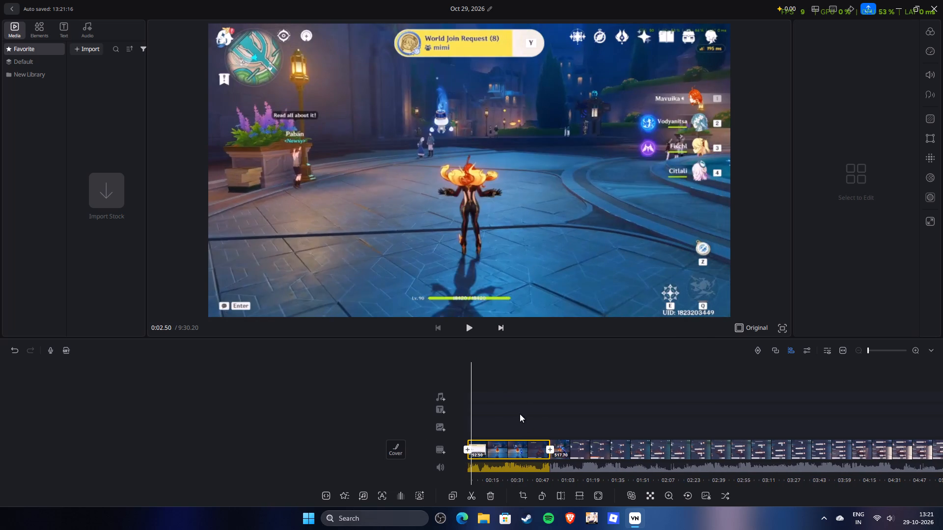
left_click_drag(520, 414, 514, 423)
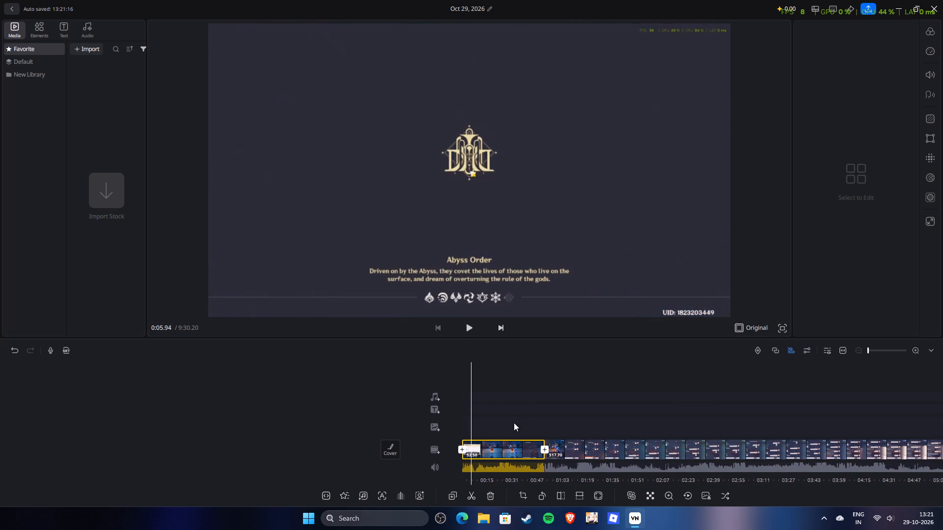
left_click_drag(514, 423, 513, 423)
left_click(518, 445)
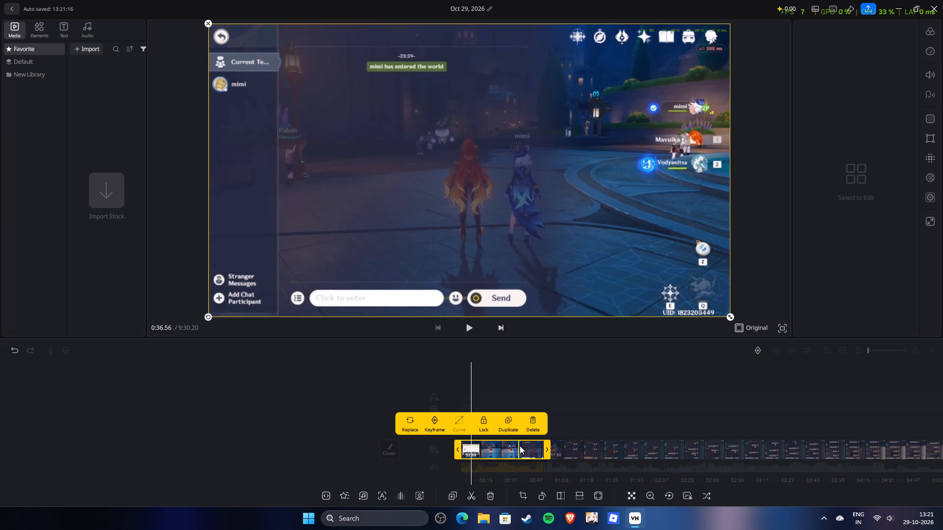
left_click_drag(546, 450, 472, 465)
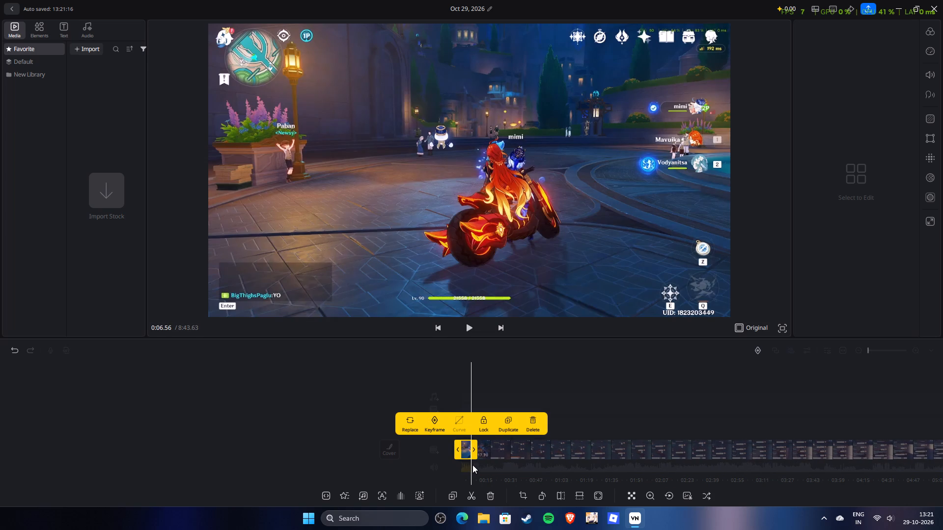
left_click_drag(472, 465, 473, 468)
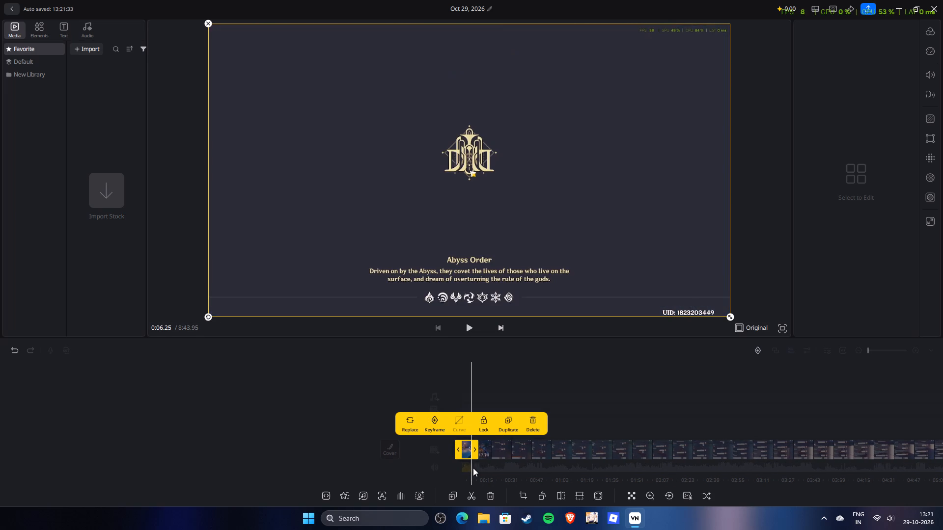
Extend the start of the second clip back to the empty chat window, for a project length of 8:51.45.
left_click(464, 325)
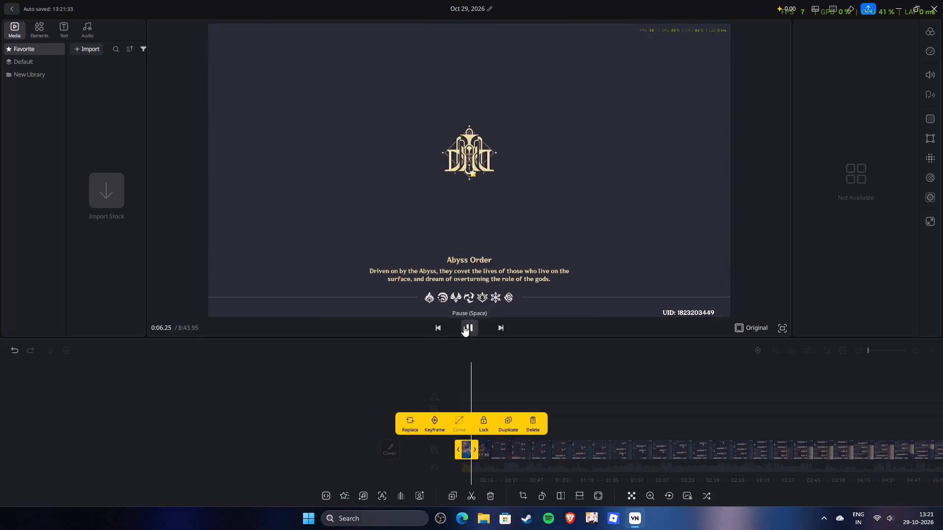
left_click_drag(501, 356, 500, 360)
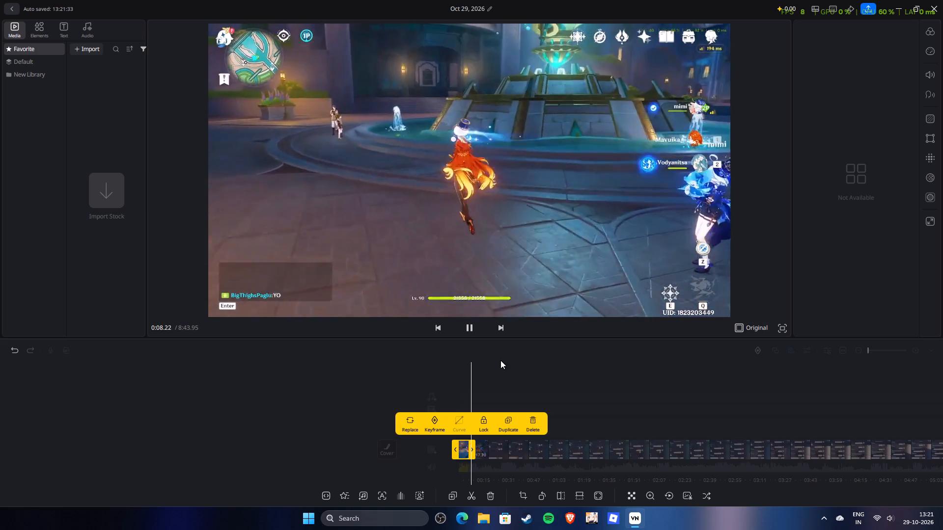
left_click_drag(521, 371, 546, 373)
left_click(573, 452)
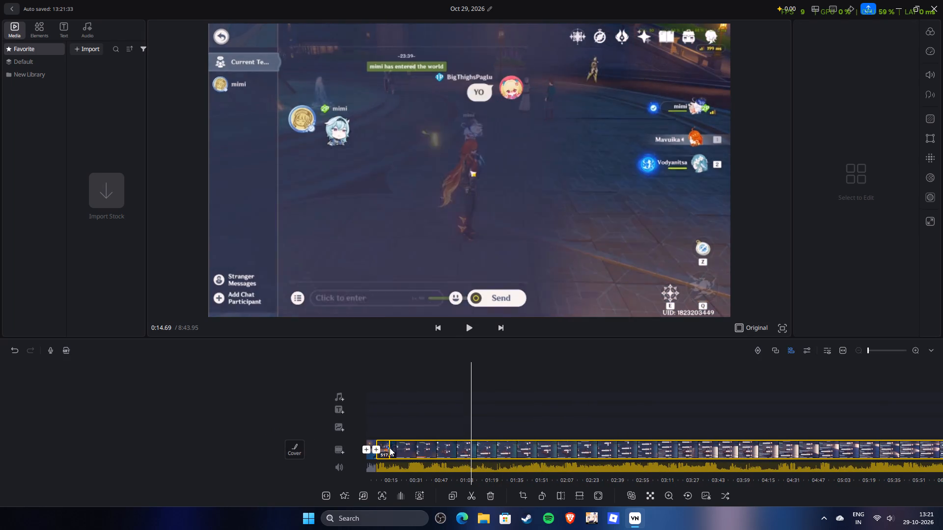
left_click(396, 449)
left_click_drag(374, 452, 367, 456)
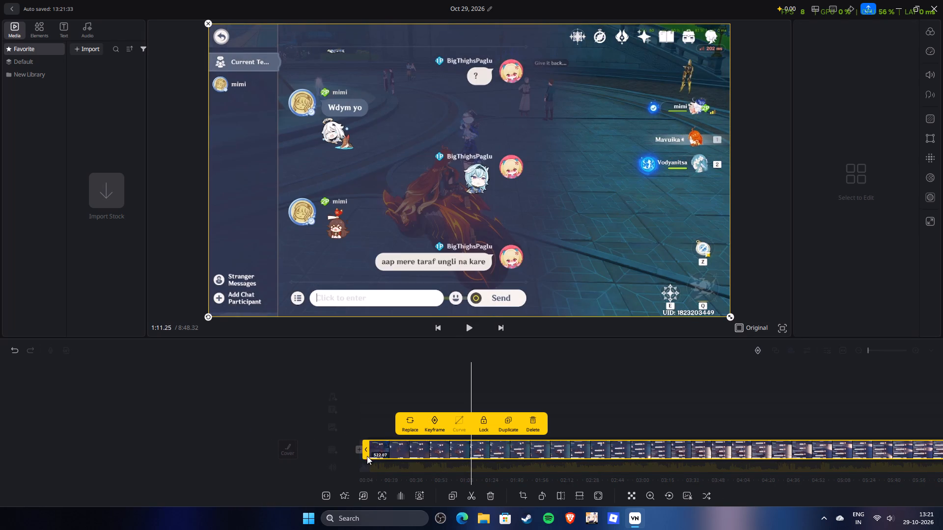
left_click_drag(367, 456, 362, 457)
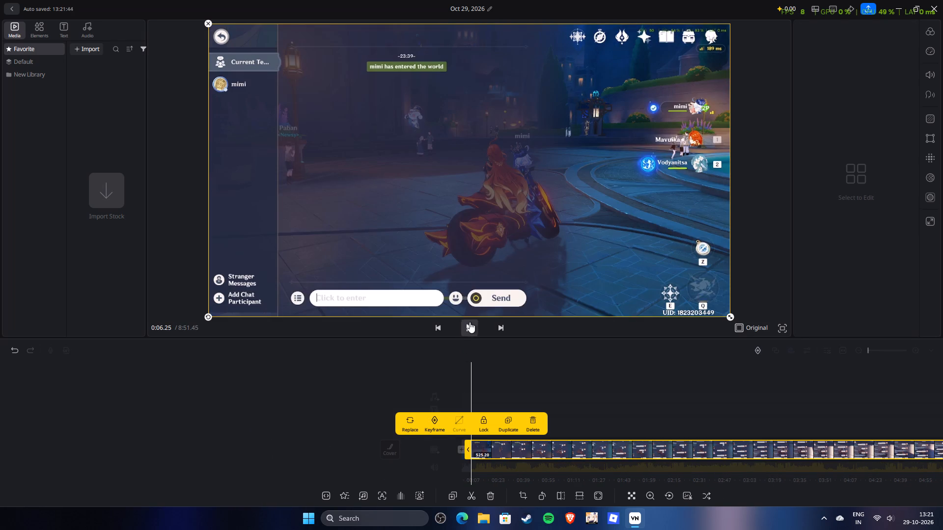
Play through the join and trim the second clip's start to just after the YO message is sent, for a project length of 8:46.13.
left_click(470, 321)
left_click_drag(518, 369, 565, 374)
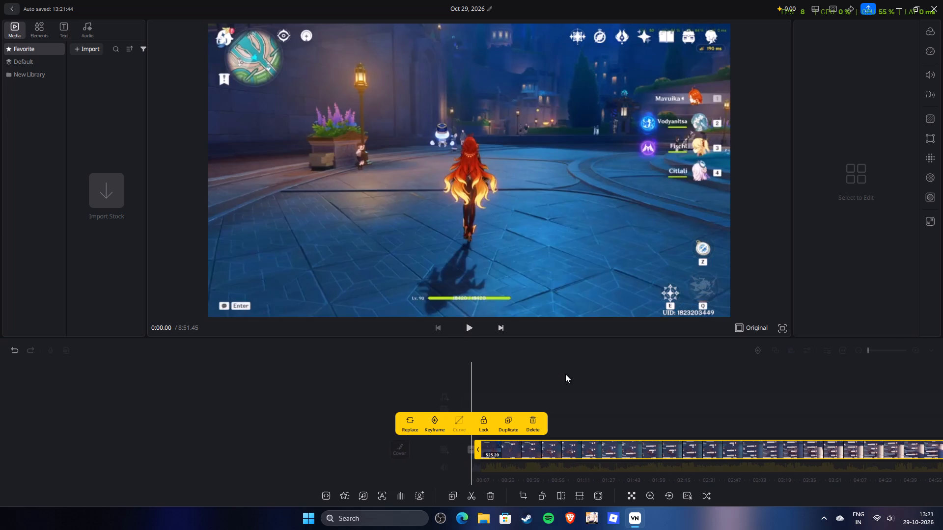
left_click_drag(565, 374, 535, 380)
left_click(465, 329)
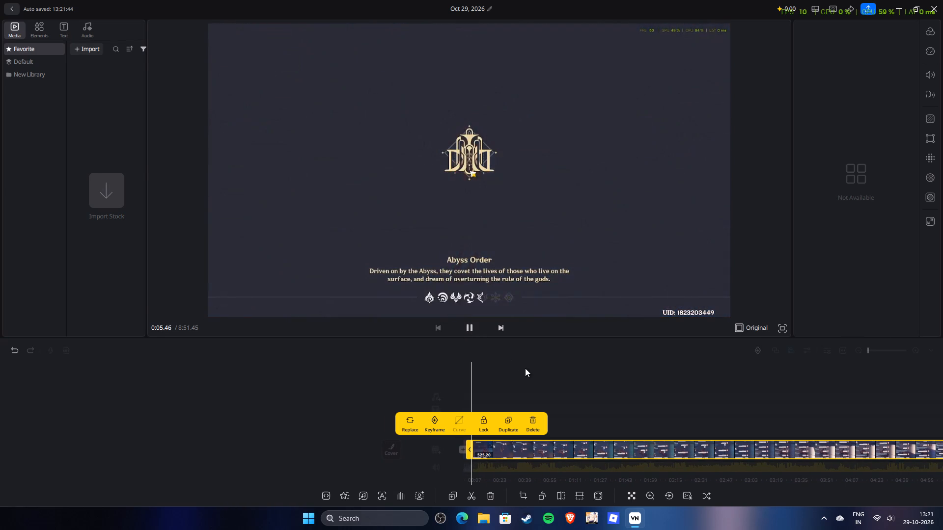
left_click(527, 368)
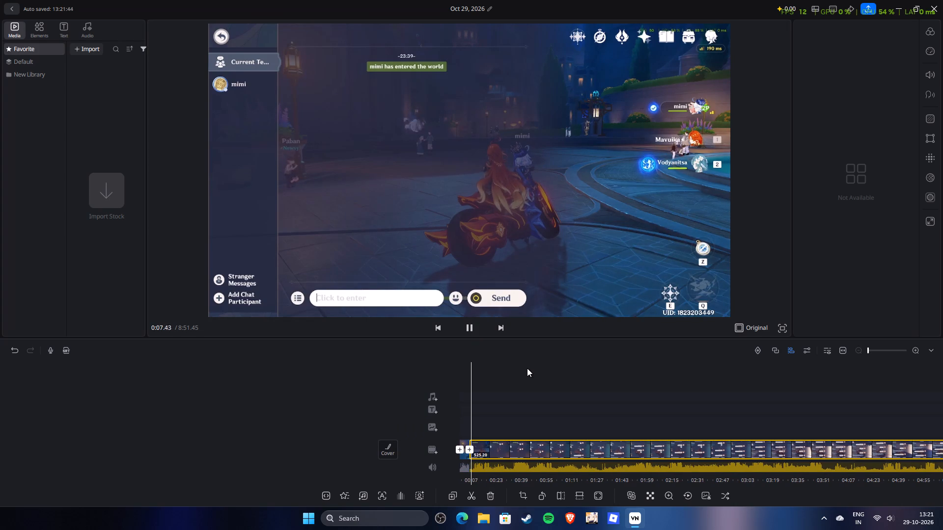
left_click_drag(510, 380, 498, 383)
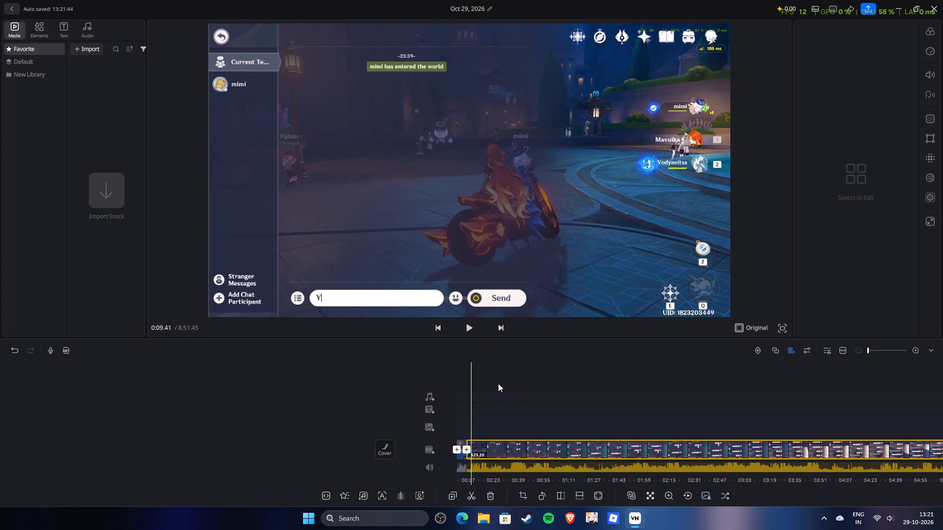
left_click_drag(498, 383, 501, 391)
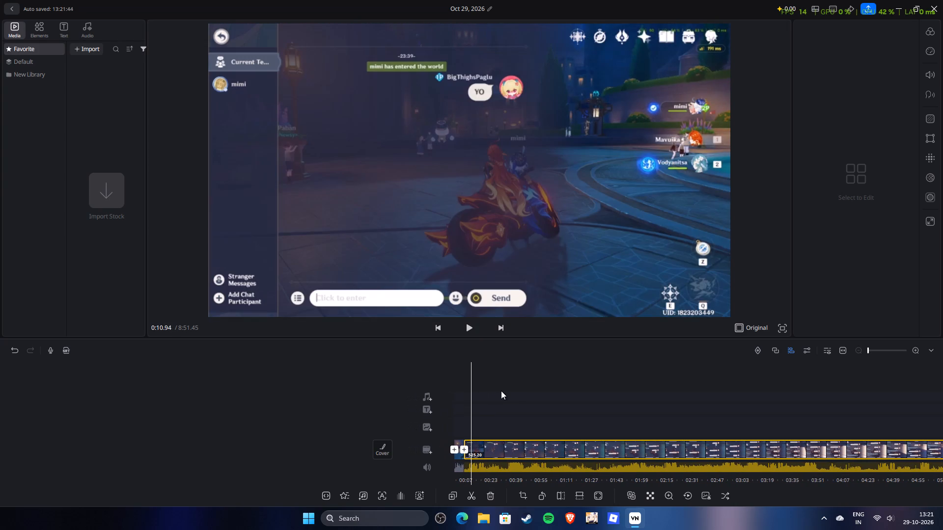
left_click_drag(501, 391, 499, 393)
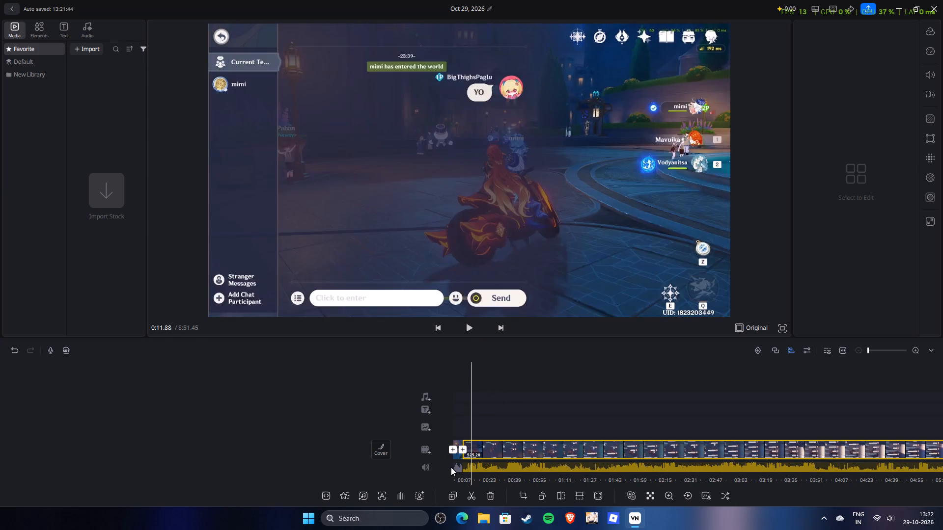
left_click(481, 452)
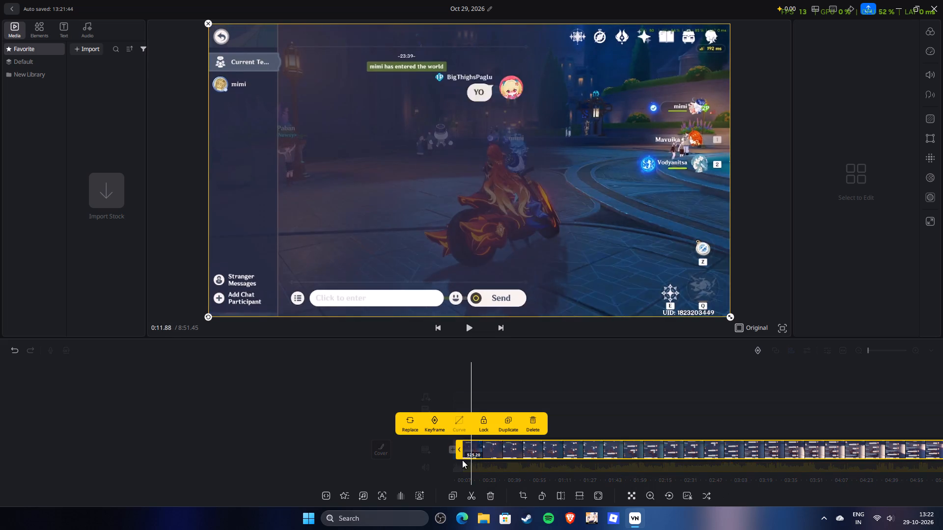
left_click_drag(459, 453, 468, 464)
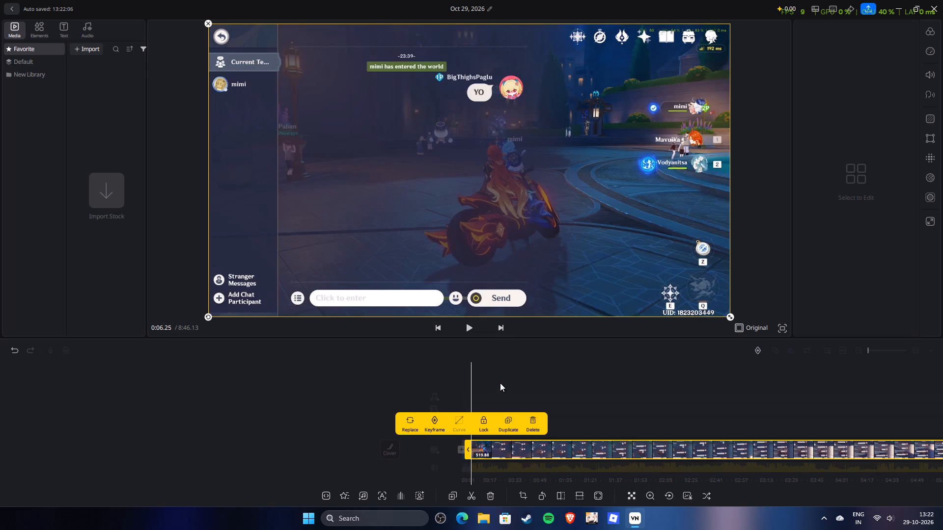
left_click(503, 378)
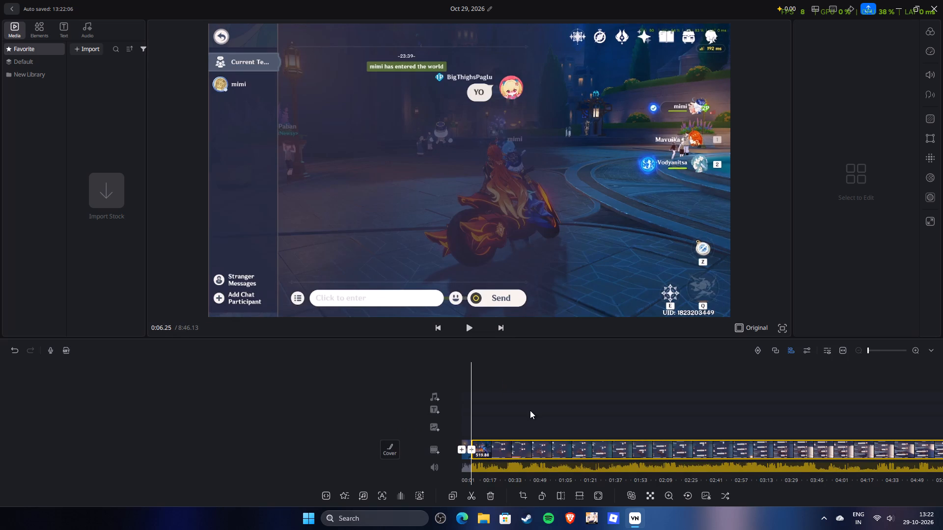
left_click(536, 371)
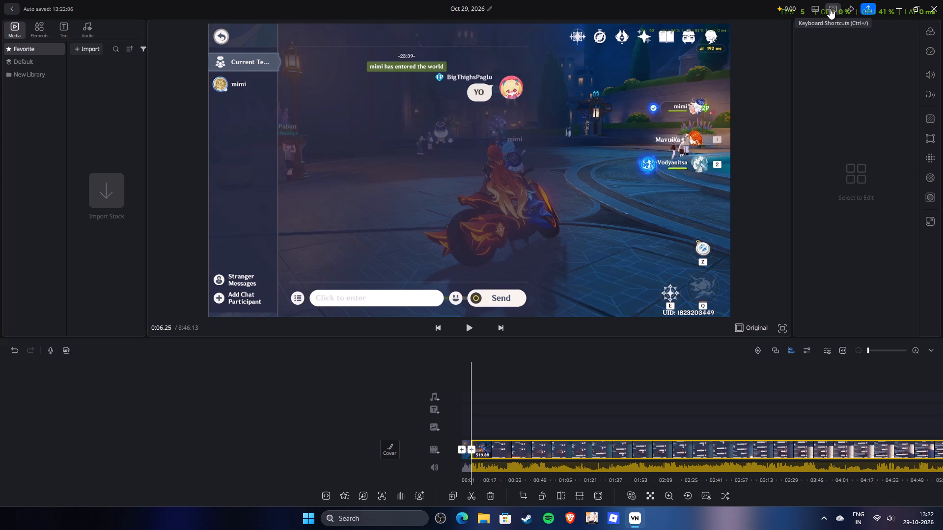
Look through the timeline keyboard shortcuts reference and close it.
left_click(830, 8)
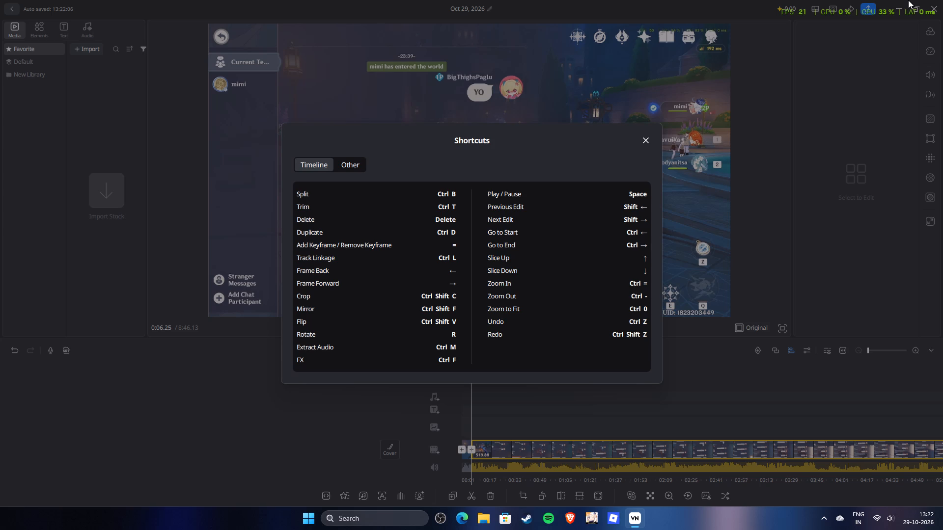
left_click(646, 136)
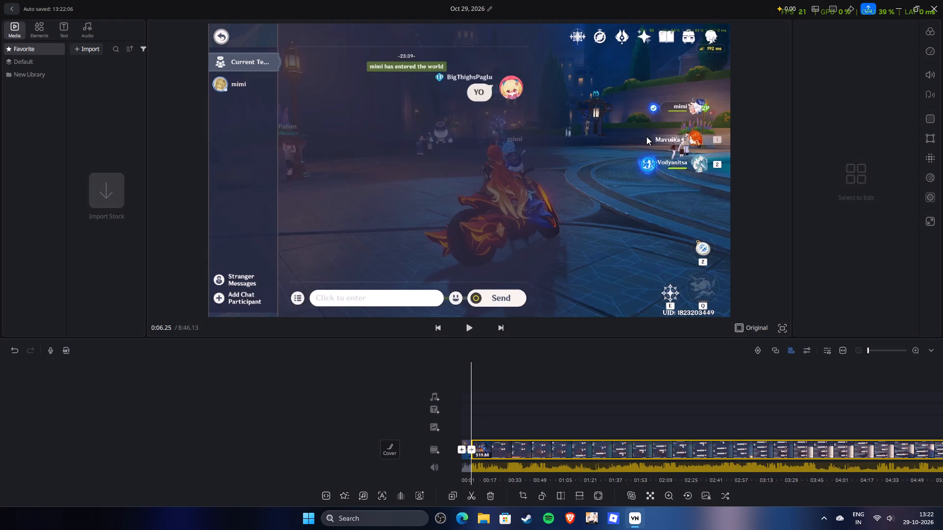
left_click(820, 212)
Play the start of the second clip, and replay the opening from the beginning to check the World Join Request scene.
key("space")
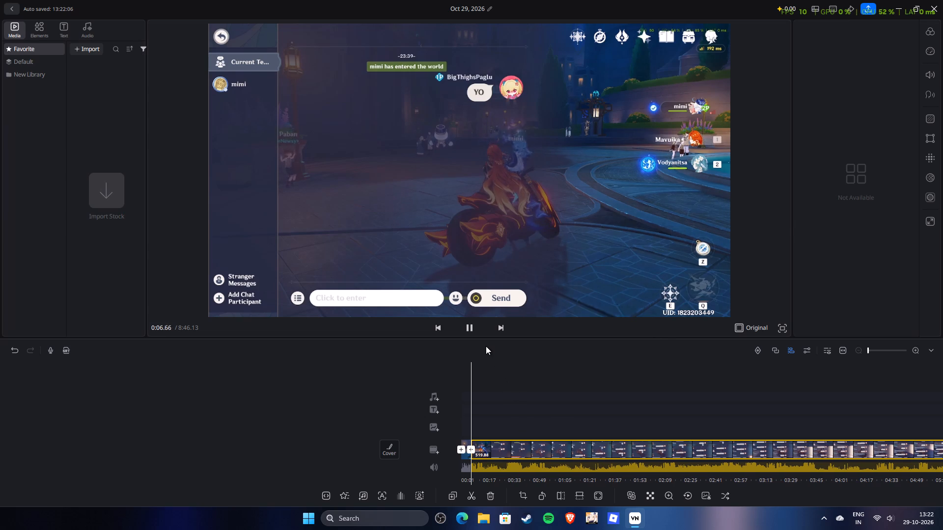
key("space")
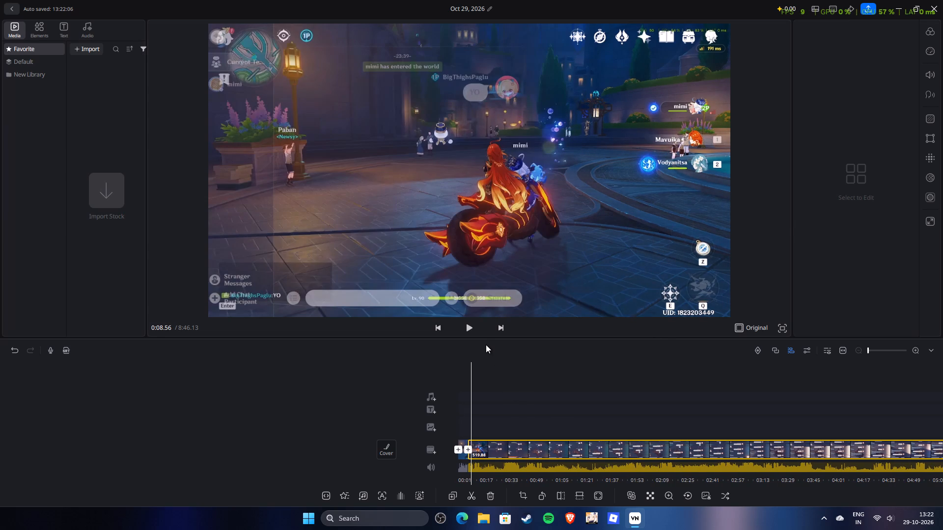
left_click_drag(511, 350, 542, 352)
left_click_drag(519, 384, 526, 384)
left_click_drag(526, 384, 549, 402)
key("space")
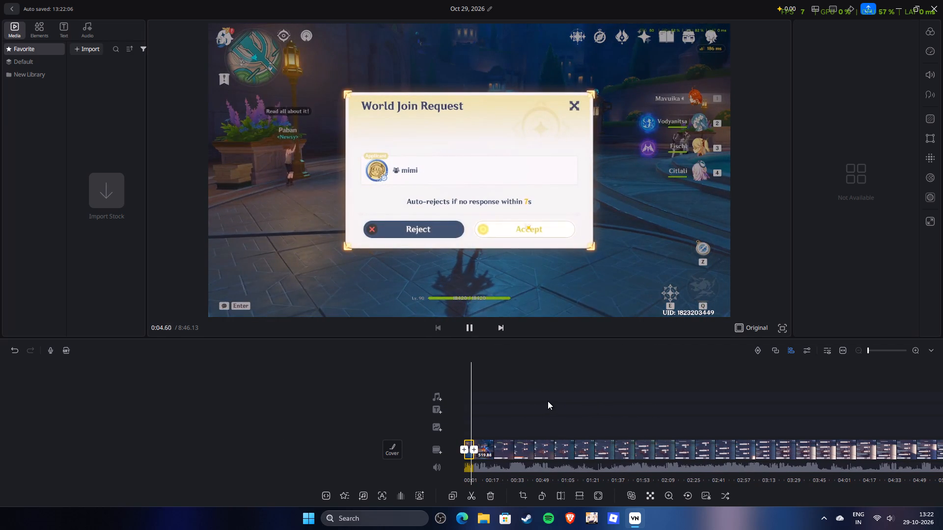
left_click_drag(554, 386, 579, 384)
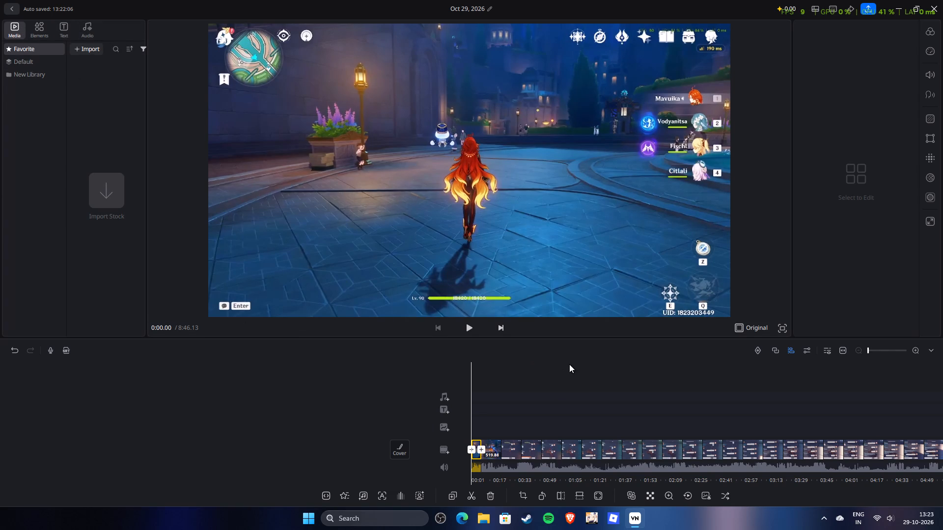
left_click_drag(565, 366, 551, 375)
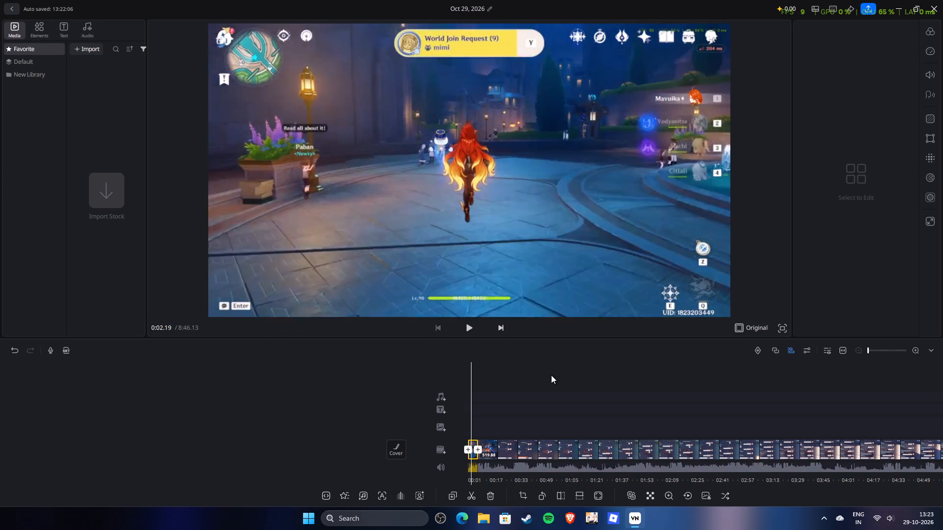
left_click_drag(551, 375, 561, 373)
Browse the audio library's Pop music and Cartoon sound effects, previewing Blink 01.
left_click(90, 26)
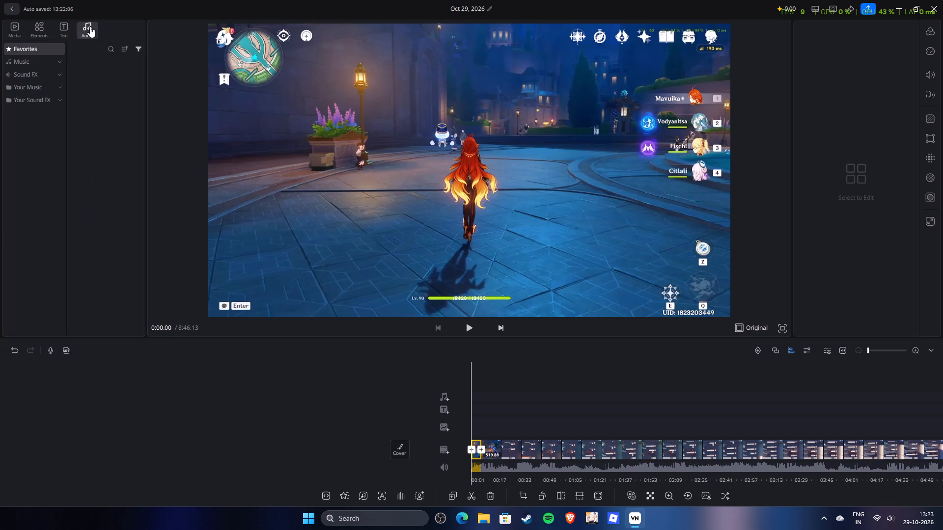
left_click(33, 64)
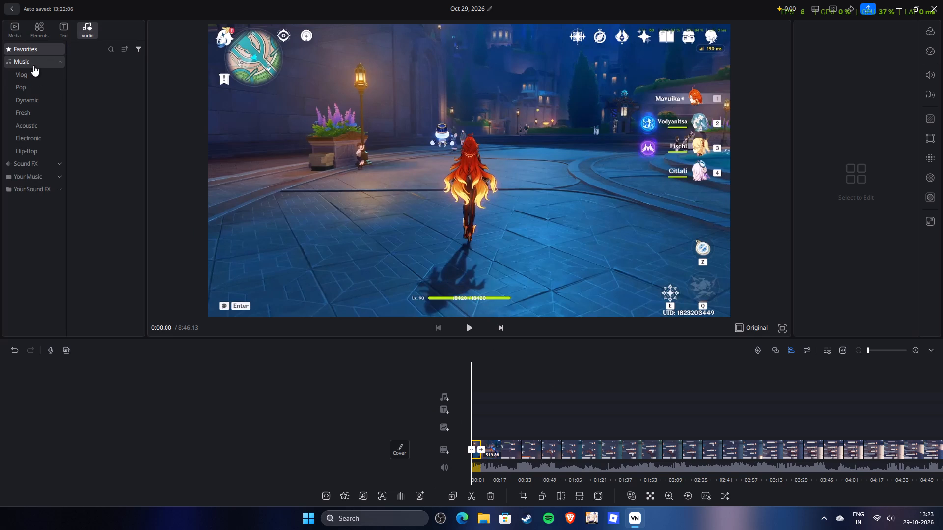
left_click(36, 74)
left_click(37, 84)
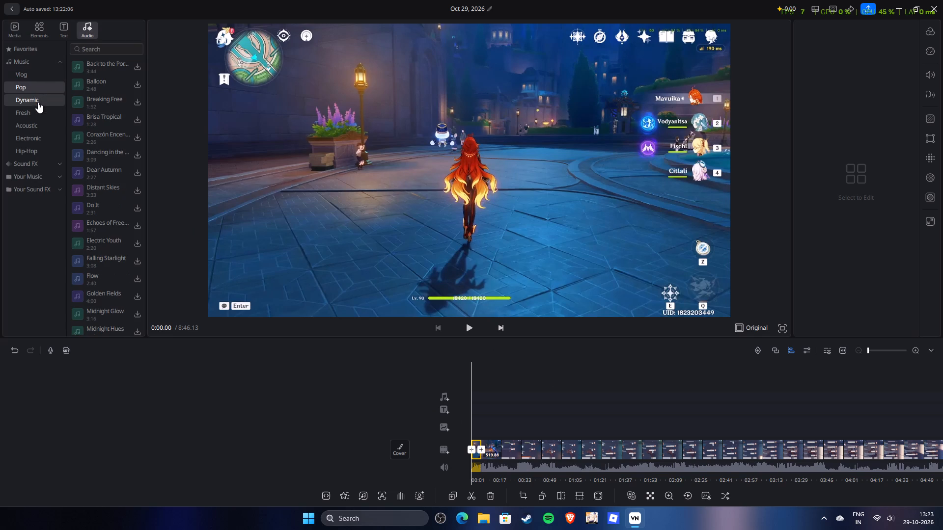
left_click(43, 164)
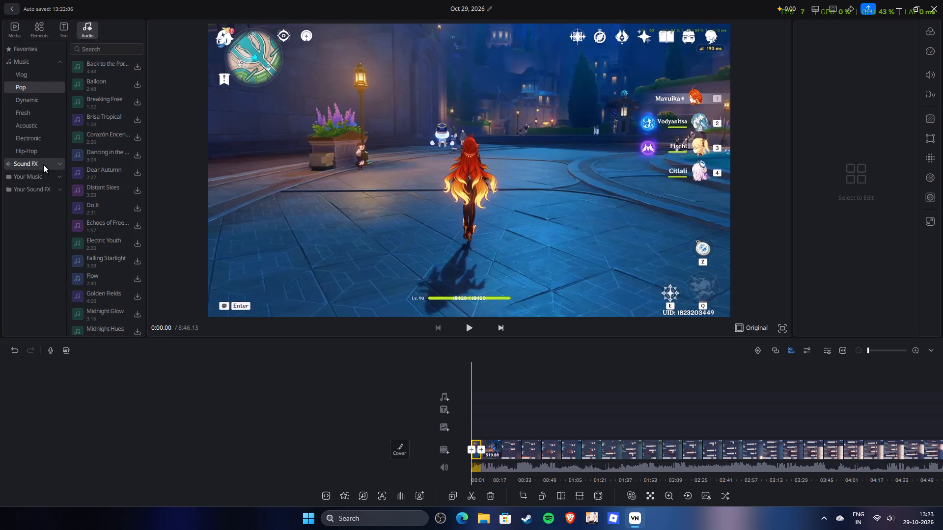
left_click(39, 176)
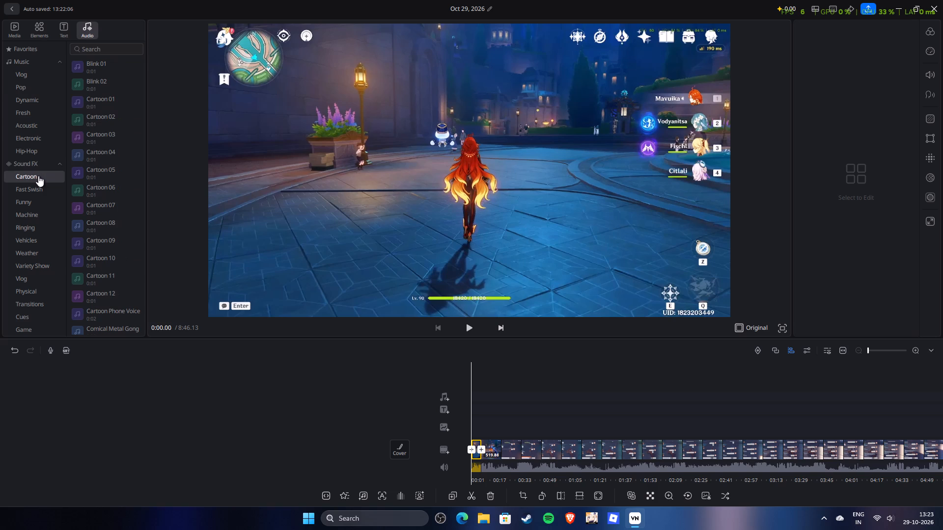
left_click(101, 70)
left_click(98, 93)
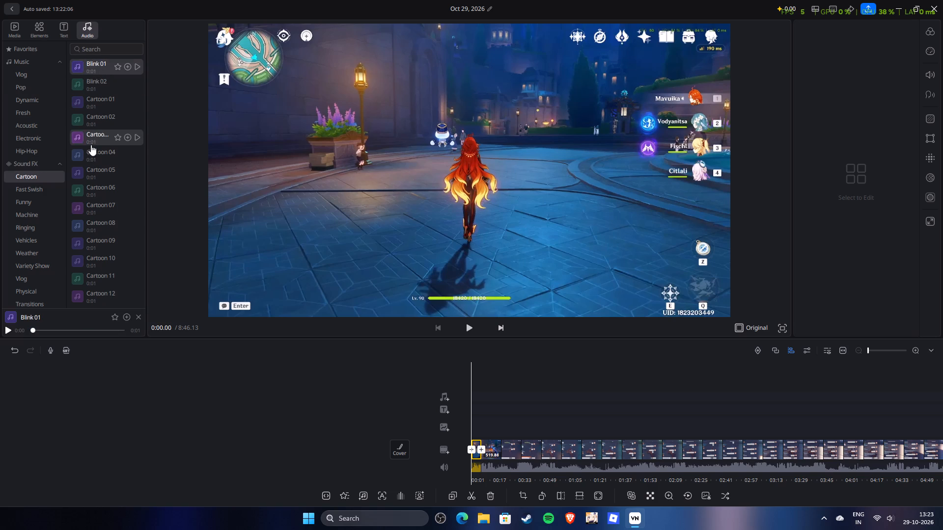
scroll(96, 172, "down", 15)
scroll(109, 185, "down", 7)
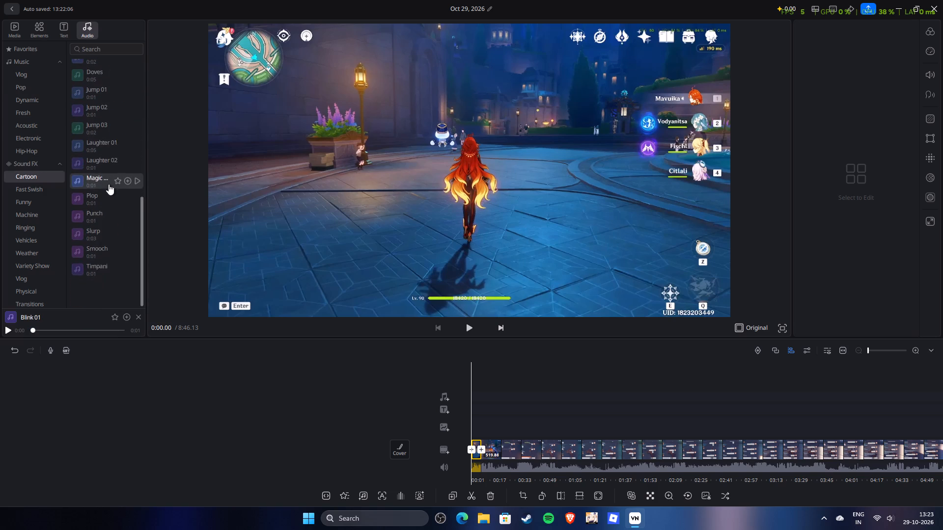
Preview sound effects from the Fast Swish category, including Fast woosh, Fly and Swoosh 01.
left_click(40, 188)
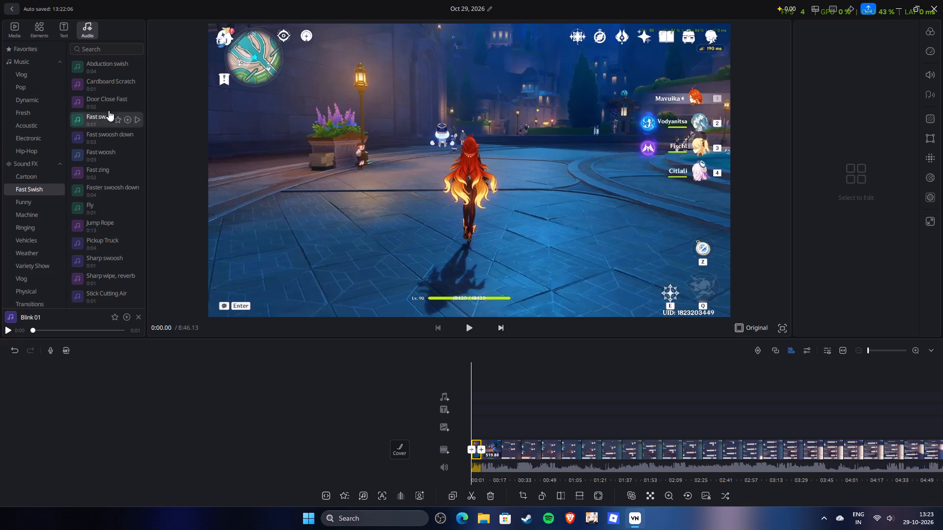
left_click(111, 69)
left_click(106, 156)
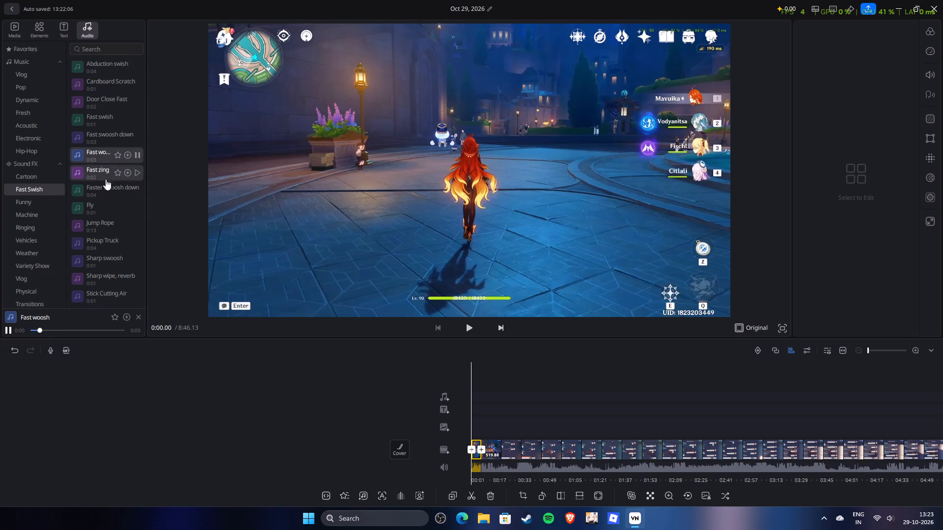
left_click(104, 201)
scroll(103, 213, "down", 7)
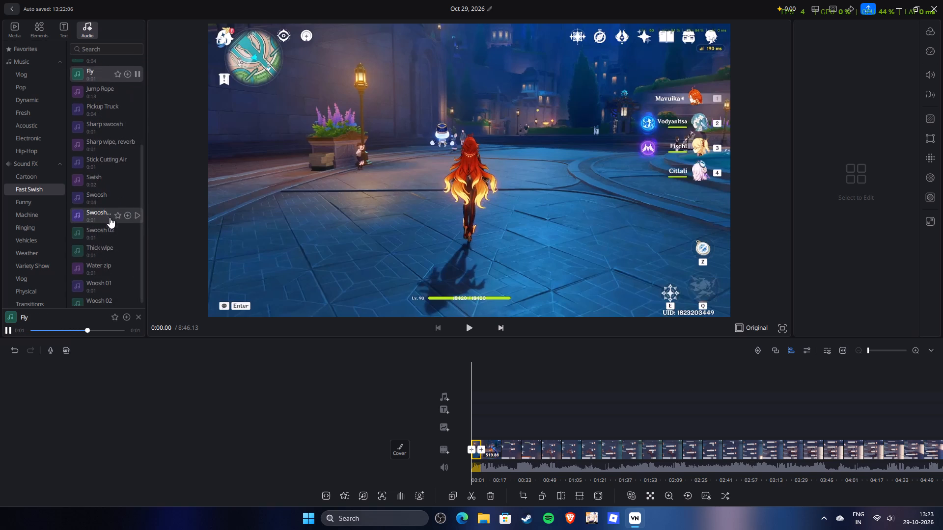
left_click(110, 217)
scroll(110, 207, "down", 8)
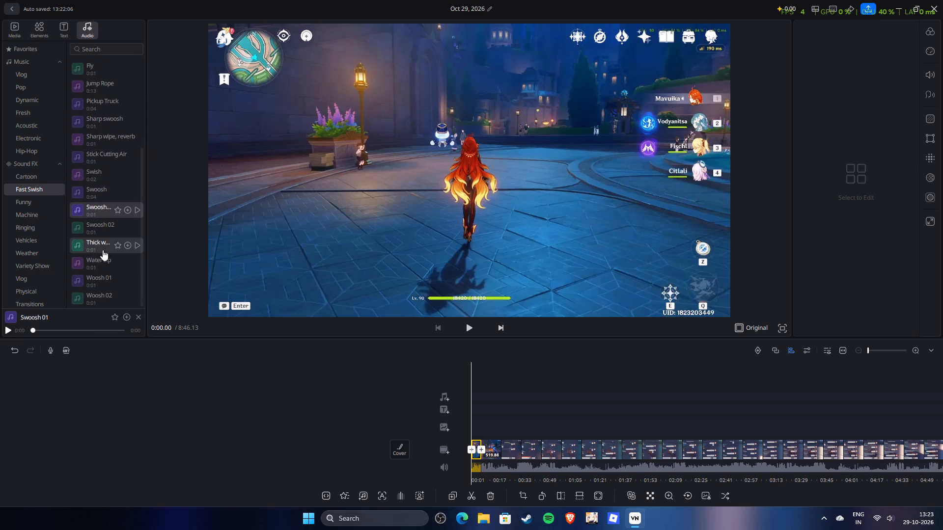
Preview Rimshot Joke Funny and Loss from the Funny sound effects and look through the remaining categories.
left_click(32, 201)
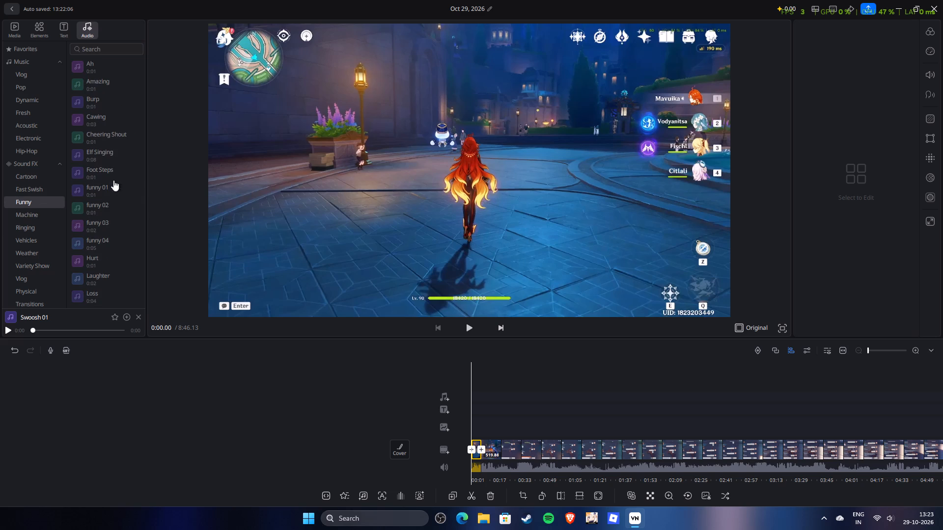
scroll(98, 108, "down", 6)
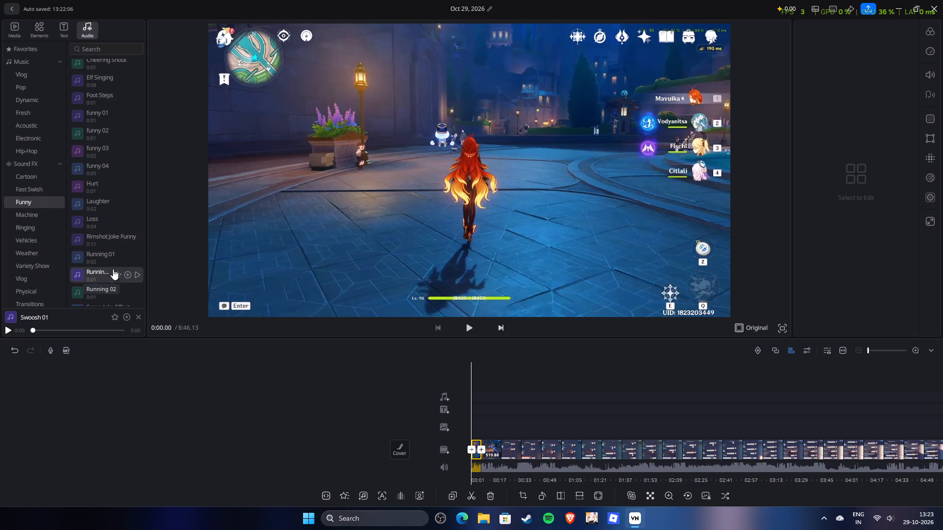
left_click(116, 242)
left_click(116, 240)
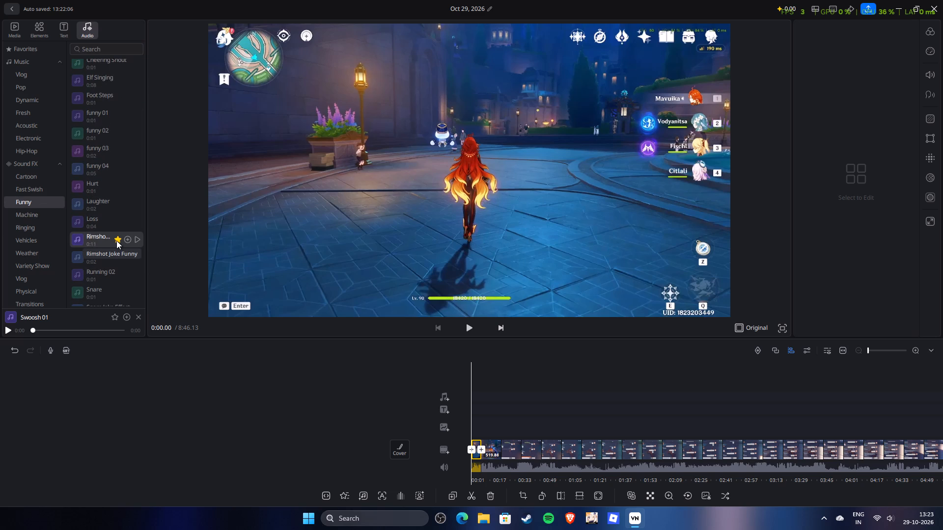
left_click(108, 240)
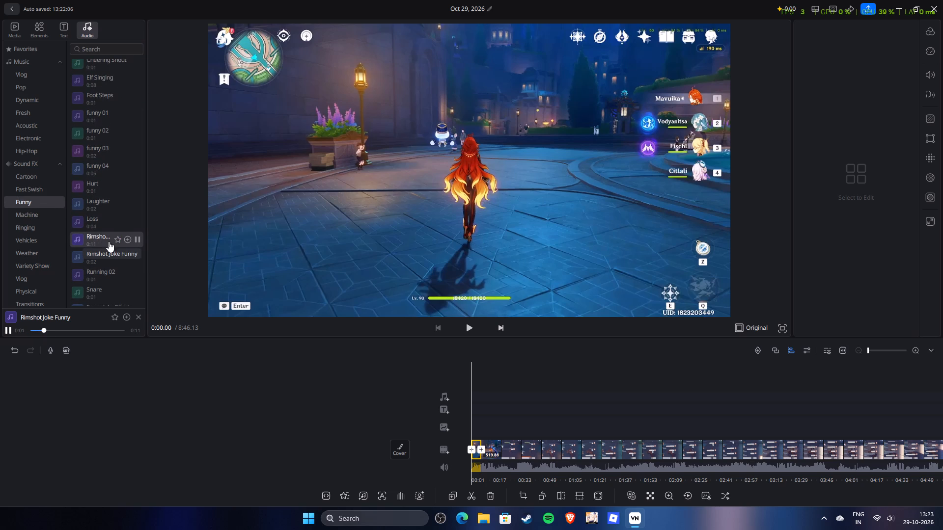
left_click(102, 222)
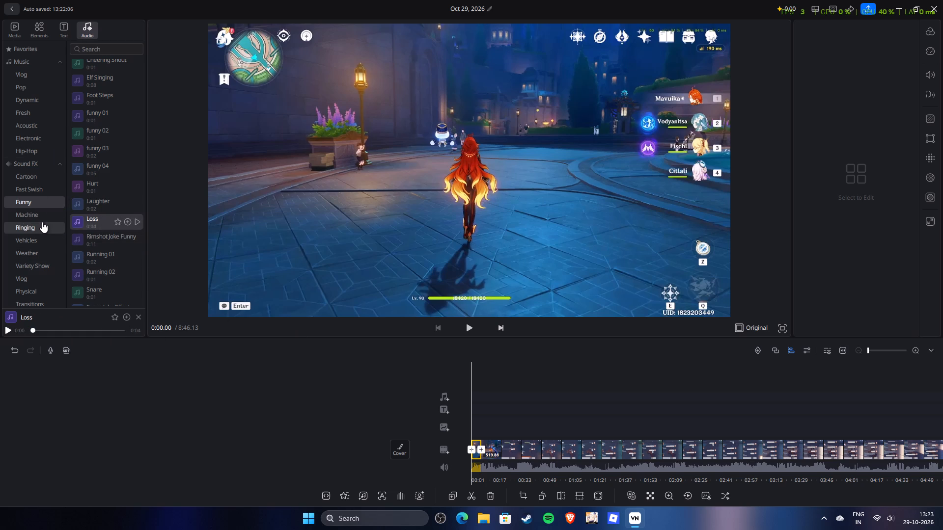
scroll(42, 222, "down", 7)
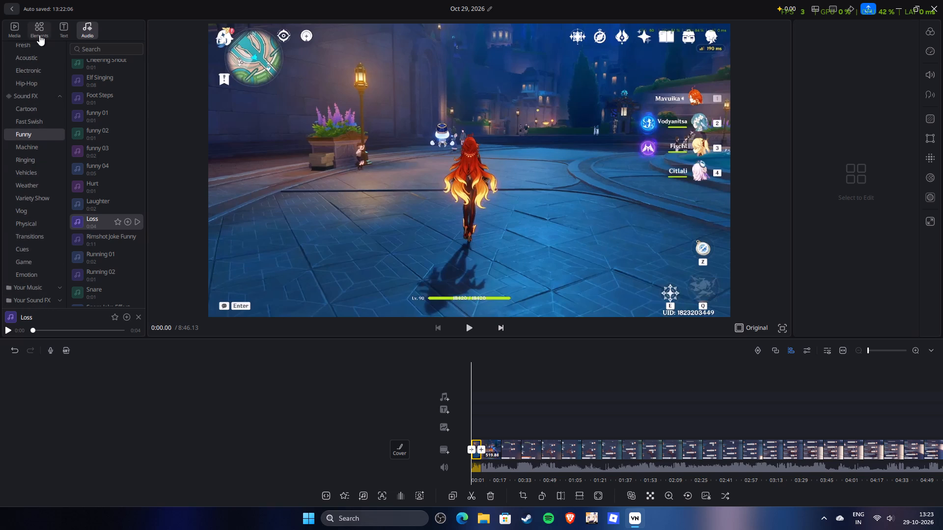
scroll(44, 154, "up", 1)
Download and listen to the Vlog music track A Sad Conversation.
left_click(51, 131)
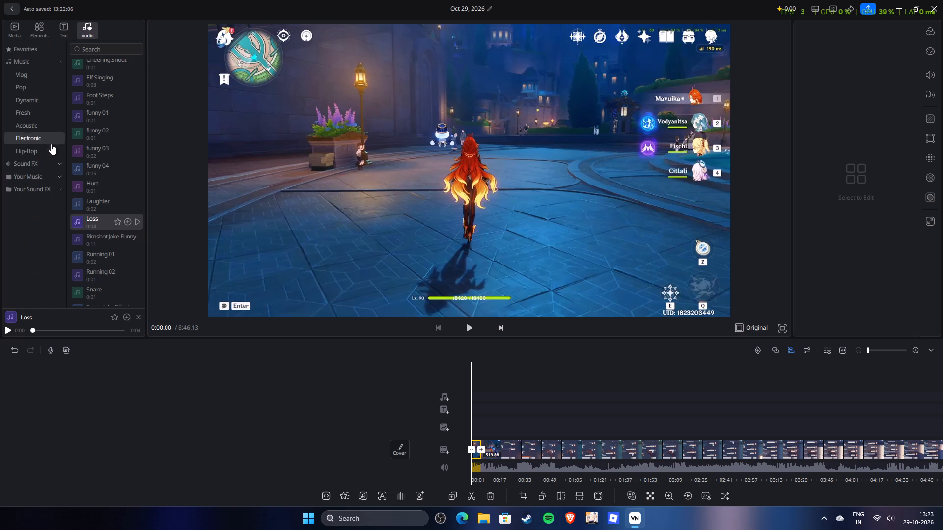
scroll(49, 159, "up", 5)
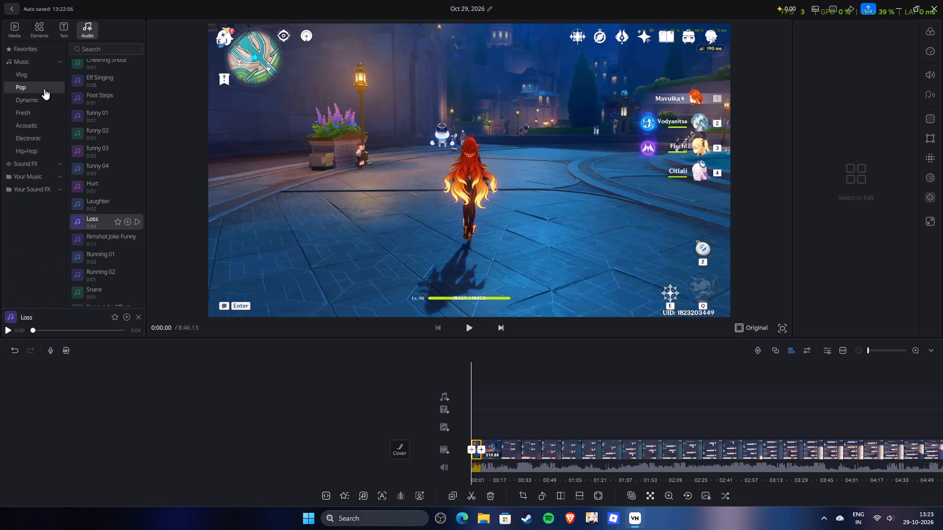
left_click(46, 77)
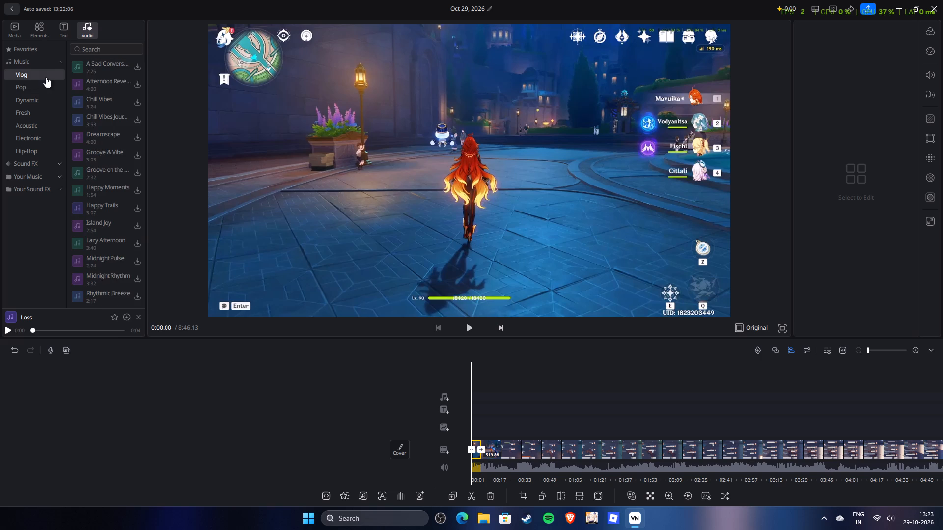
left_click(102, 69)
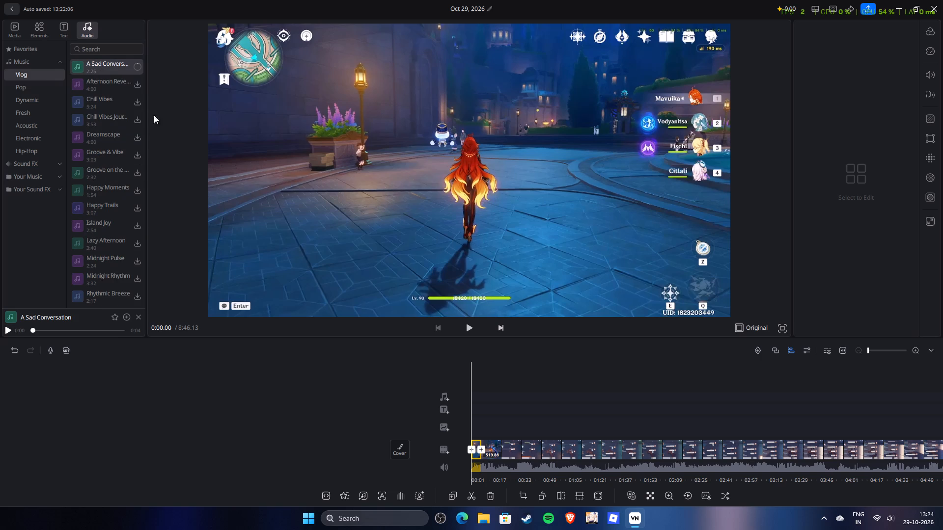
left_click(132, 67)
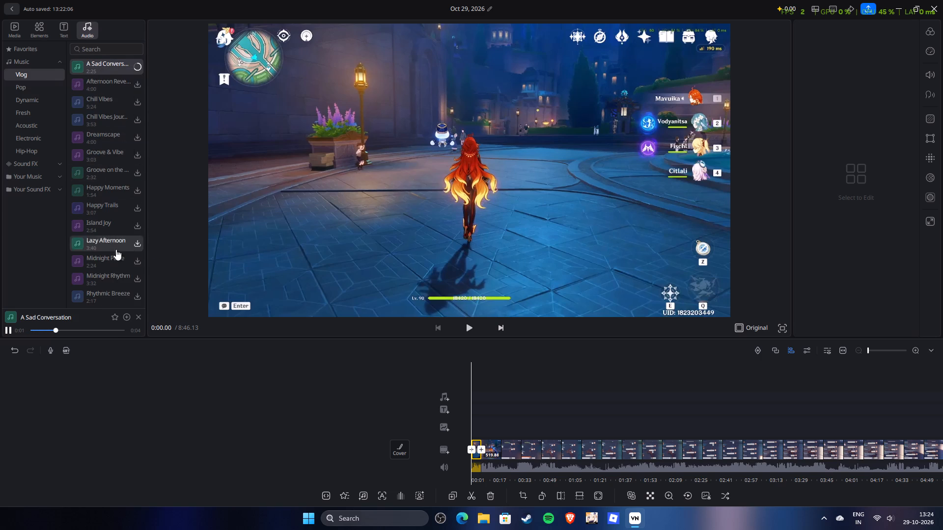
left_click(98, 67)
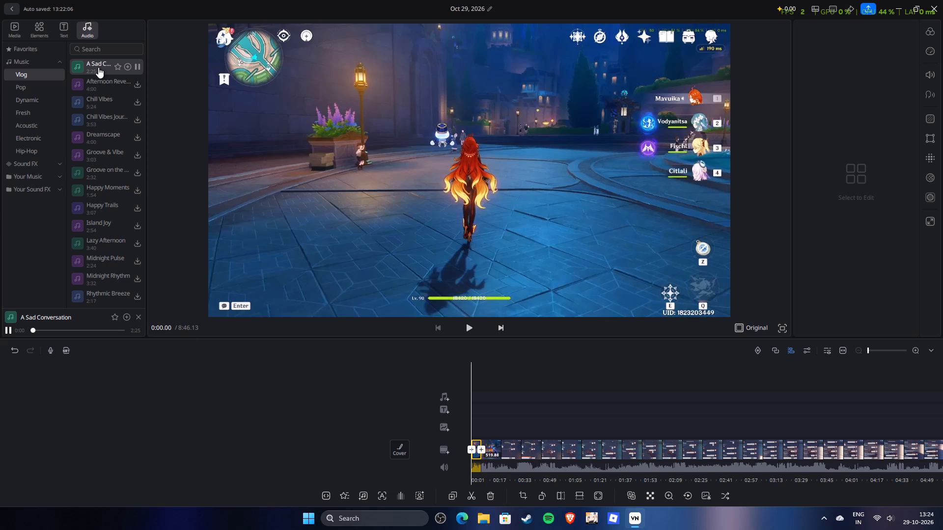
left_click(136, 68)
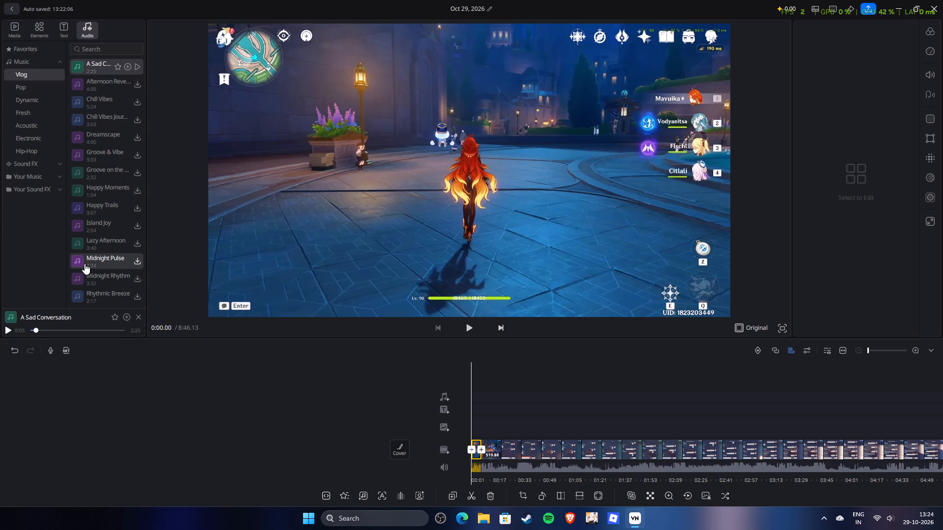
Look through the Vlog music and download and listen to Chill Vibes Journey.
scroll(84, 264, "down", 7)
scroll(85, 264, "up", 7)
scroll(93, 165, "up", 5)
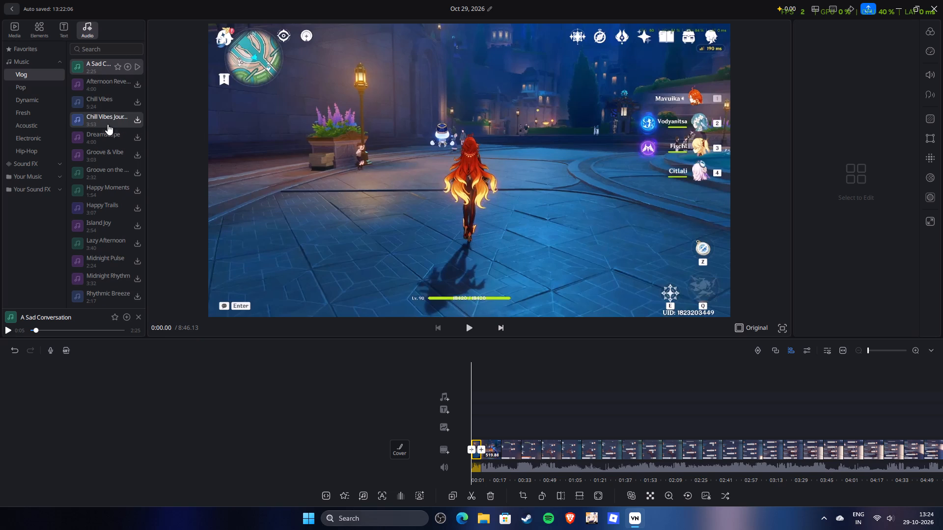
left_click(108, 124)
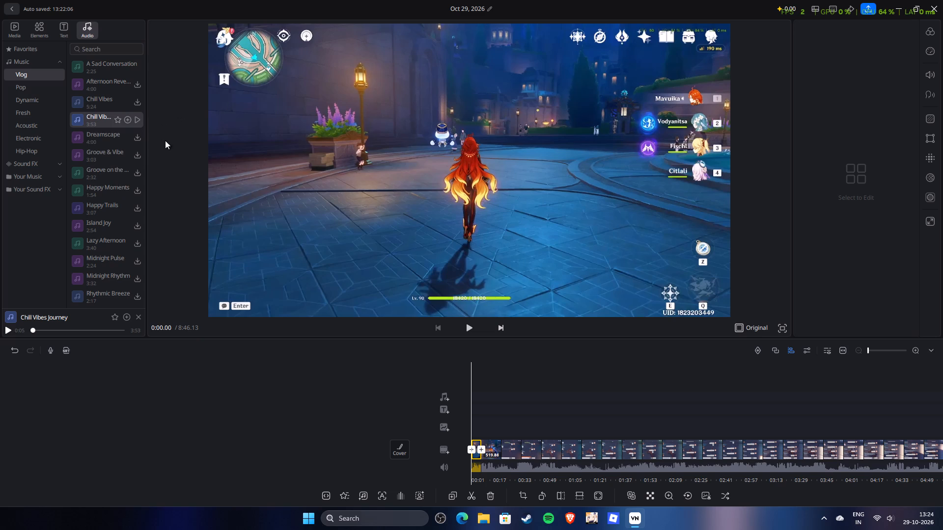
left_click(104, 122)
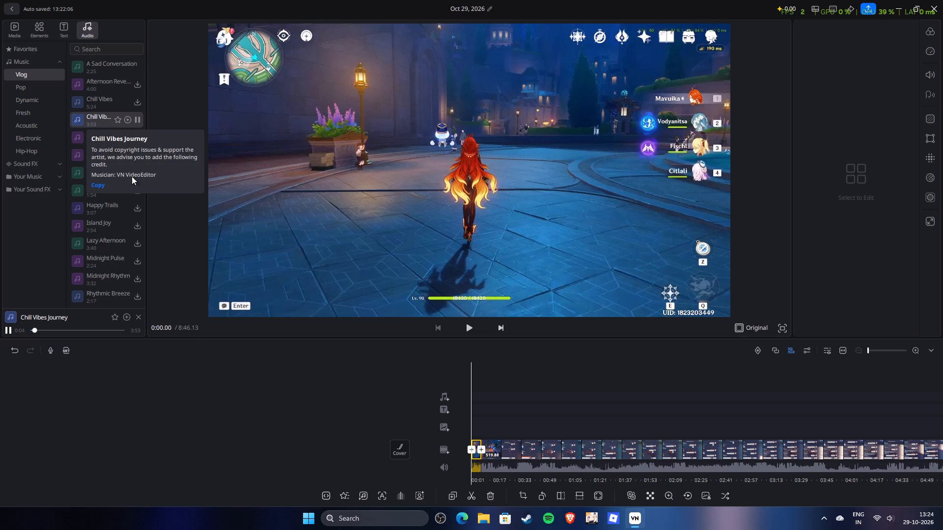
Play the opening of the project briefly and return to its start at 0:00.00.
left_click(472, 329)
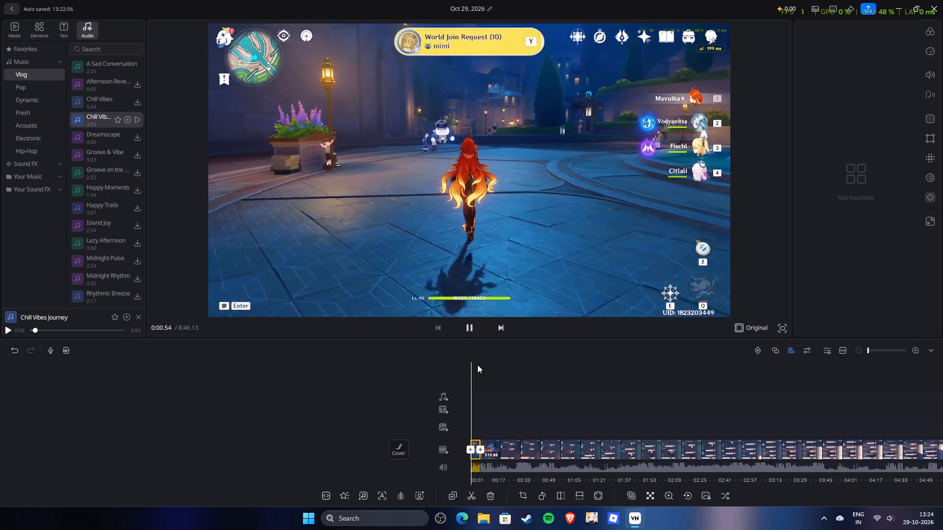
left_click_drag(479, 365, 488, 367)
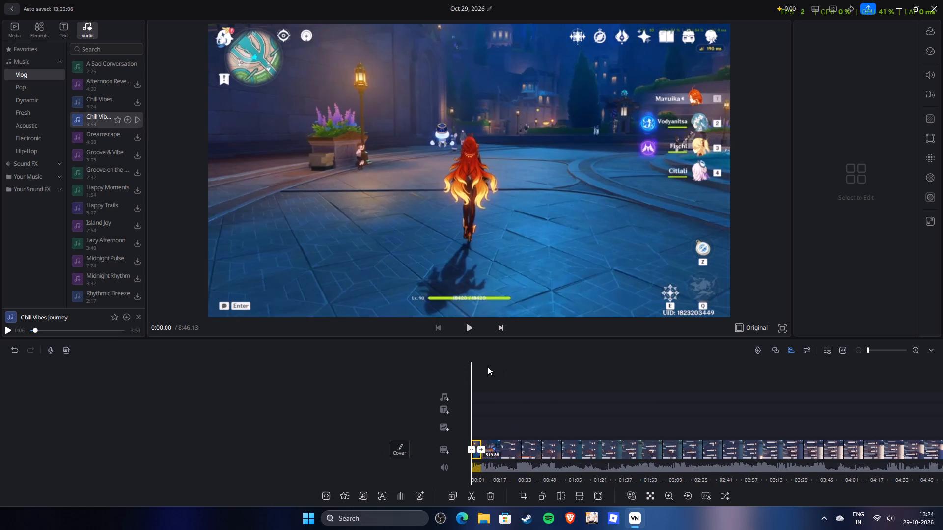
left_click_drag(488, 367, 459, 370)
left_click_drag(207, 378, 348, 378)
Add the audio of the last video file in the Videos folder to the music track at 0:00.00.
left_click(444, 396)
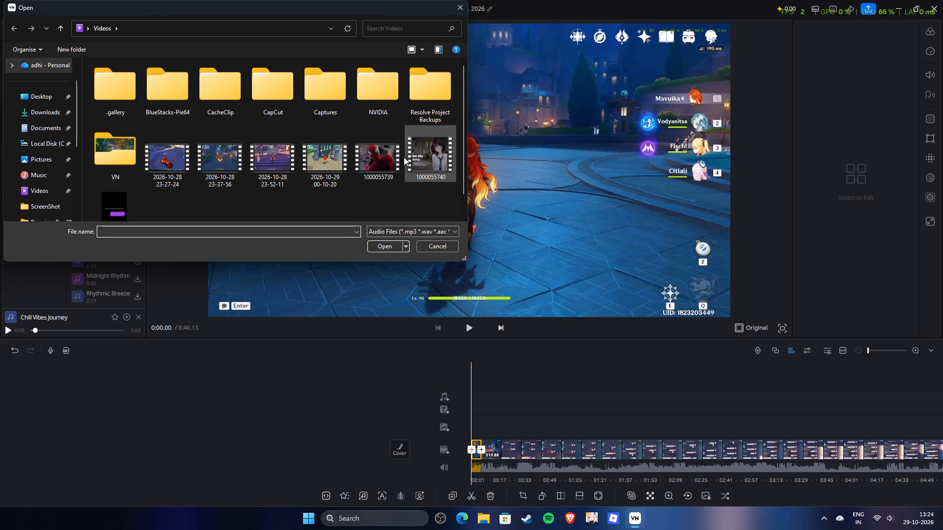
double_click(117, 206)
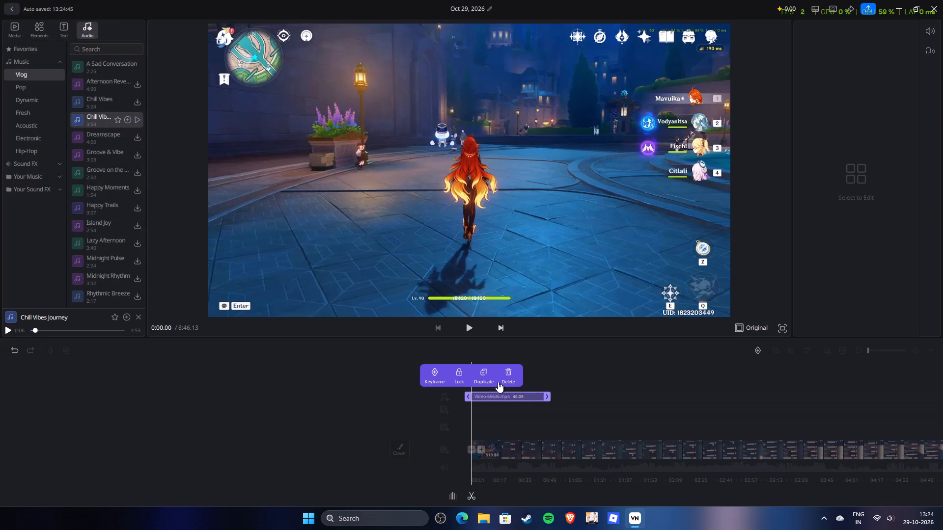
left_click(325, 407)
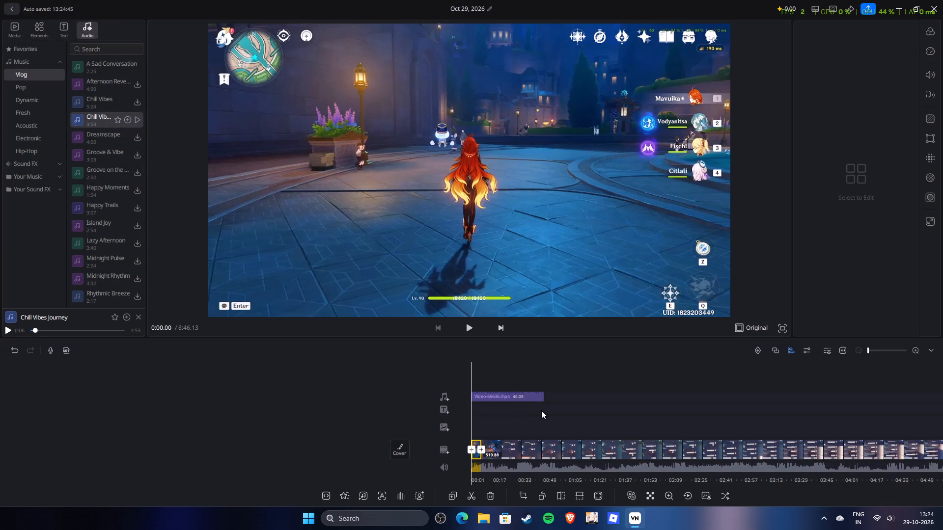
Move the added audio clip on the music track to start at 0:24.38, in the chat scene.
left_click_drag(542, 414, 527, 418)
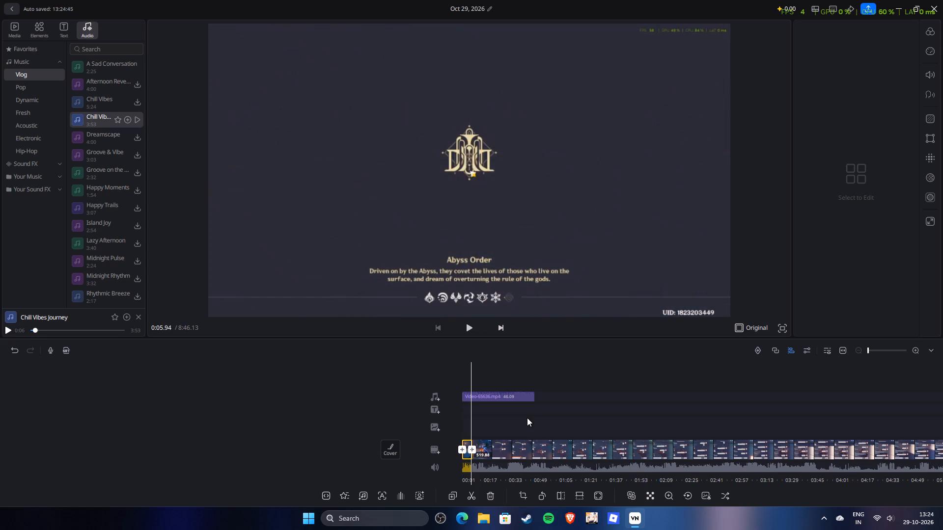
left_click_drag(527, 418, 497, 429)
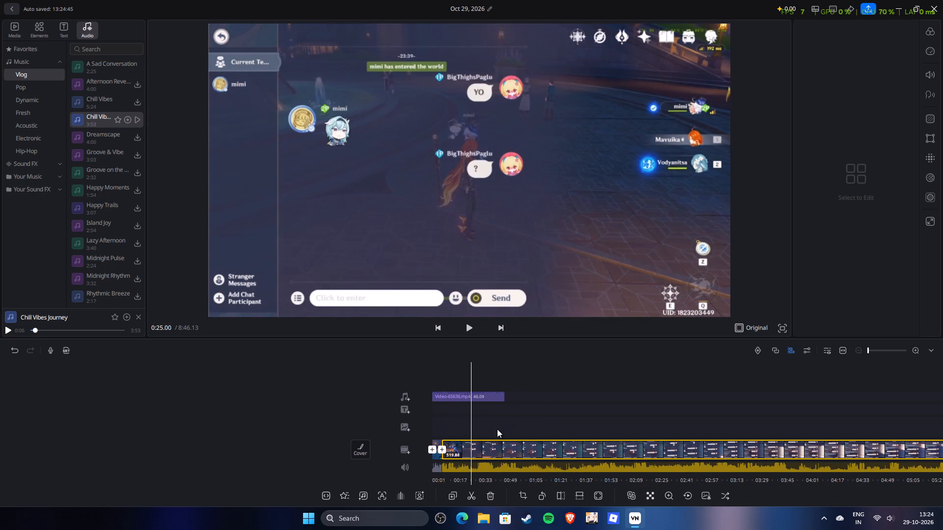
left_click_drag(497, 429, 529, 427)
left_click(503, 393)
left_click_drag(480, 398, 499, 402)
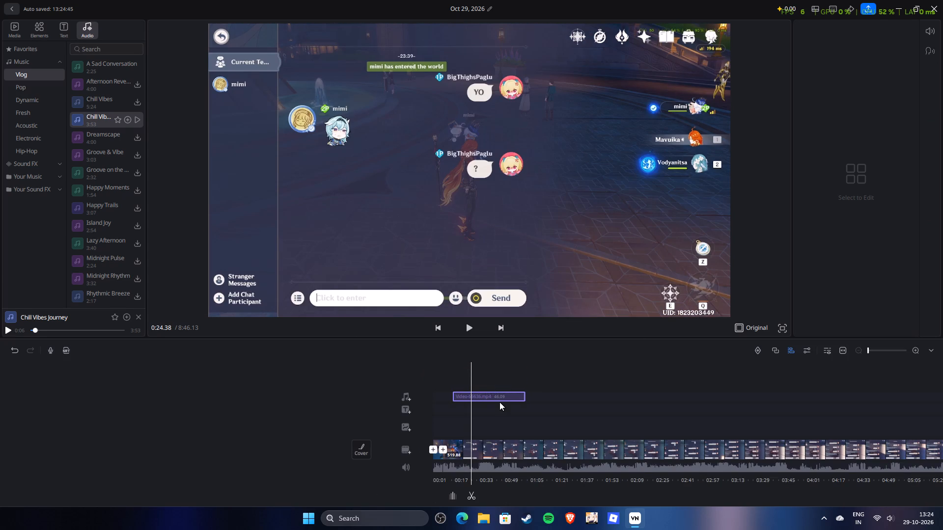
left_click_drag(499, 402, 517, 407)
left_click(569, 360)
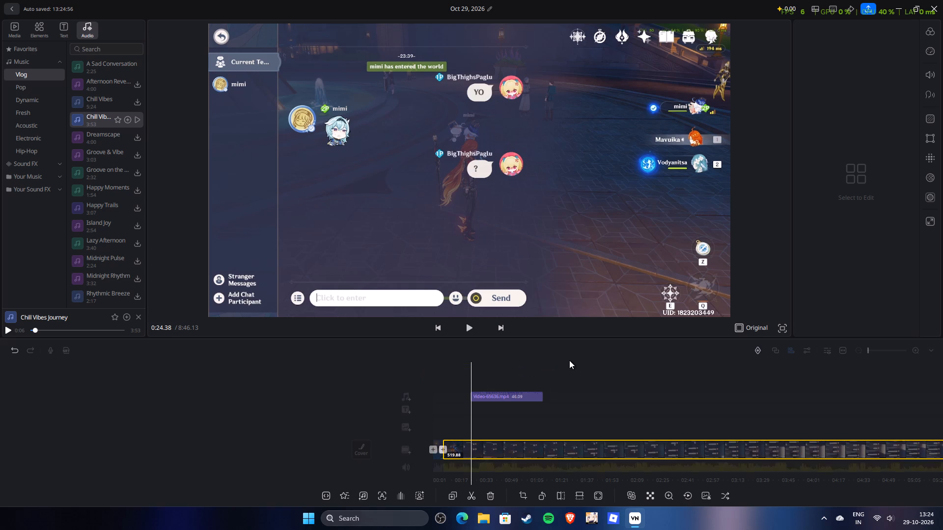
Play and scrub through the opening between 0:00.00 and the start of the moved audio clip.
left_click_drag(569, 360, 624, 370)
left_click_drag(543, 360, 594, 364)
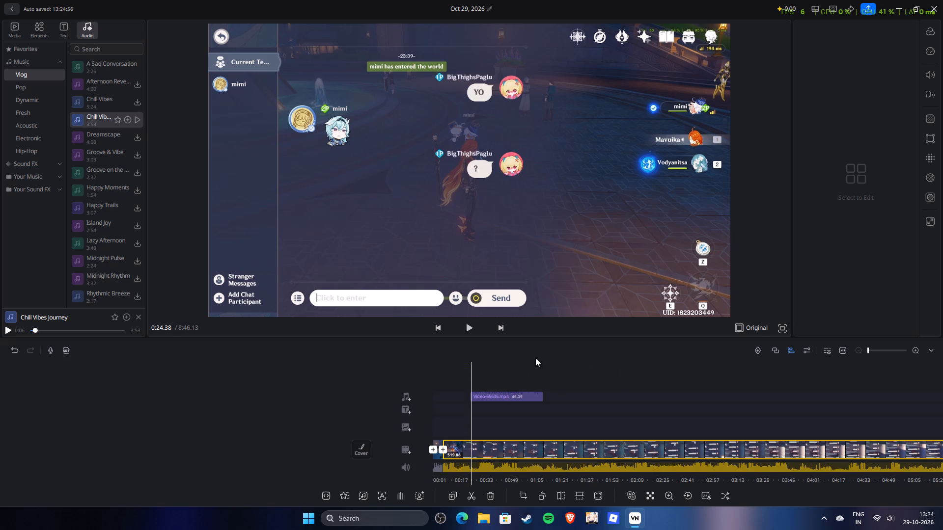
left_click_drag(535, 358, 598, 361)
left_click_drag(524, 374, 590, 376)
key("space")
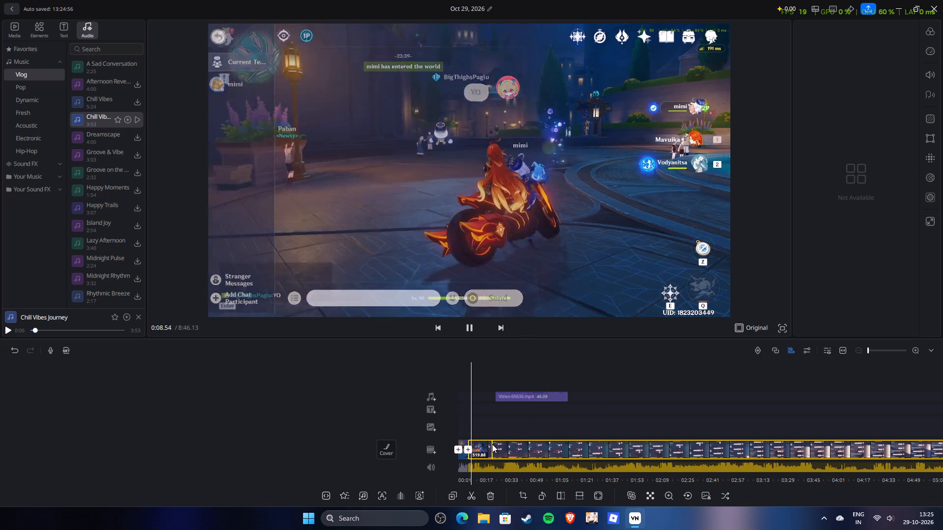
left_click_drag(497, 426, 543, 429)
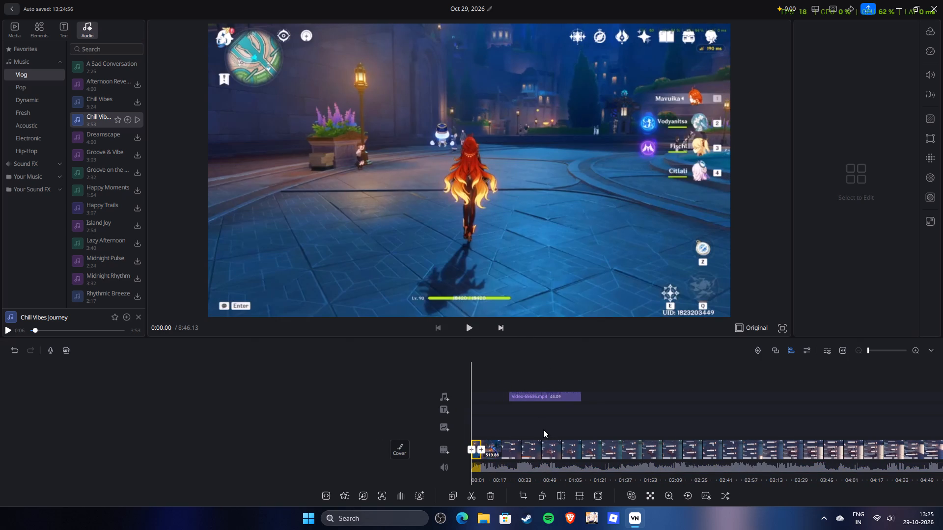
left_click_drag(543, 429, 481, 440)
key("space")
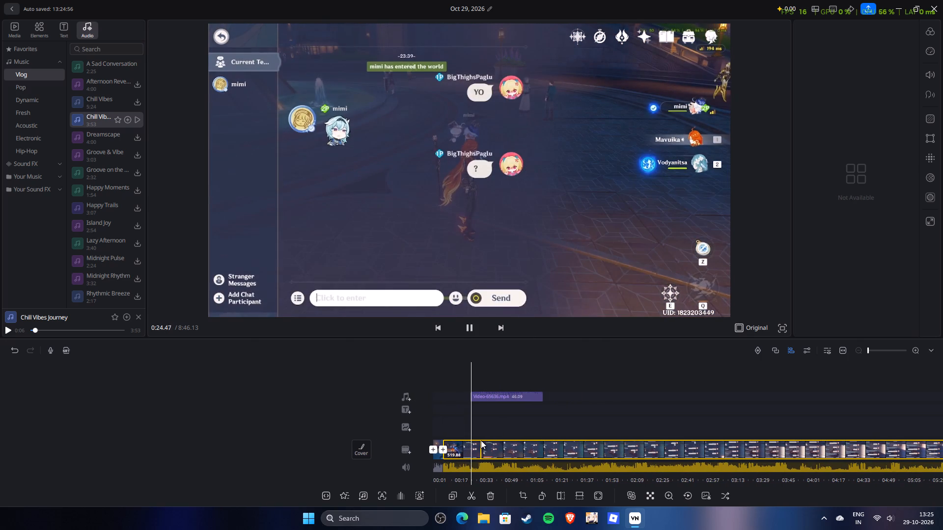
left_click_drag(487, 424, 608, 425)
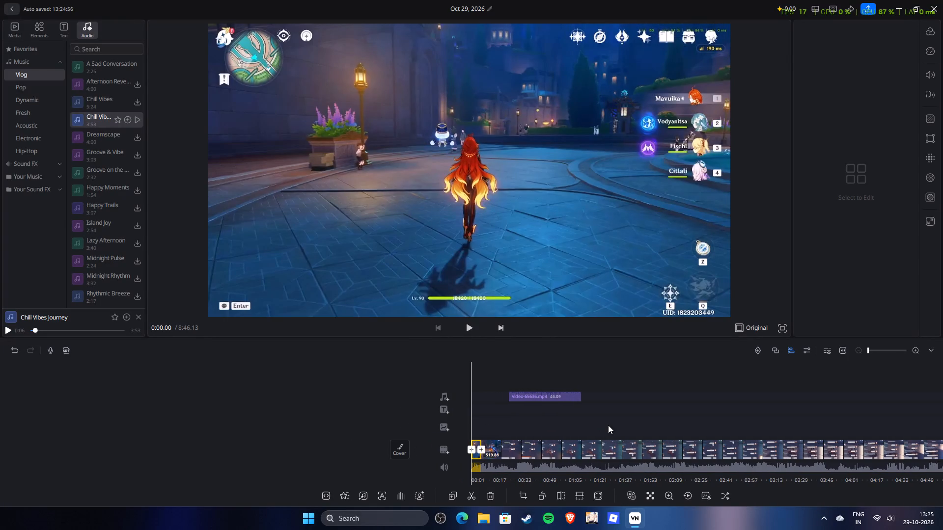
key("space")
Delete the short first clip at 0:00.00 on the main video track.
left_click_drag(554, 430, 616, 430)
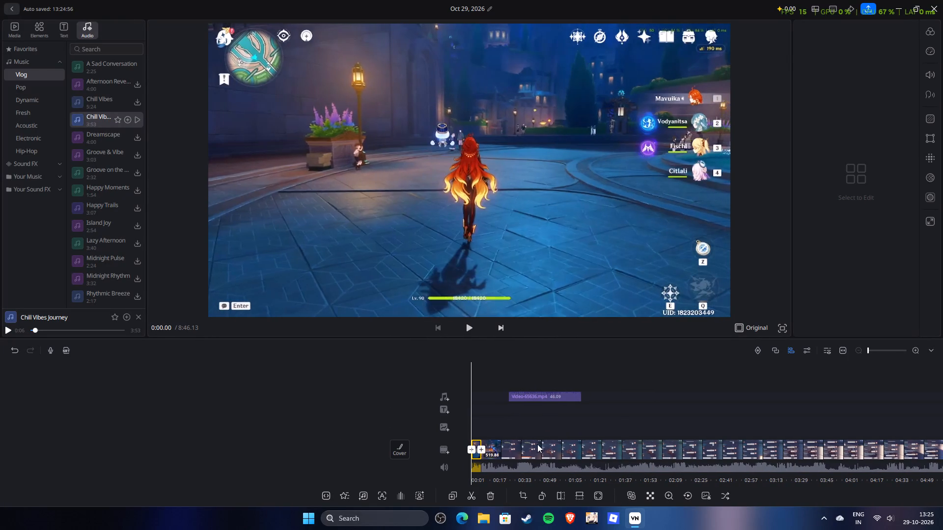
left_click(493, 497)
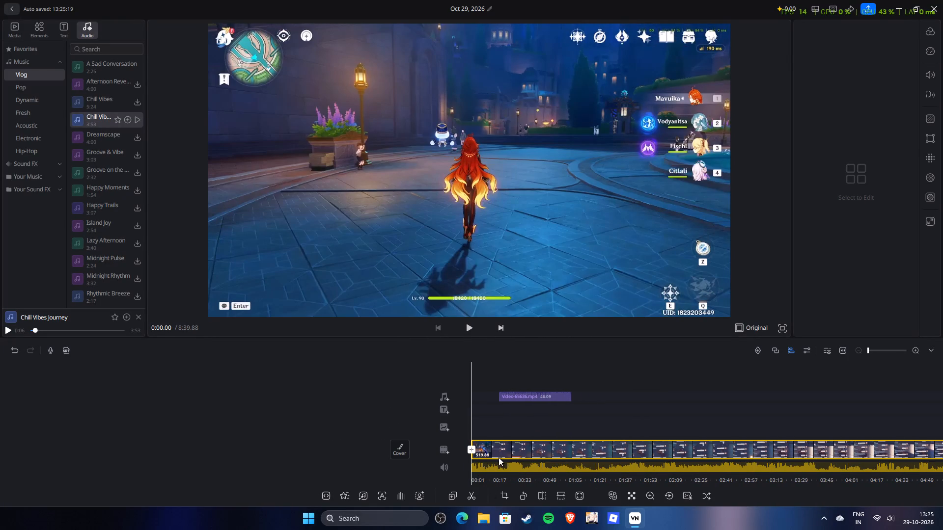
Move the audio clip back to the very start of the music track at 0:00.00.
left_click_drag(524, 424, 465, 441)
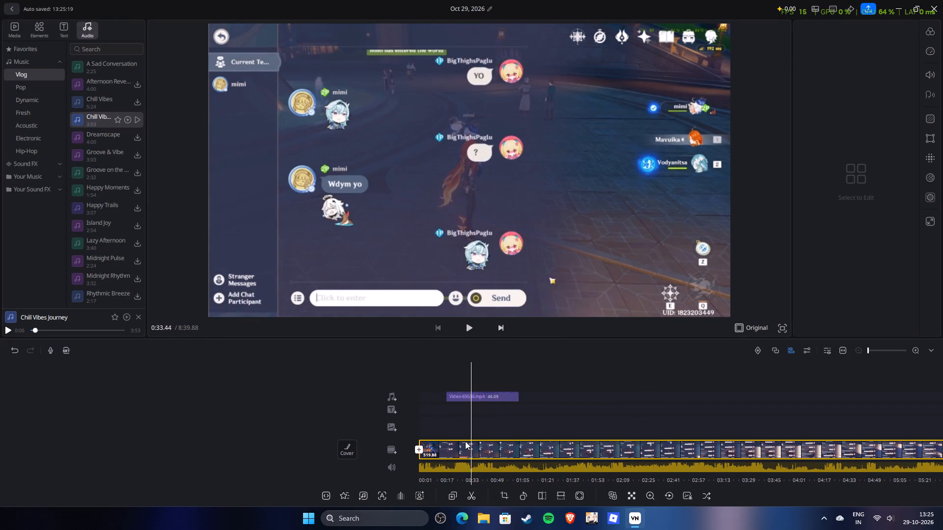
left_click_drag(465, 441, 457, 443)
left_click(472, 395)
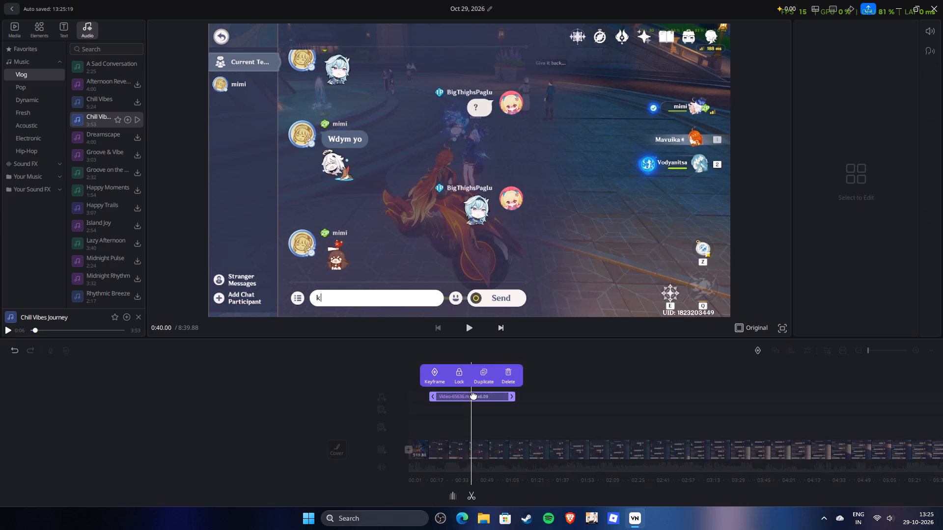
left_click_drag(475, 396, 432, 400)
Trim the start of the gameplay clip to just after the chat message "aap mere taraf ungli na kare" is sent, leaving 460.82 s.
left_click_drag(440, 420, 509, 432)
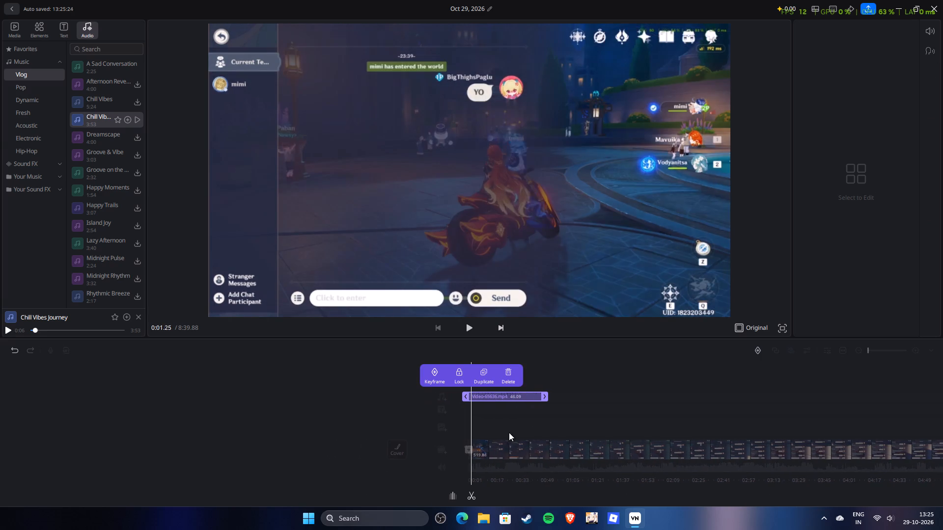
left_click_drag(509, 432, 450, 447)
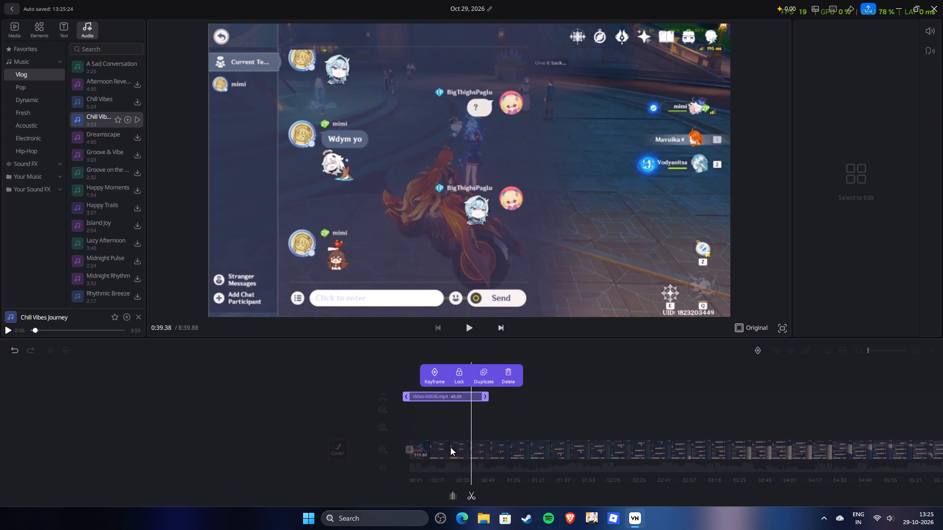
left_click_drag(450, 447, 427, 453)
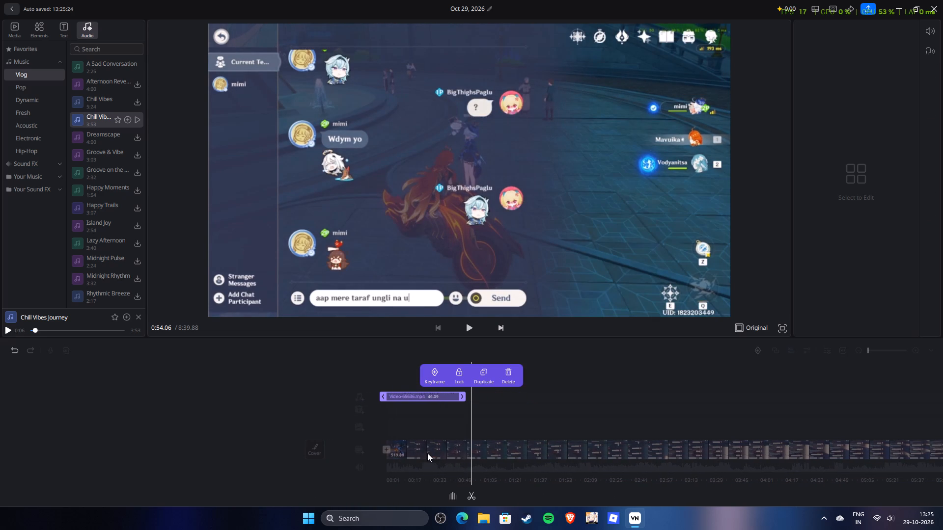
left_click_drag(427, 453, 427, 453)
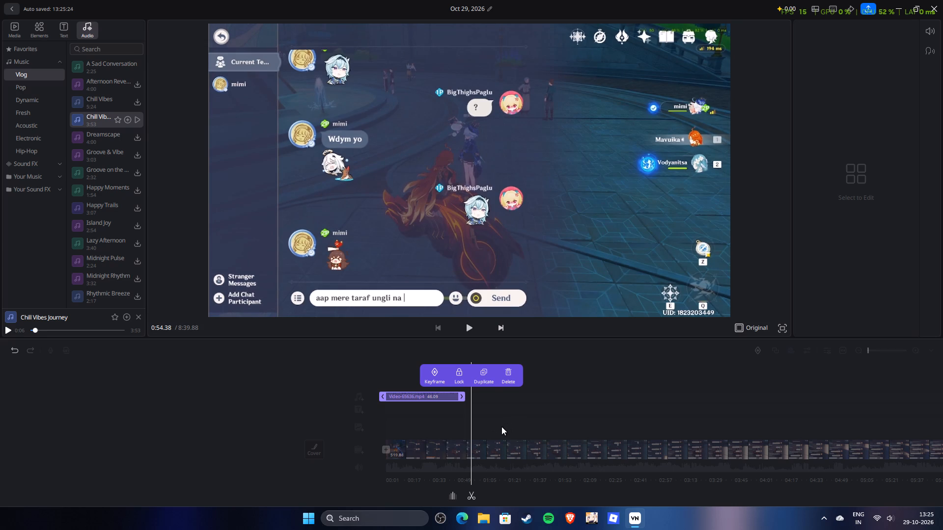
left_click_drag(477, 428, 467, 435)
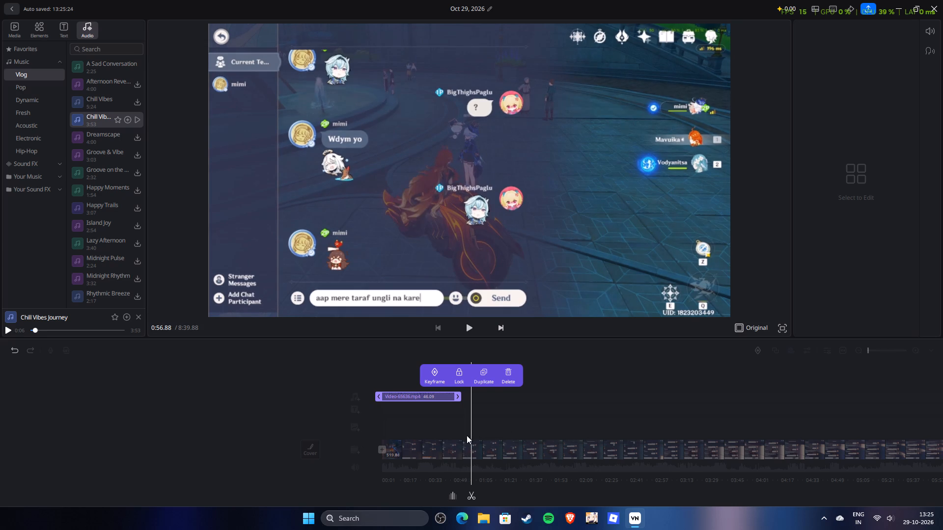
left_click_drag(467, 435, 460, 443)
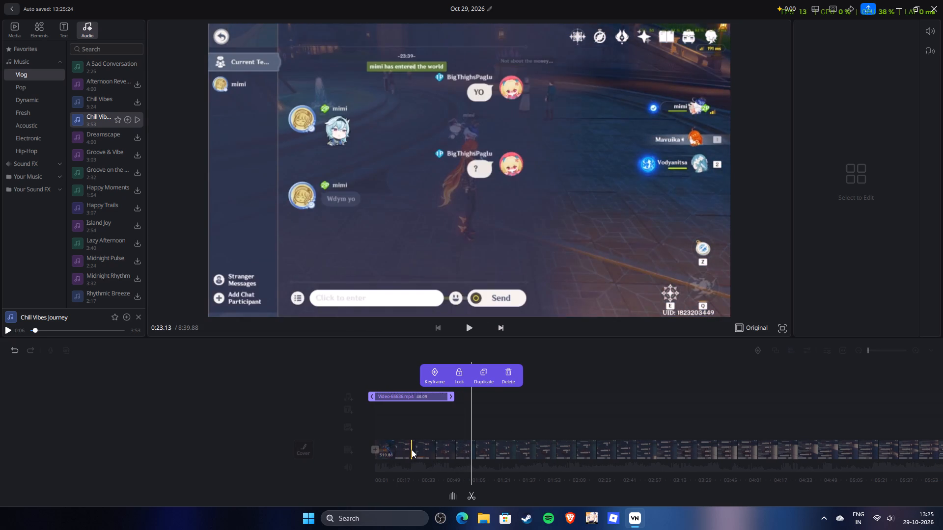
left_click(412, 450)
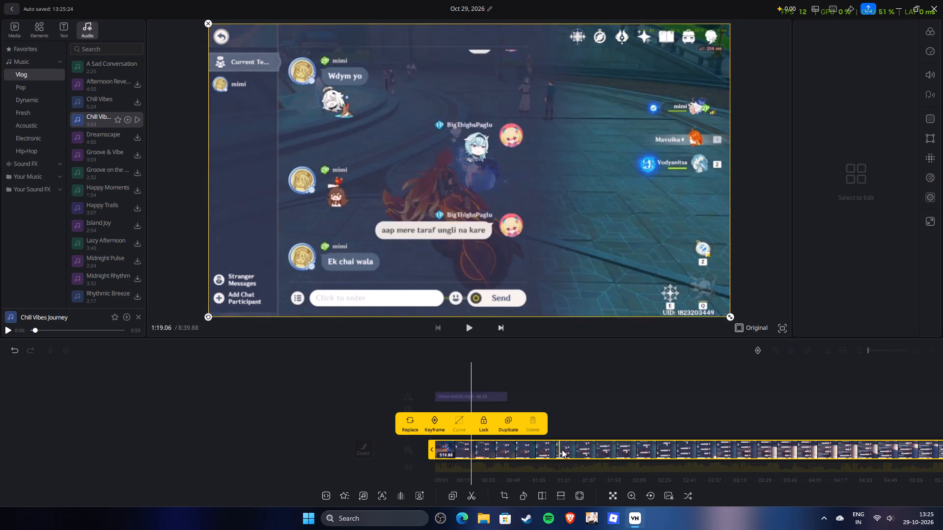
left_click_drag(586, 424, 528, 448)
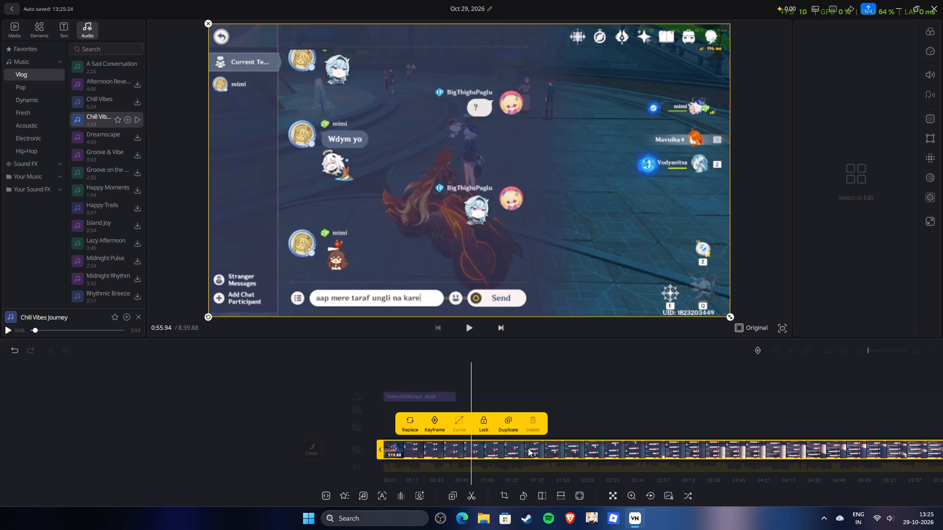
left_click_drag(528, 448, 523, 450)
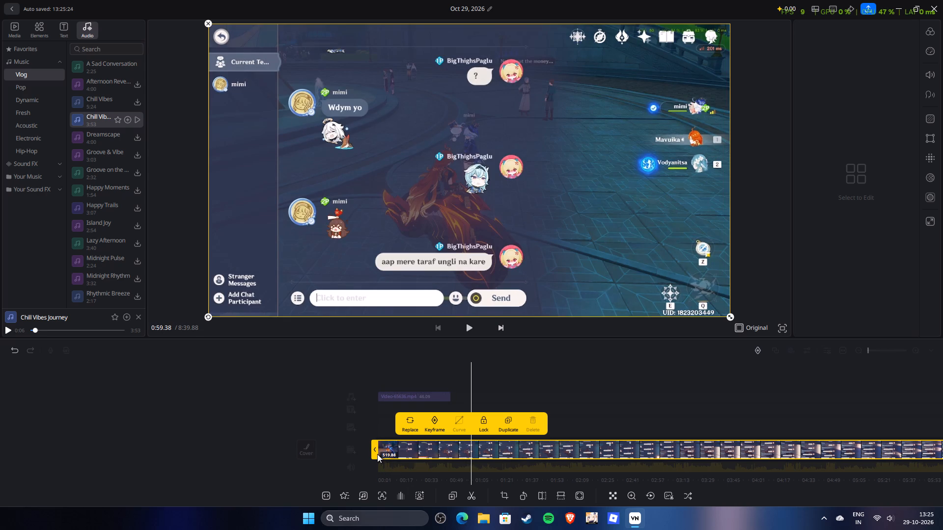
left_click_drag(377, 454, 464, 467)
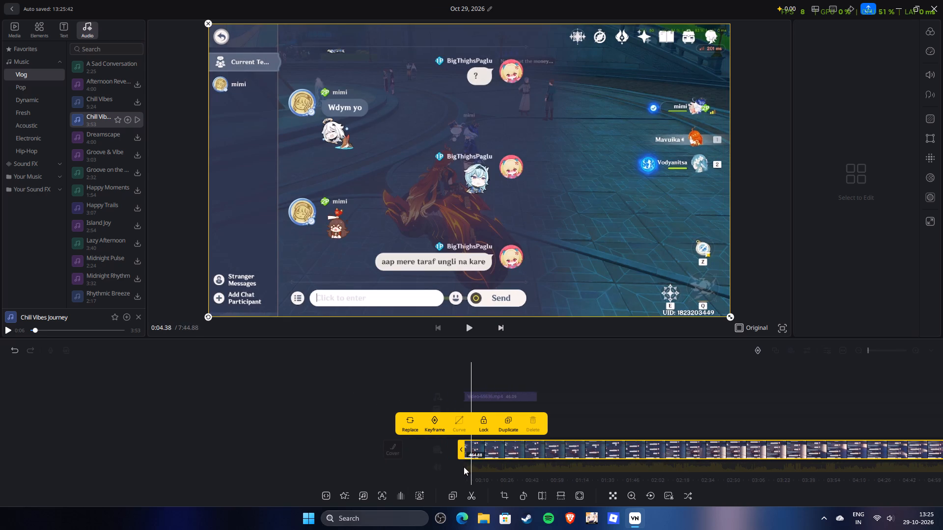
left_click_drag(464, 467, 469, 476)
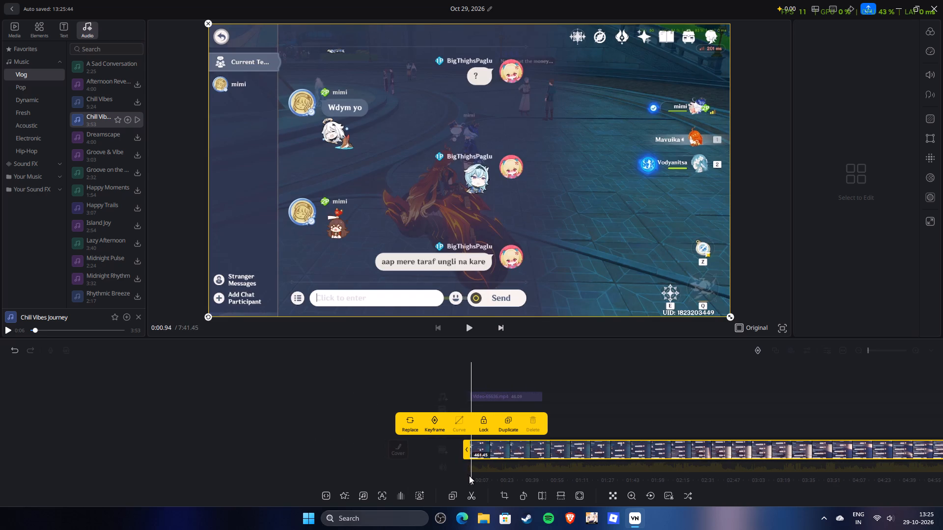
left_click_drag(469, 476, 470, 477)
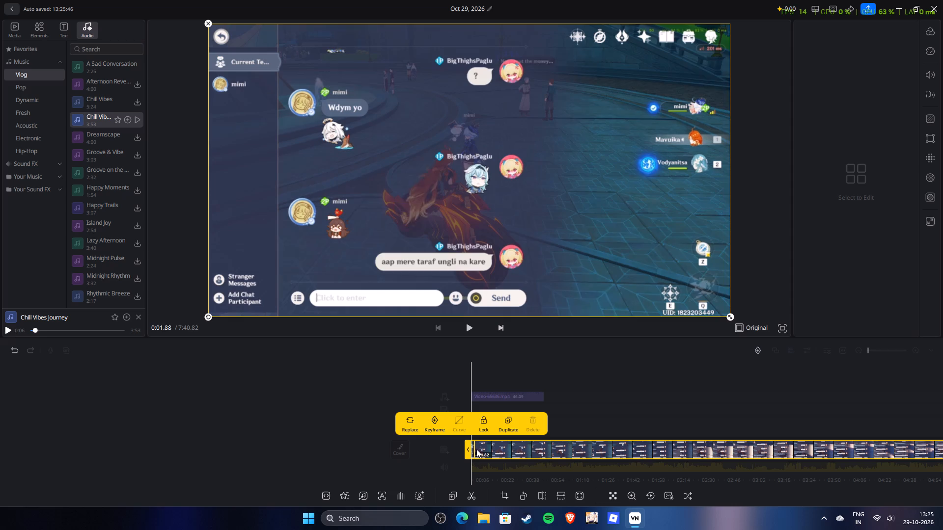
Play the trimmed opening with its audio a few times and return to 0:00.00.
key("space")
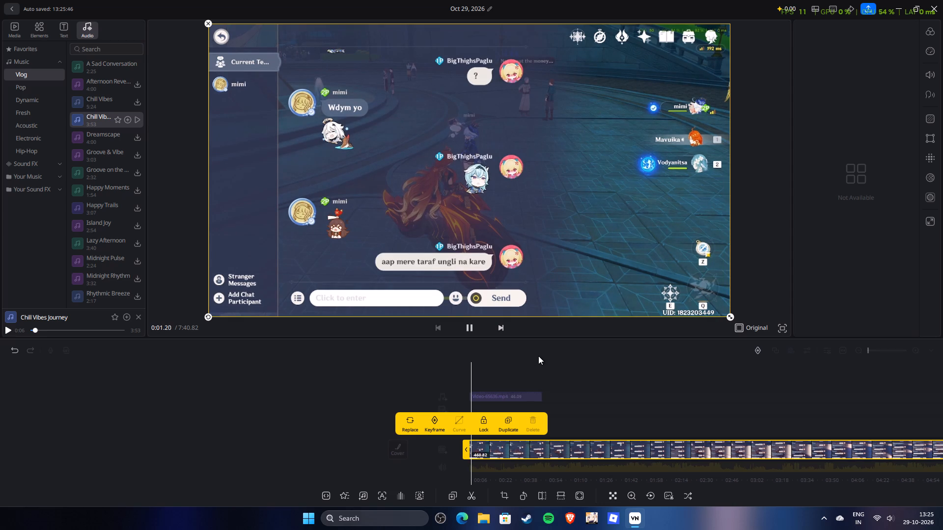
key("space")
left_click_drag(537, 355, 584, 368)
left_click_drag(490, 361, 552, 364)
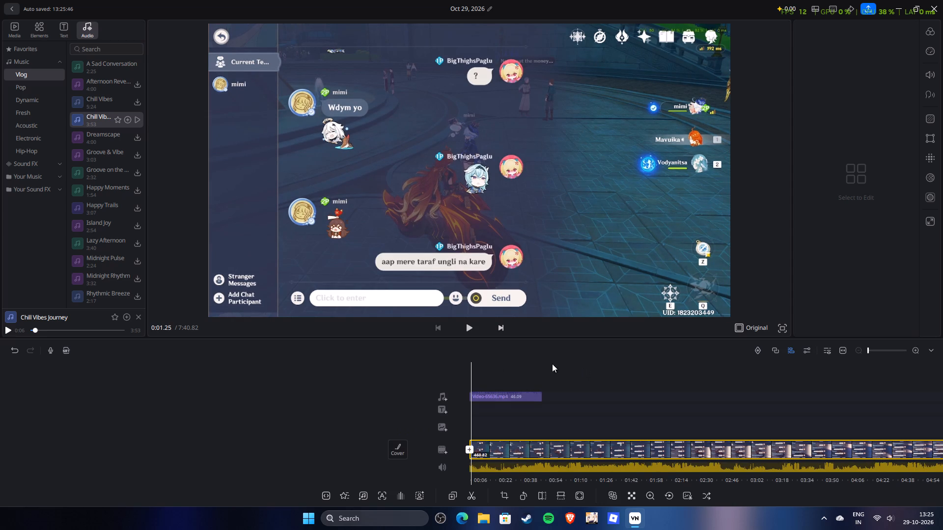
left_click_drag(552, 364, 555, 365)
left_click_drag(495, 387, 580, 392)
key("space")
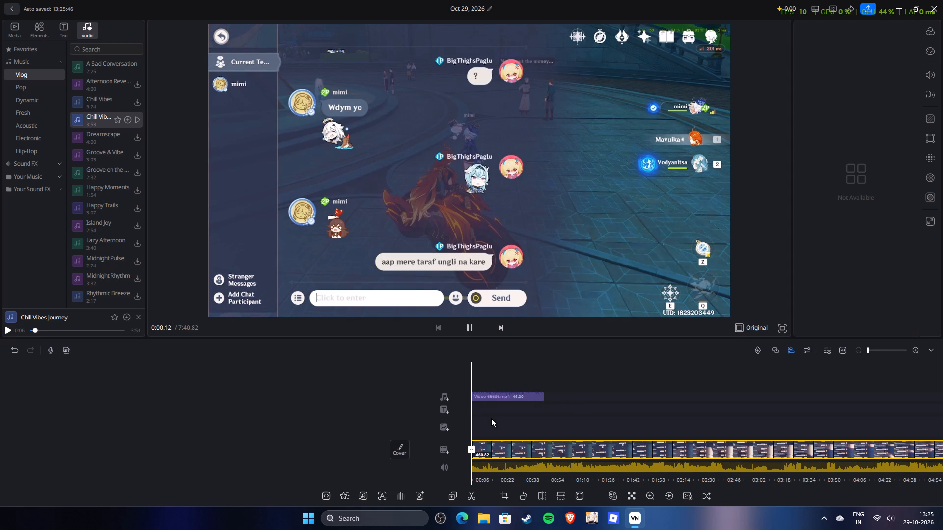
key("space")
key("space")
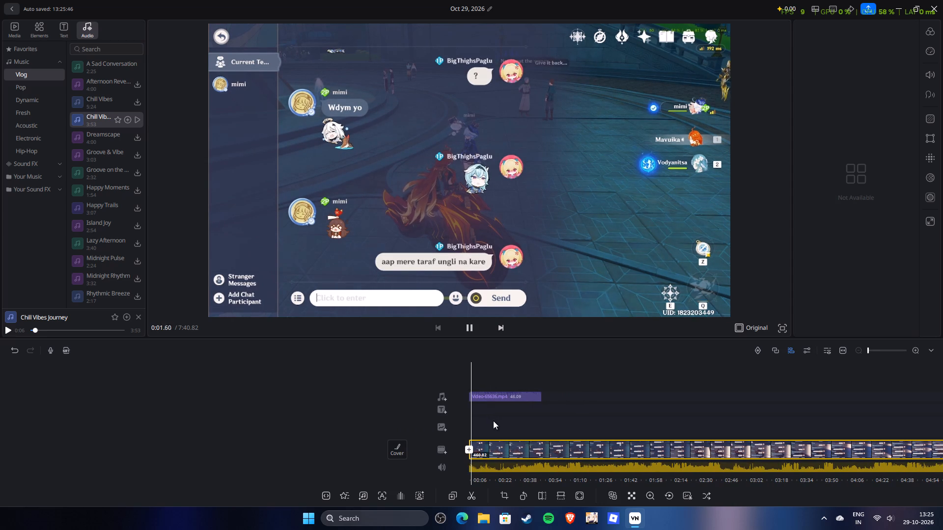
key("space")
left_click_drag(517, 422, 553, 428)
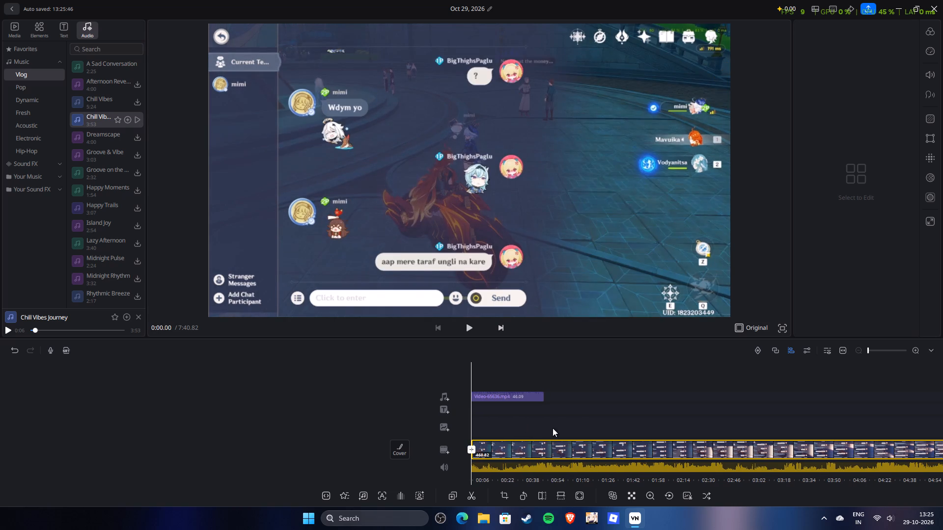
left_click_drag(553, 428, 554, 428)
Extend the start of the gameplay clip back to an earlier point so the clip lasts 468.63 s.
left_click(489, 449)
left_click_drag(467, 449, 464, 451)
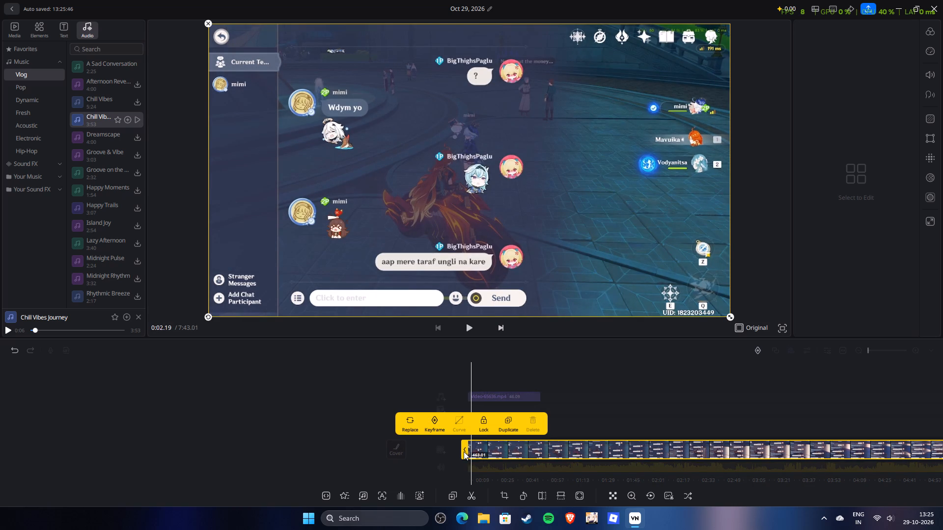
left_click_drag(464, 451, 454, 461)
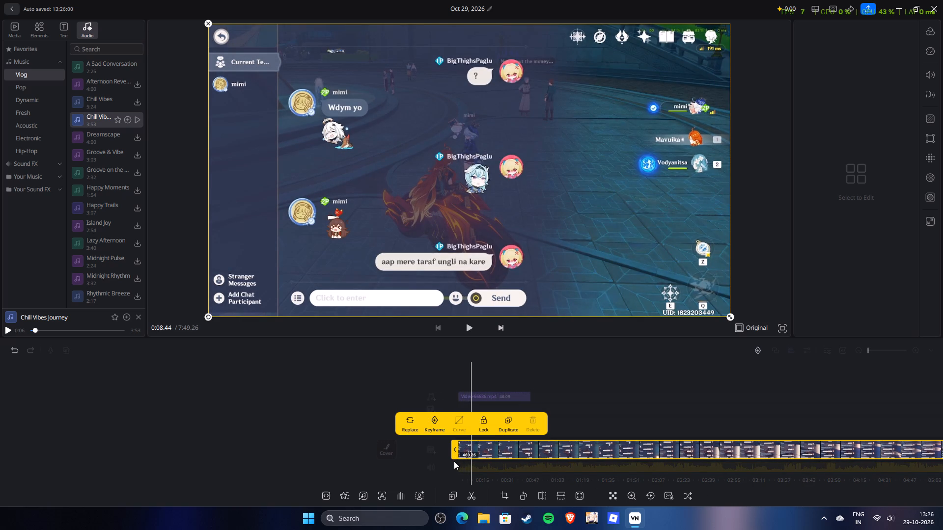
left_click_drag(454, 461, 455, 463)
Split the gameplay clip at 0:05.94, just as "aap mere taraf ungli na kare" is sent, and delete the part before it.
key("space")
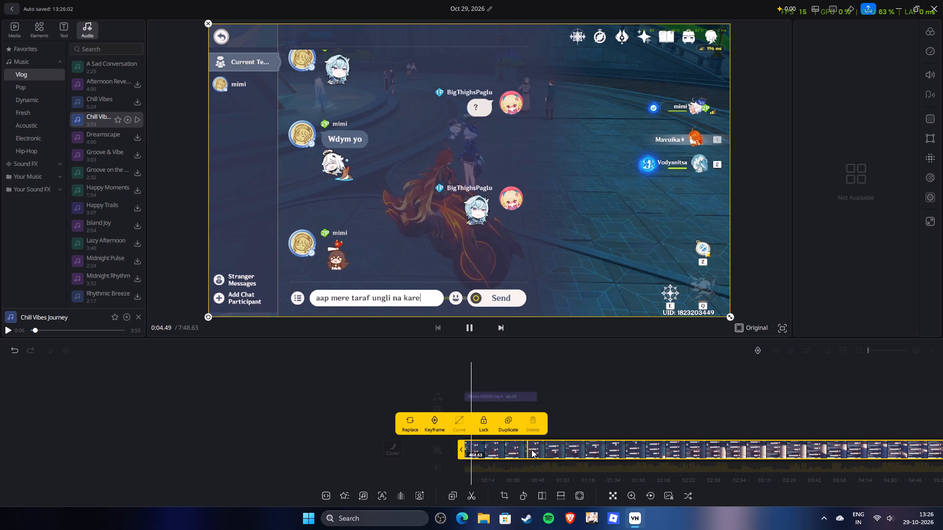
left_click_drag(537, 451, 528, 461)
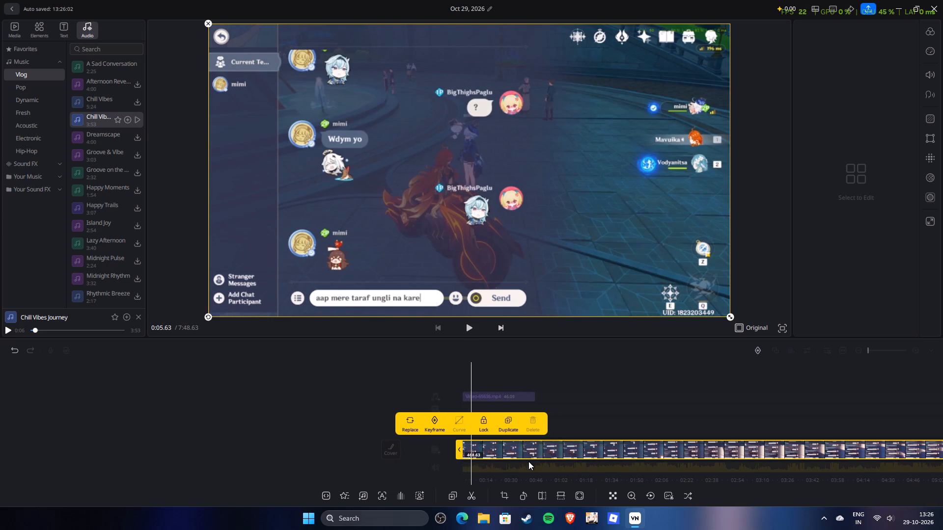
left_click_drag(528, 461, 528, 463)
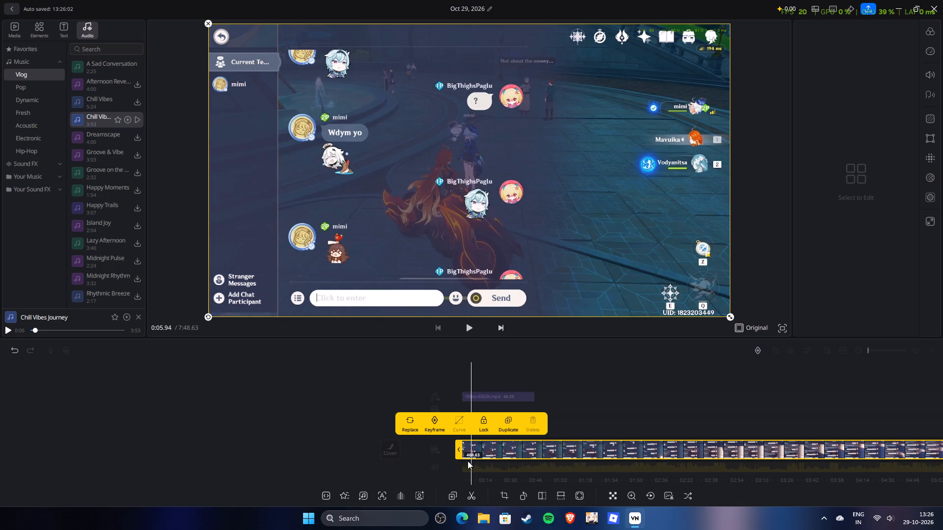
left_click(471, 495)
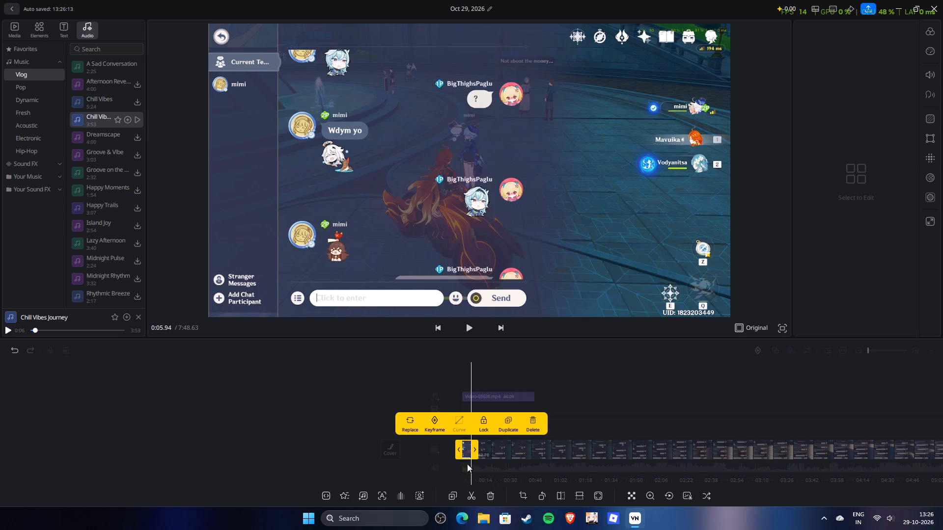
left_click(487, 496)
Play and scrub through the first eight seconds of the shortened opening to check its starting moment, returning to 0:00.00.
key("space")
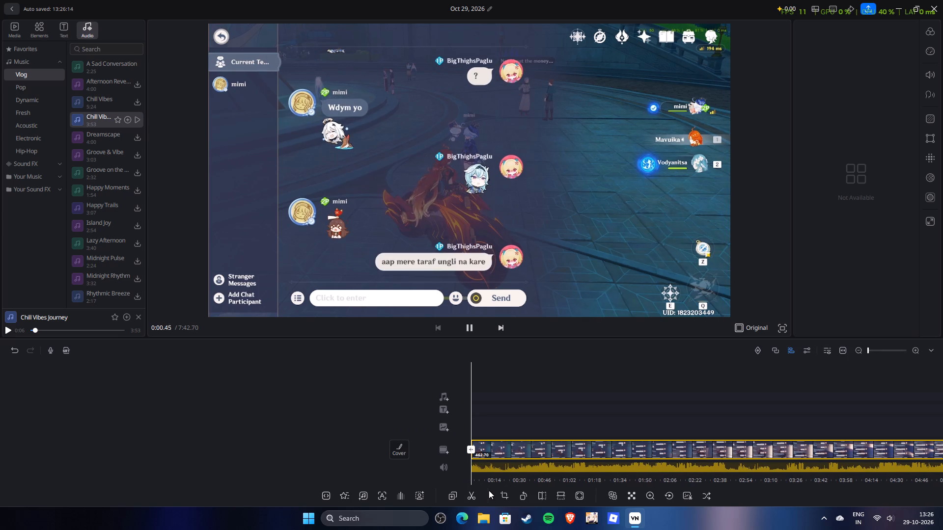
left_click_drag(521, 404, 512, 414)
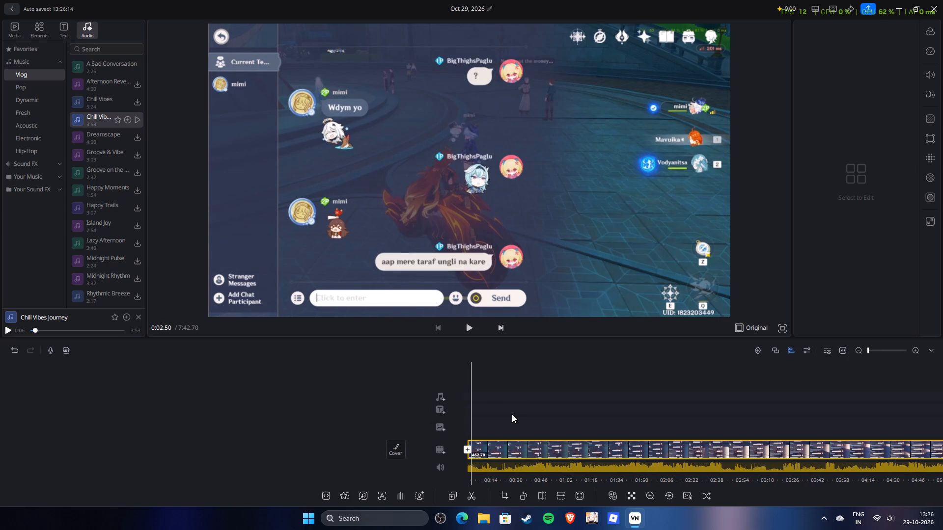
left_click_drag(512, 414, 515, 424)
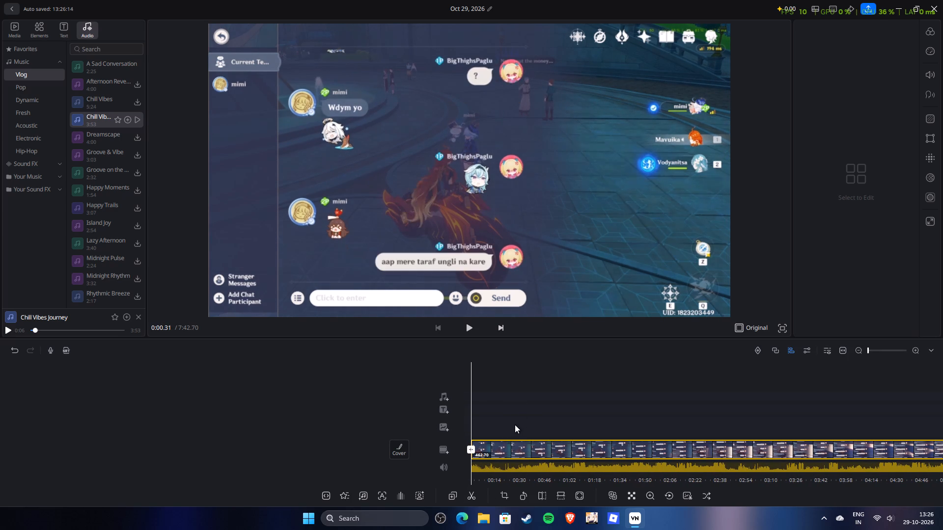
left_click_drag(515, 424, 514, 427)
left_click(553, 273)
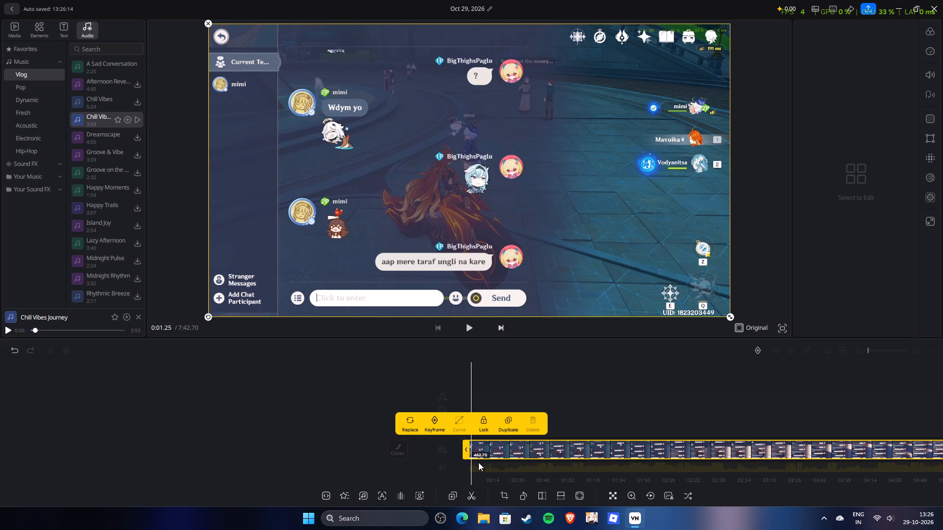
left_click_drag(534, 352, 521, 358)
left_click_drag(521, 358, 498, 393)
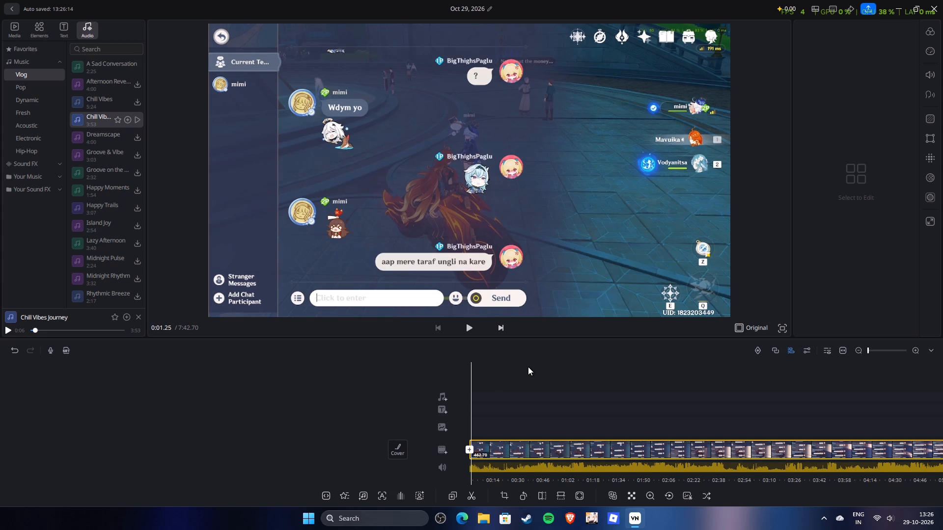
left_click_drag(525, 367, 510, 409)
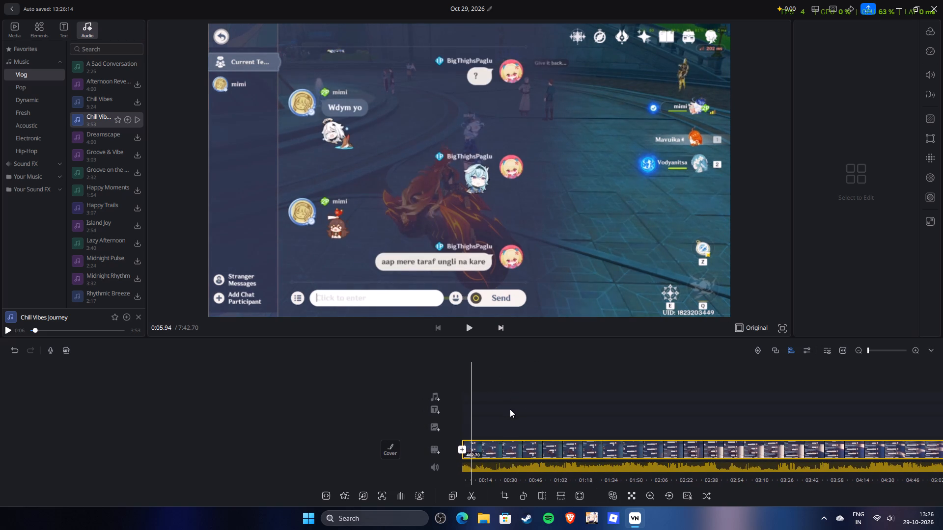
left_click_drag(510, 409, 511, 420)
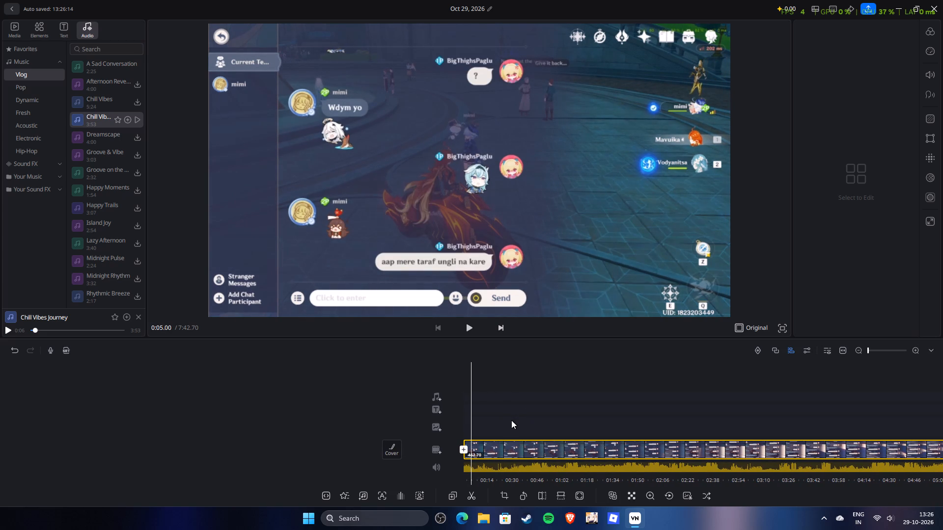
left_click_drag(511, 420, 516, 424)
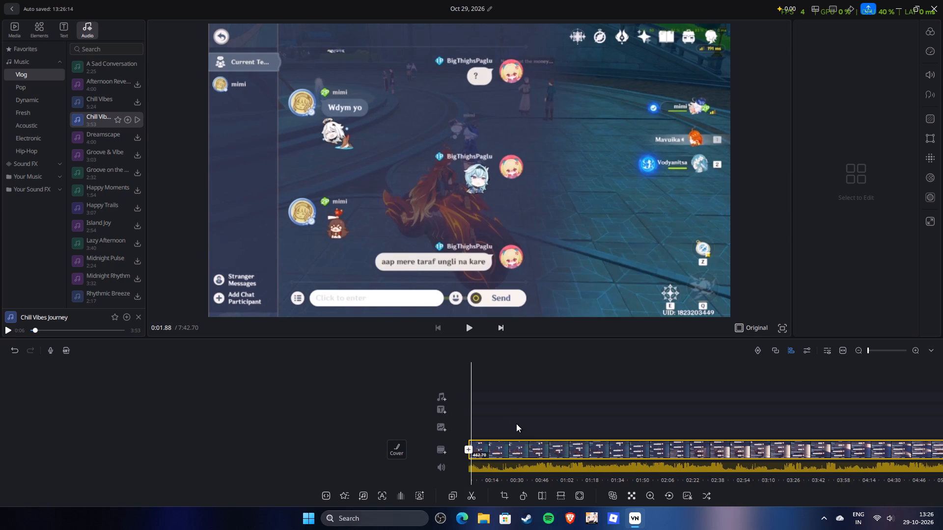
left_click_drag(516, 424, 512, 425)
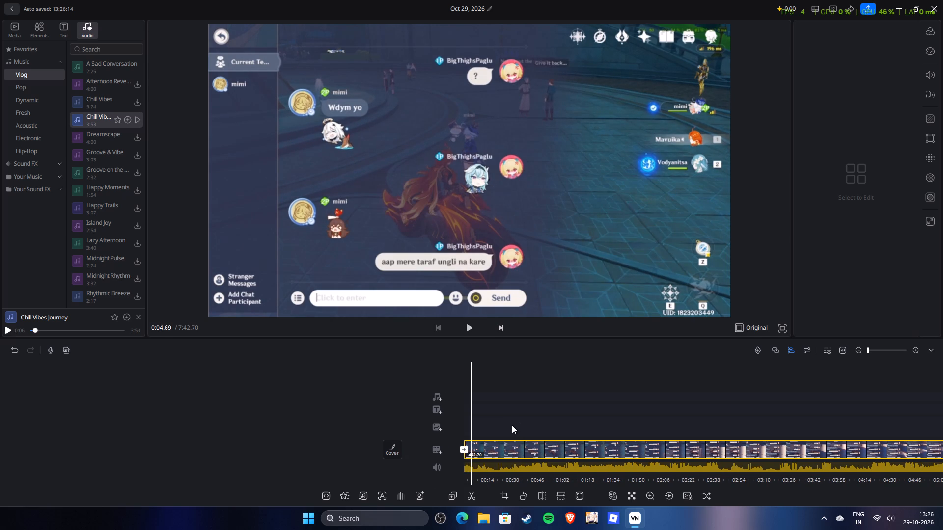
left_click_drag(512, 425, 515, 424)
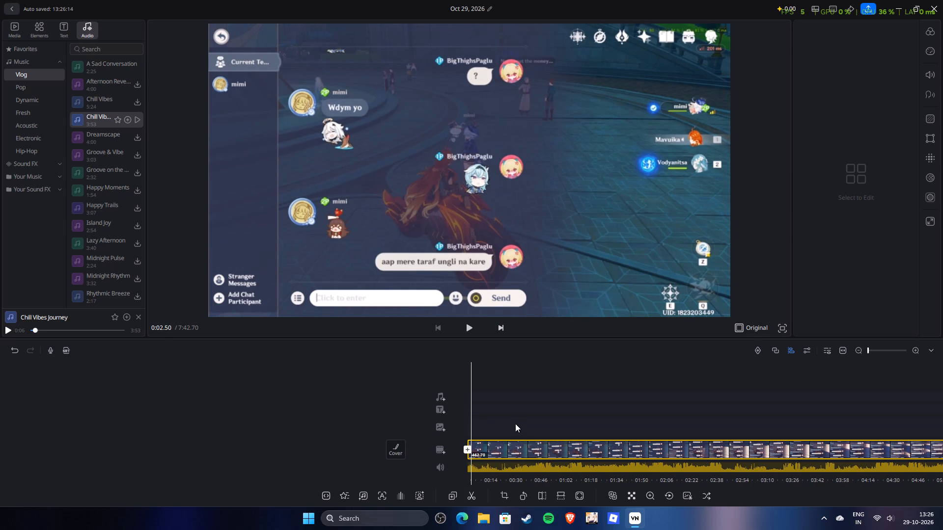
left_click_drag(515, 424, 509, 421)
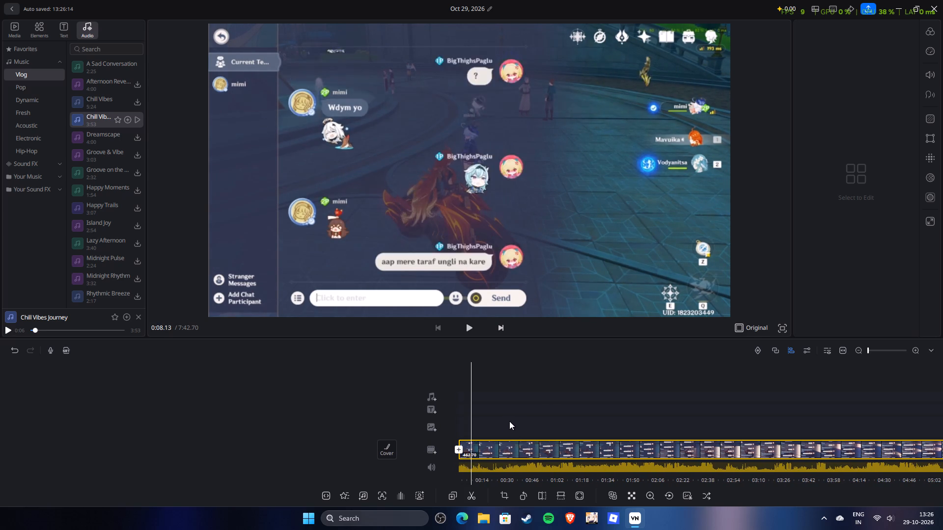
left_click_drag(509, 421, 531, 422)
key("space")
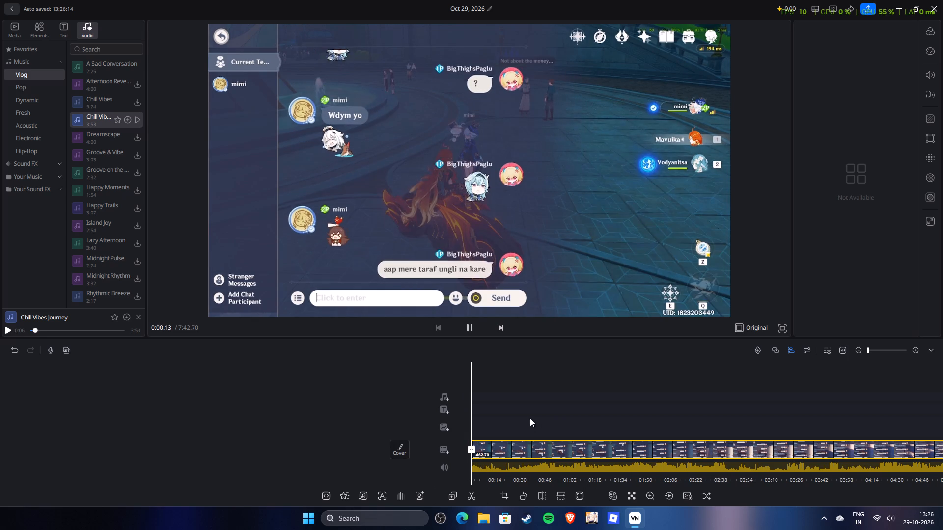
left_click_drag(529, 418, 535, 425)
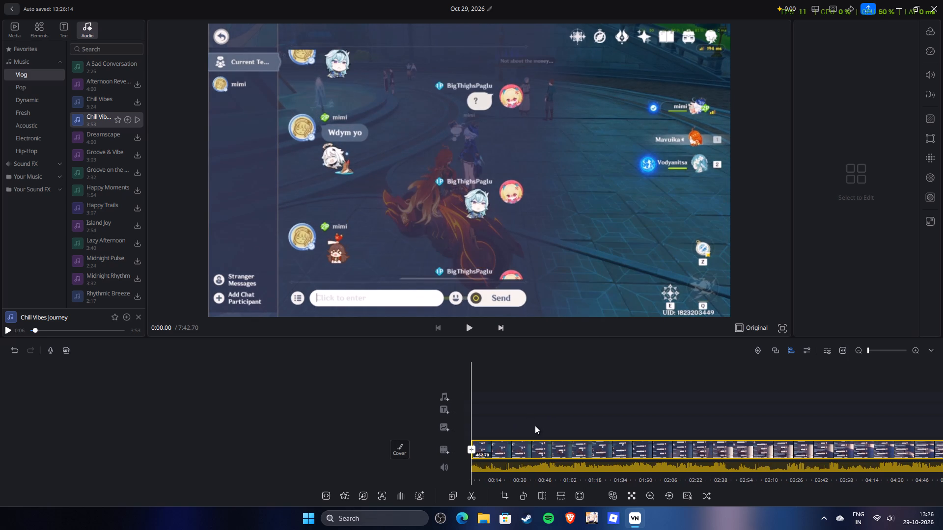
left_click_drag(535, 425, 525, 435)
left_click_drag(525, 435, 510, 438)
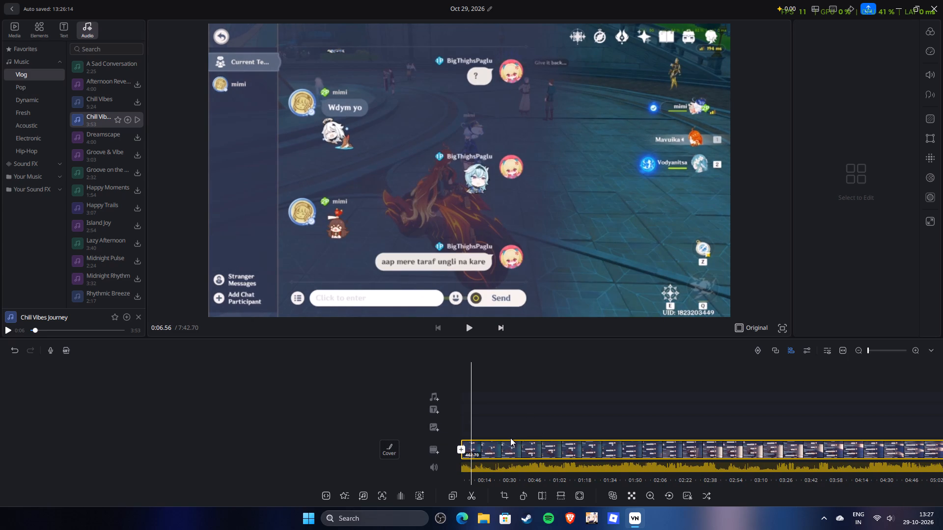
left_click_drag(510, 438, 510, 434)
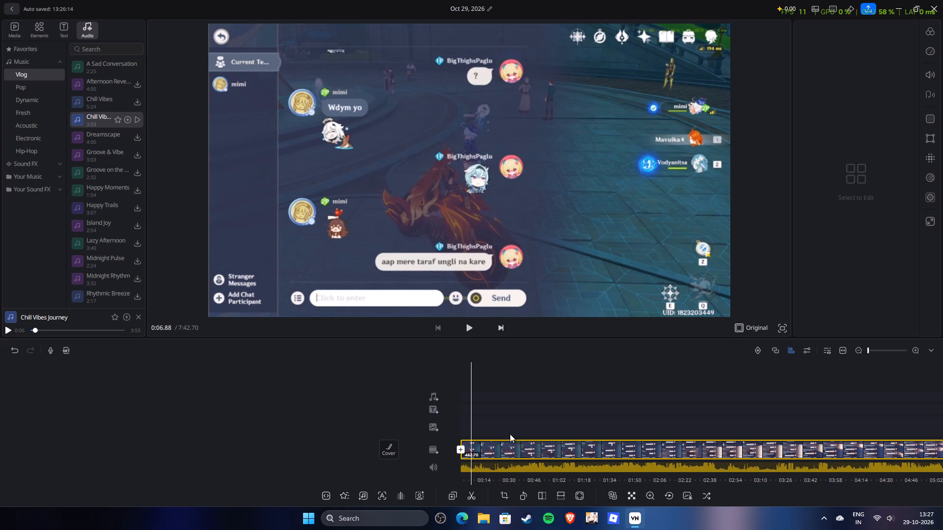
left_click_drag(510, 434, 539, 430)
key("space")
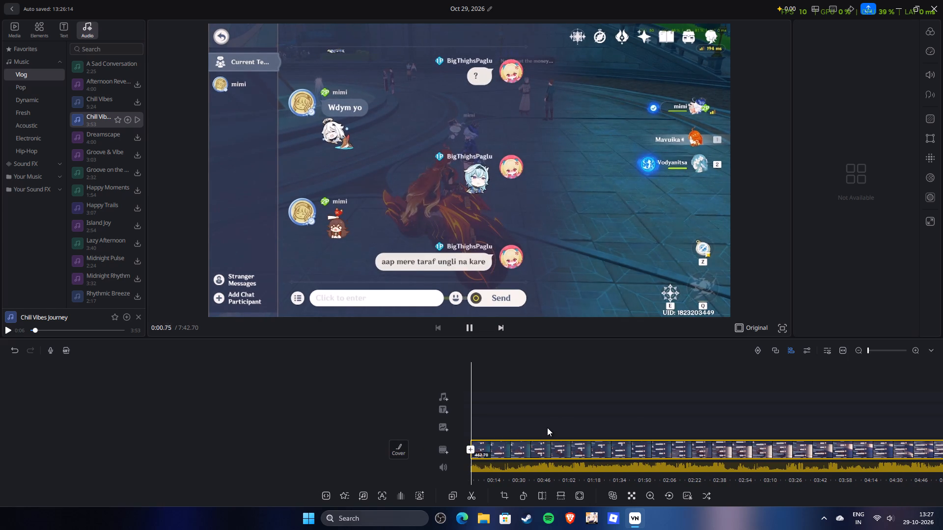
left_click_drag(500, 405, 528, 426)
scroll(528, 404, "up", 5)
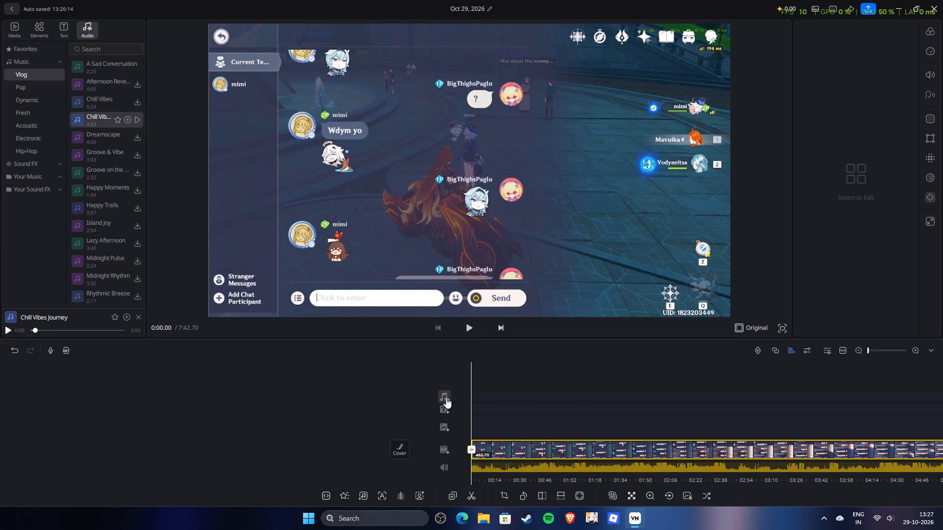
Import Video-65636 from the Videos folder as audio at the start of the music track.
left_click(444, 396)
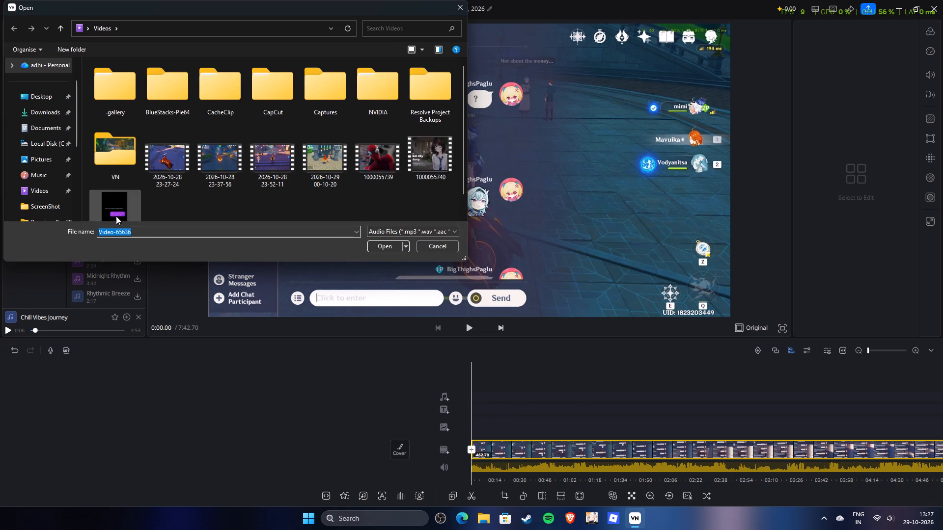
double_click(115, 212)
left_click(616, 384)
Split the gameplay clip at 1:04.06, just as "aap mere taraf ungli na kre" is sent, and delete the part before it.
key("space")
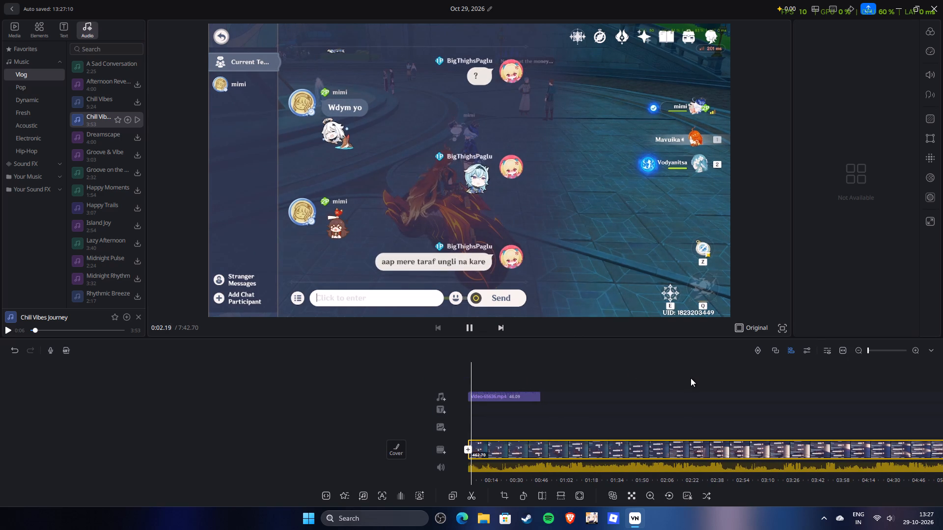
left_click_drag(588, 379, 546, 385)
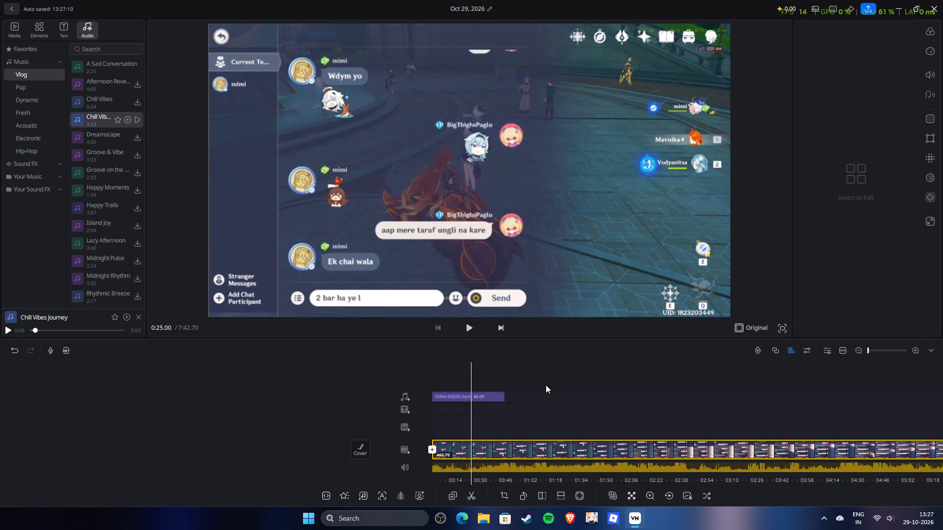
left_click_drag(546, 385, 470, 415)
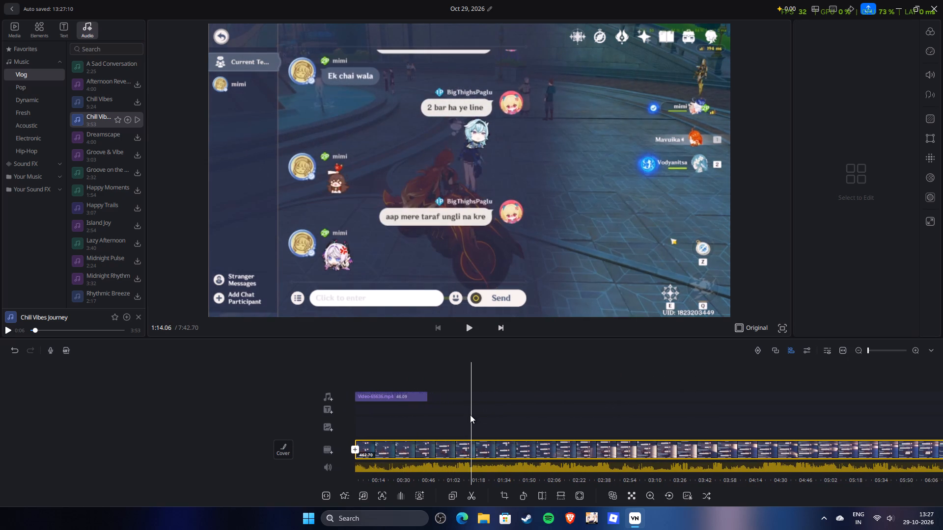
left_click_drag(470, 415, 558, 422)
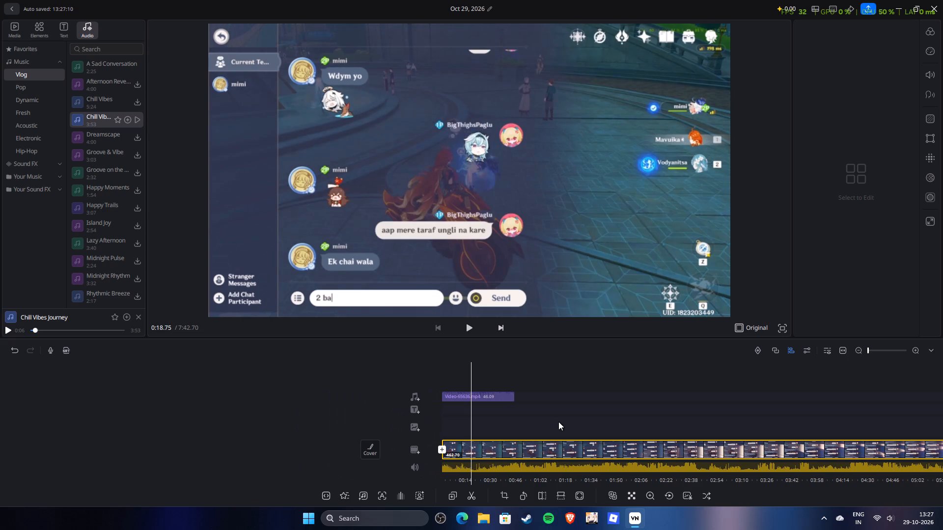
left_click_drag(558, 422, 476, 444)
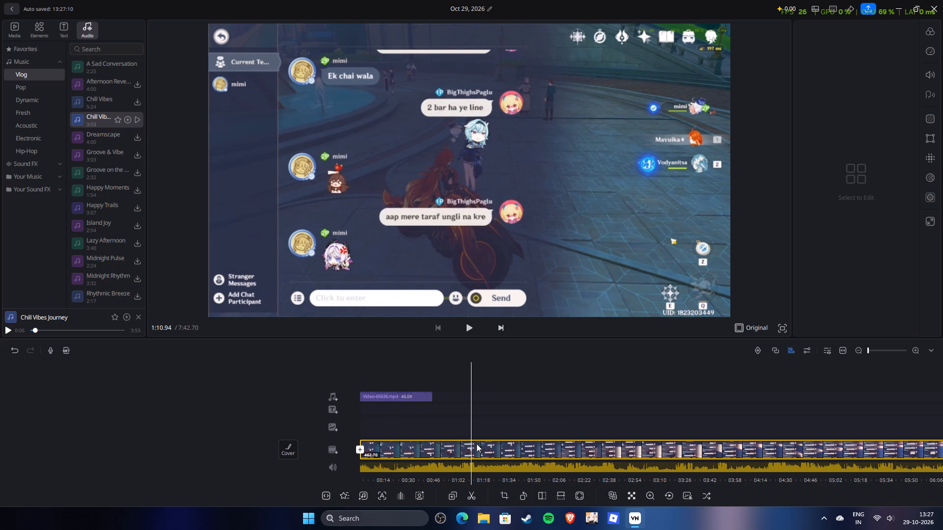
left_click_drag(476, 444, 488, 451)
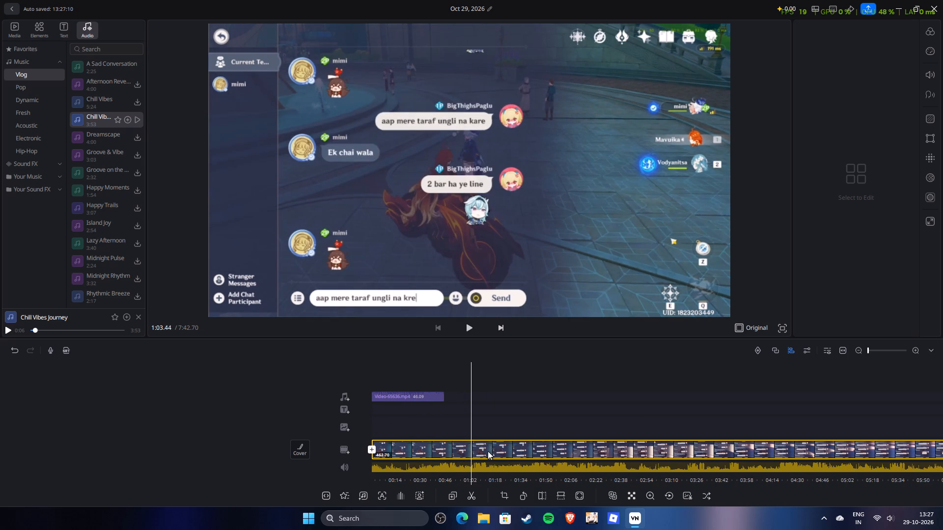
left_click_drag(488, 451, 488, 452)
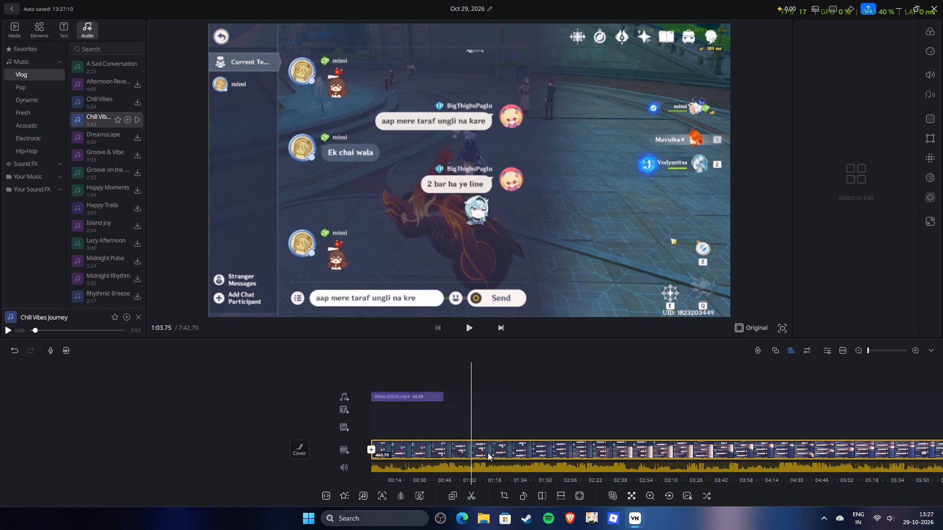
left_click_drag(488, 452, 487, 452)
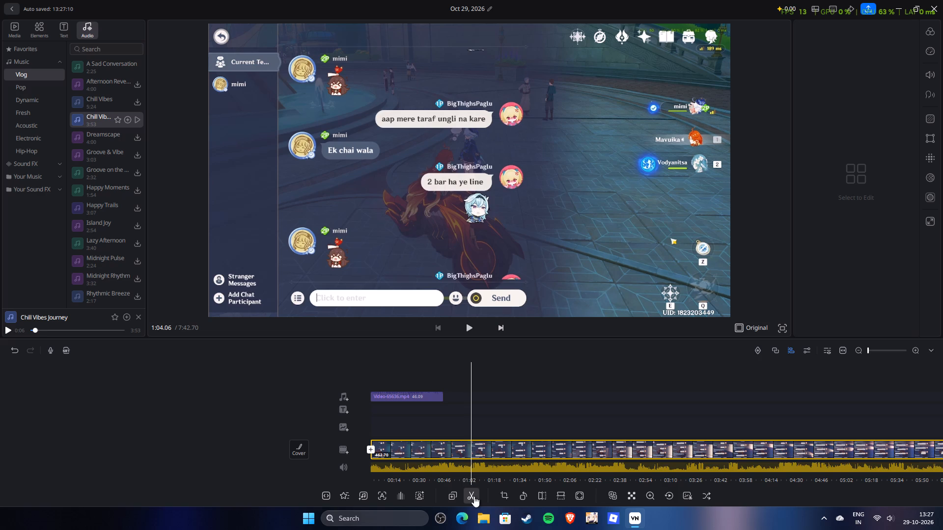
left_click(474, 496)
left_click(495, 494)
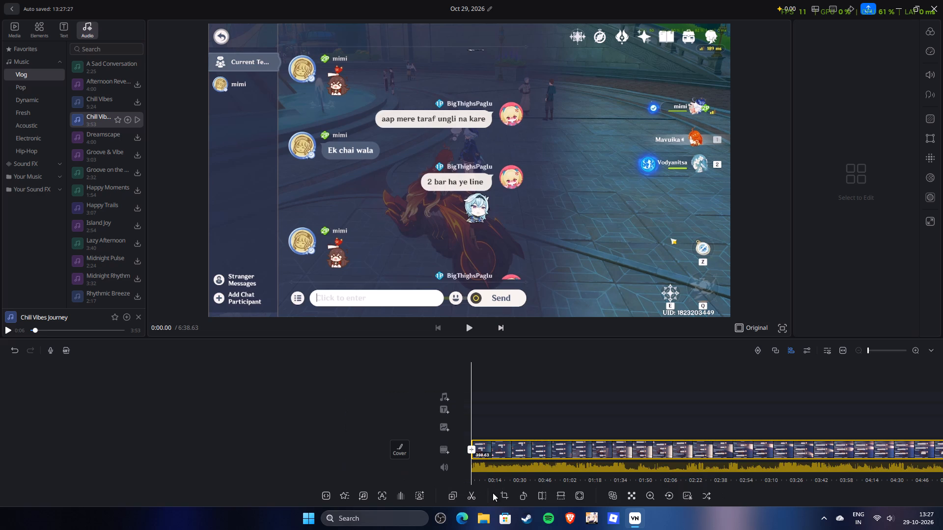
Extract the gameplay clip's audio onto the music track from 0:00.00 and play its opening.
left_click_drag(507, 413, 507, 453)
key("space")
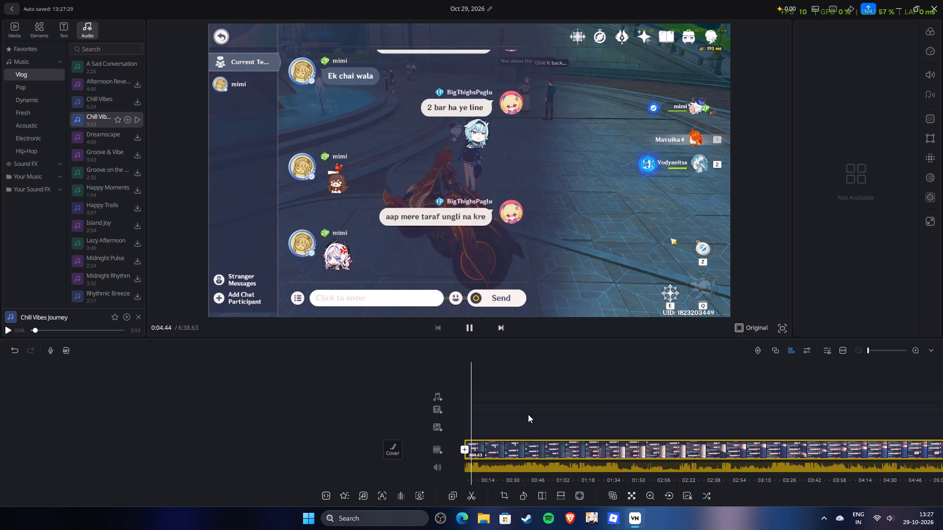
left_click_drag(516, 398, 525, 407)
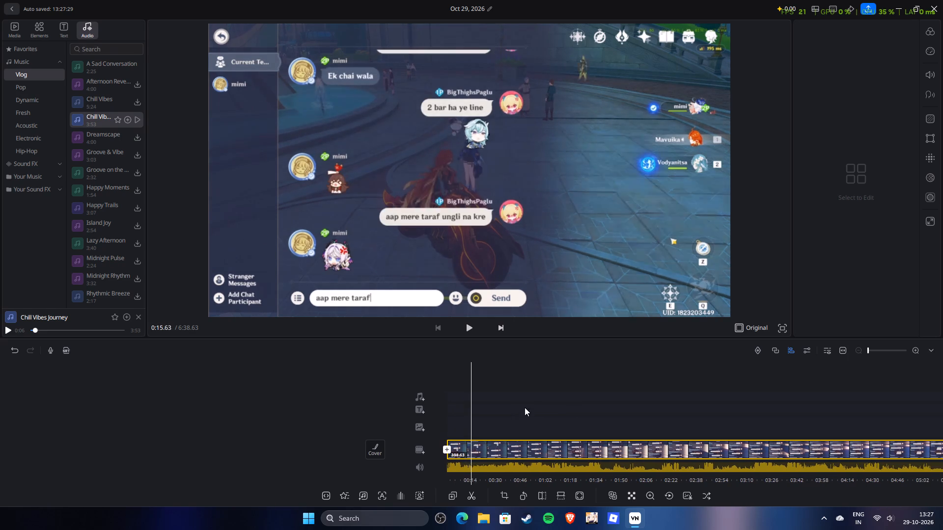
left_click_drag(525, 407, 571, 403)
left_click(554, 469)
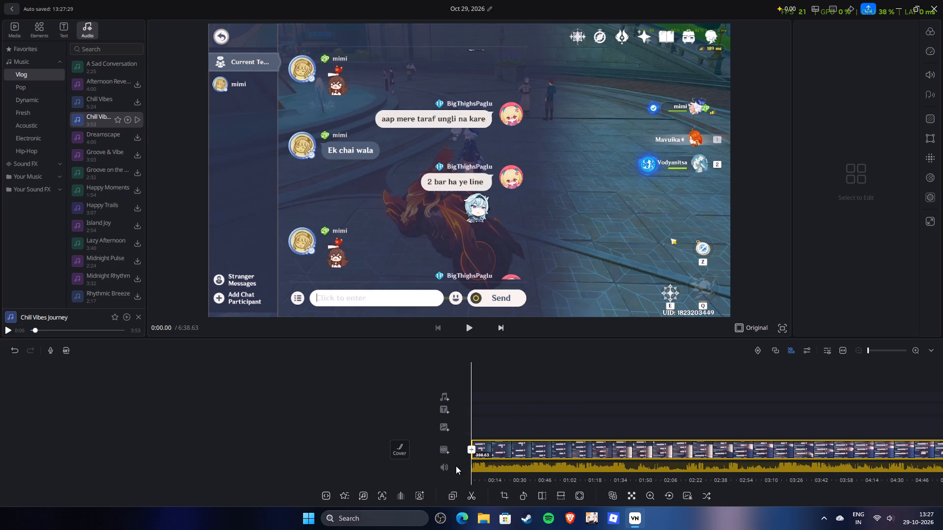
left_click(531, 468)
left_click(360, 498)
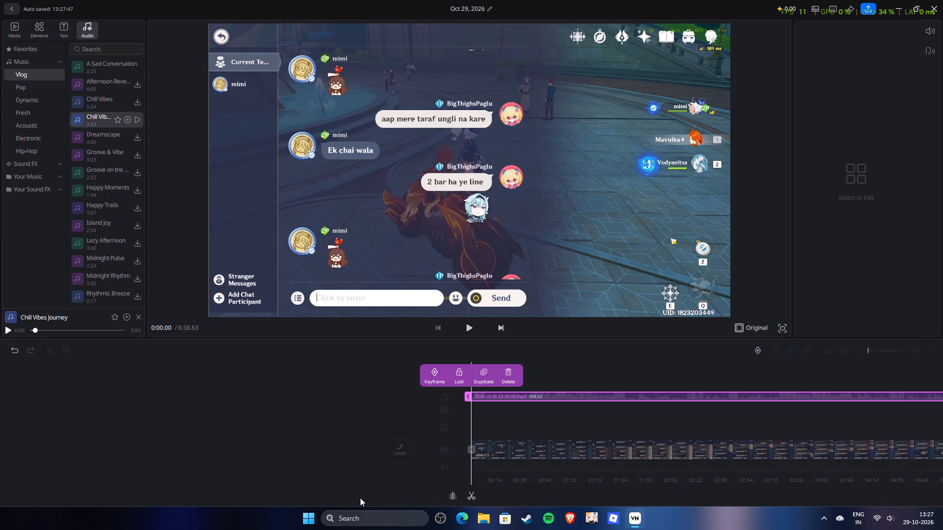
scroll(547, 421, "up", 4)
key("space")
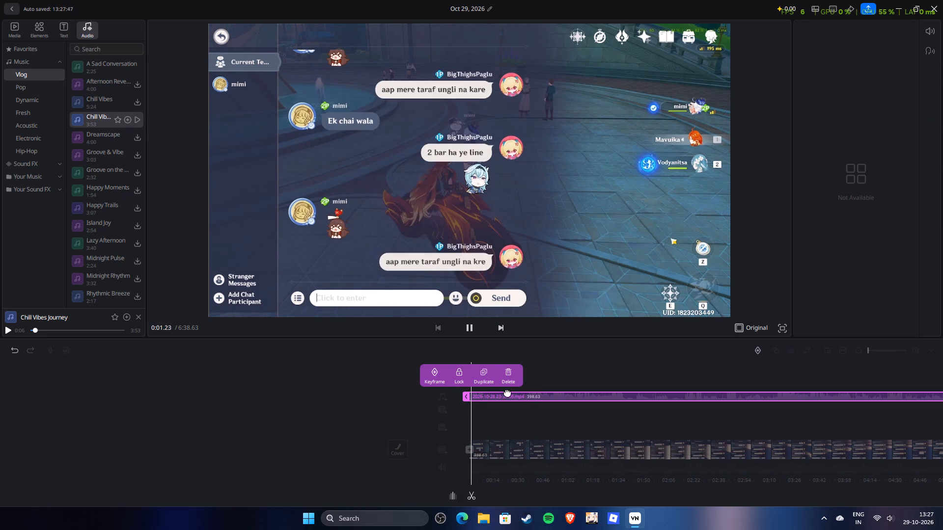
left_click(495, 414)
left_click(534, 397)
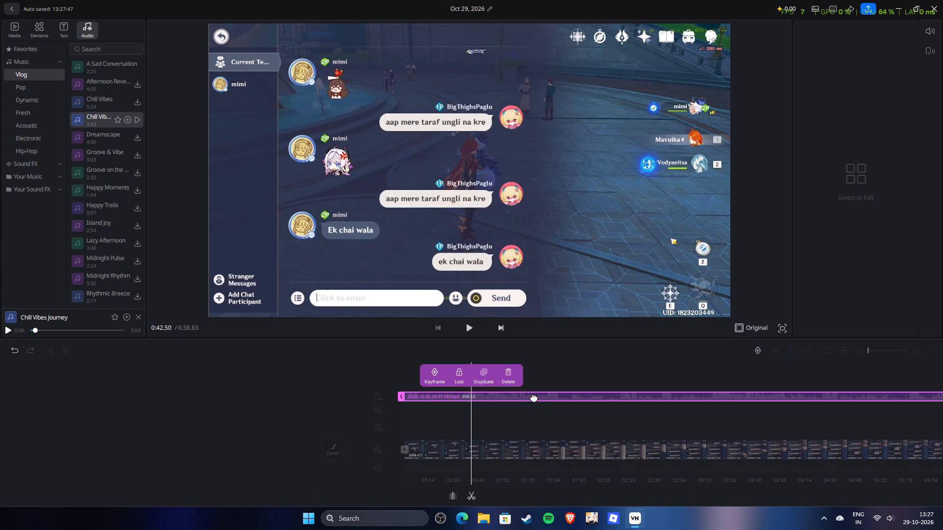
Examine the extracted audio's waveform over its first seven seconds in the Fade settings.
left_click(454, 497)
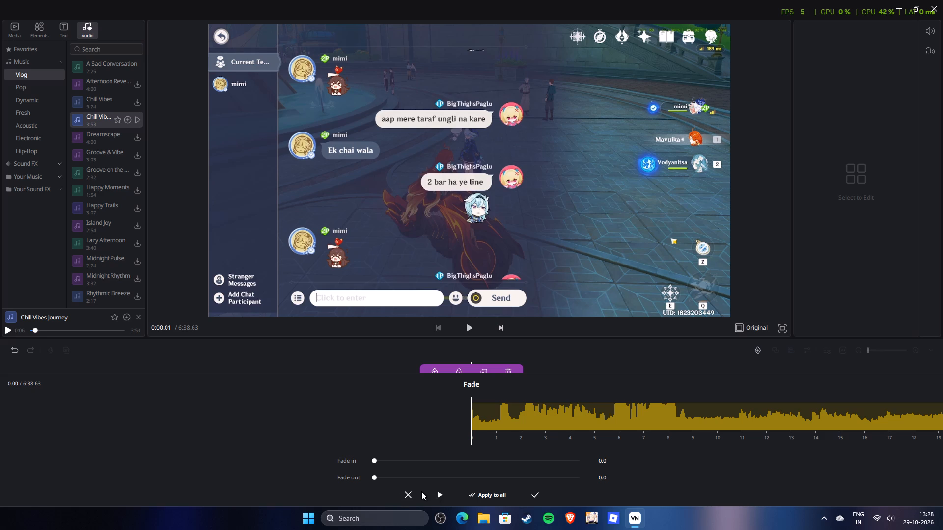
left_click_drag(534, 421, 498, 427)
key("space")
left_click_drag(516, 427, 521, 427)
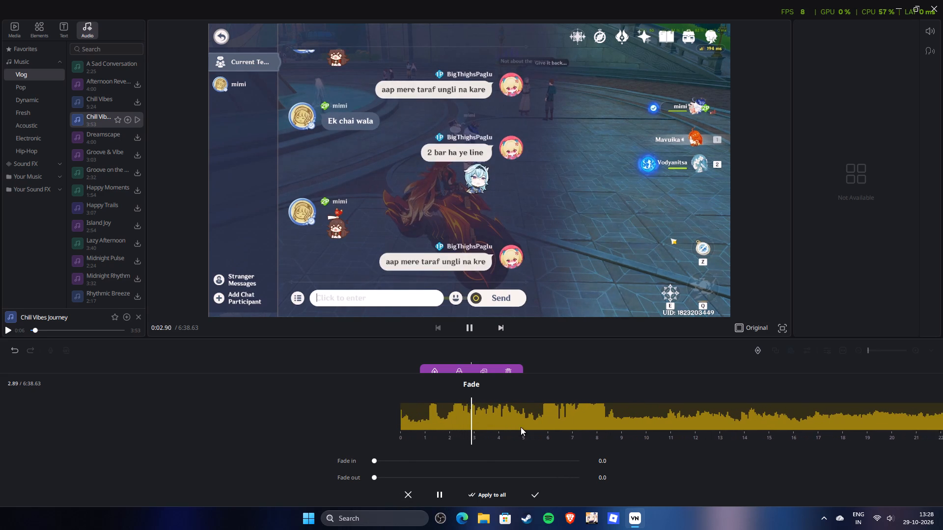
left_click_drag(521, 427, 524, 427)
left_click(525, 425)
left_click(525, 425)
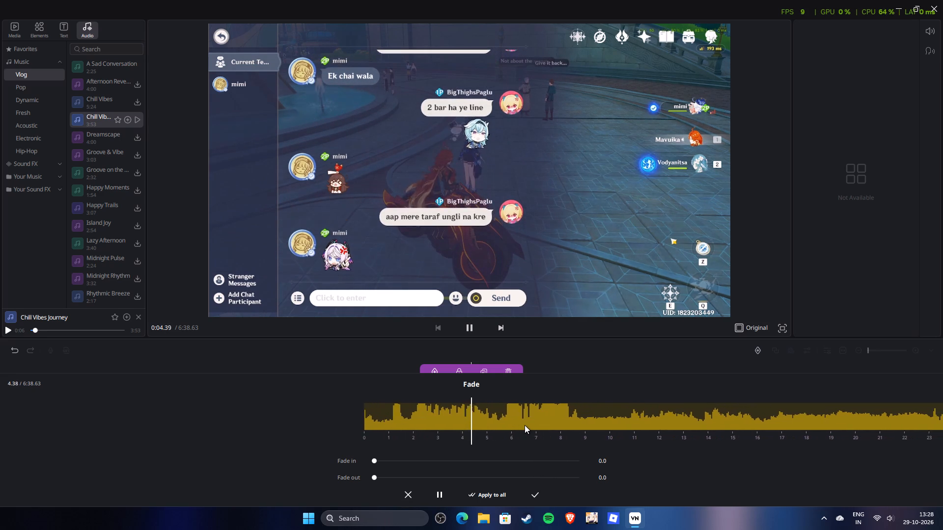
key("ctrl+t")
left_click(527, 420)
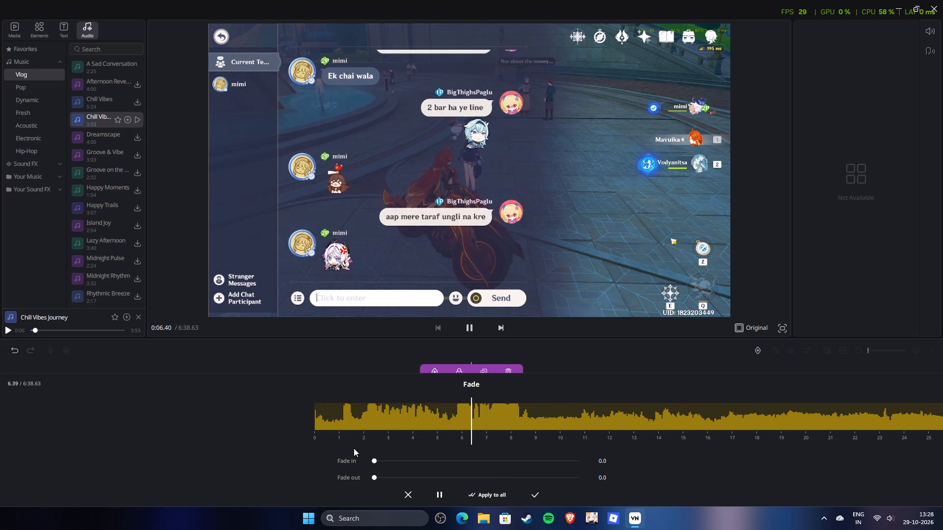
left_click(409, 494)
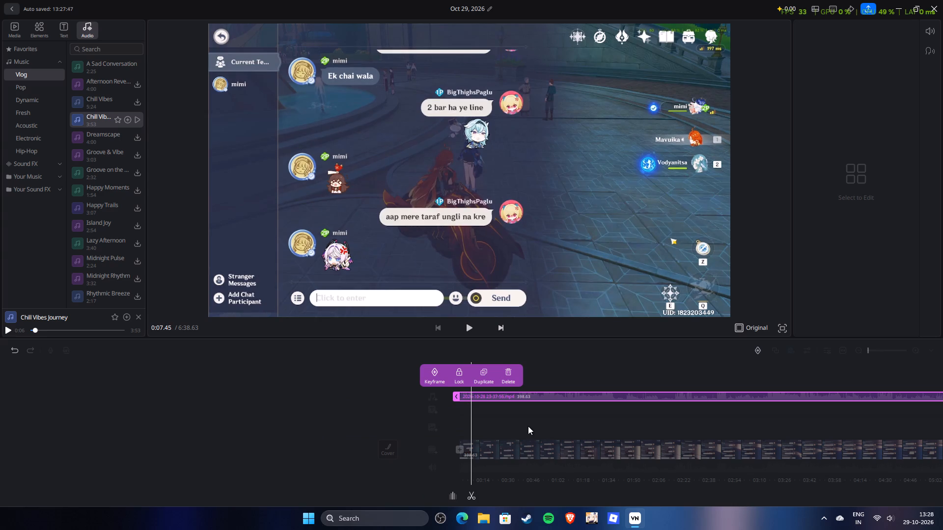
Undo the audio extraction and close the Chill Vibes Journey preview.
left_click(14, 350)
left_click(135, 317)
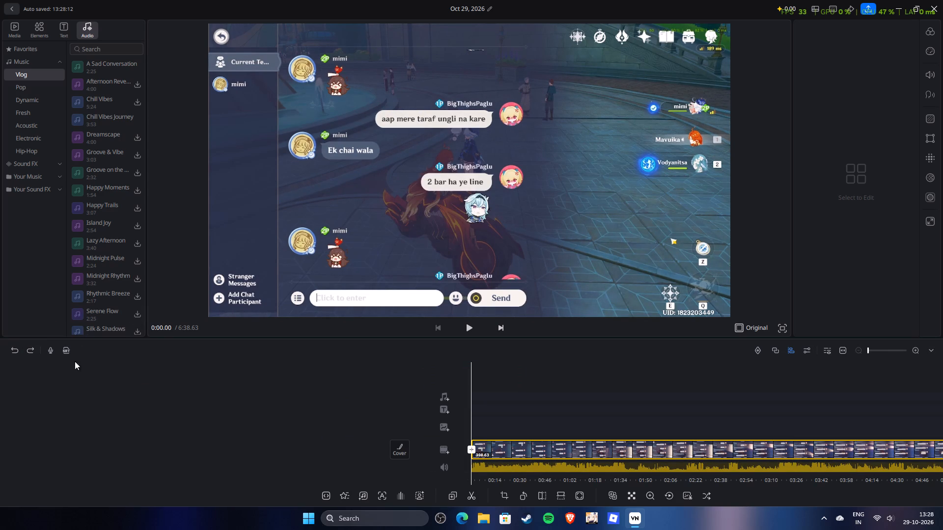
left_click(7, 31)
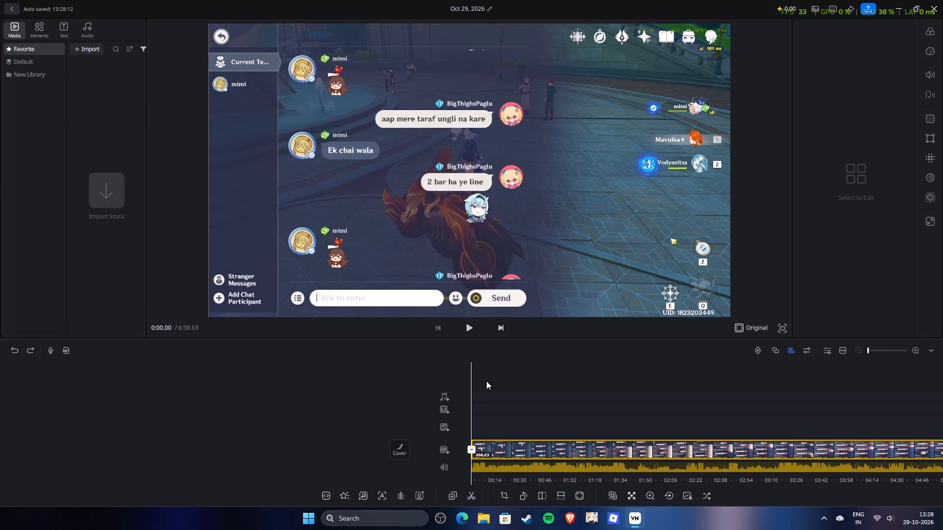
Mute the gameplay clip's original sound.
key("space")
left_click_drag(508, 371, 492, 372)
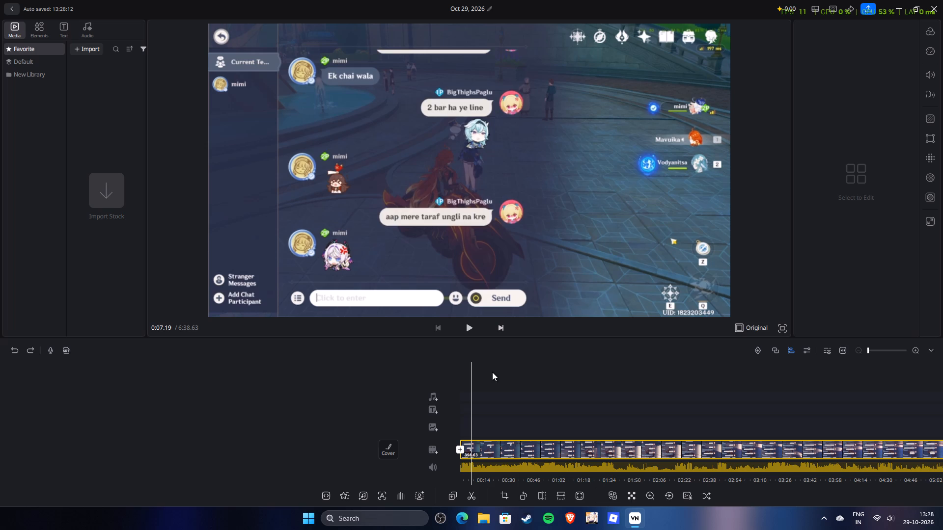
left_click_drag(492, 372, 506, 386)
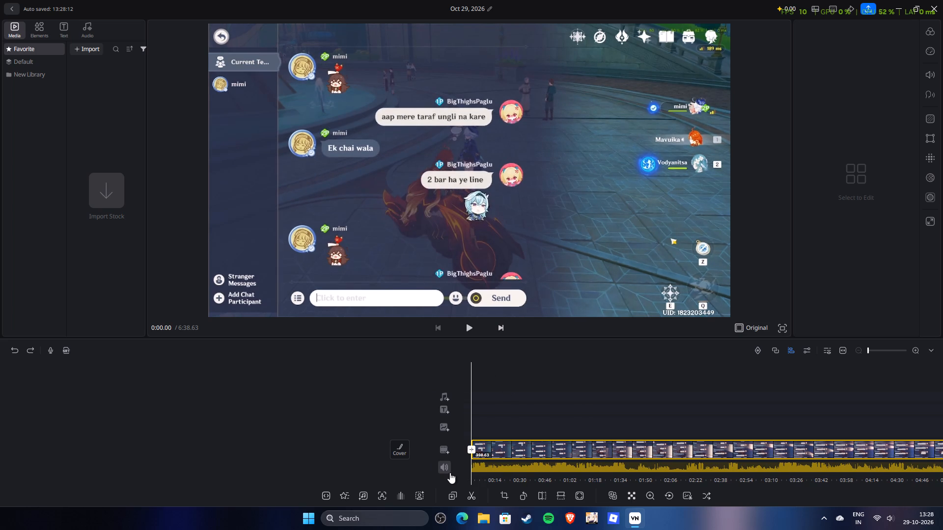
left_click(448, 472)
Scrub and play the first seven seconds of the muted gameplay to check the opening, returning to 0:00.00.
left_click_drag(524, 381, 522, 397)
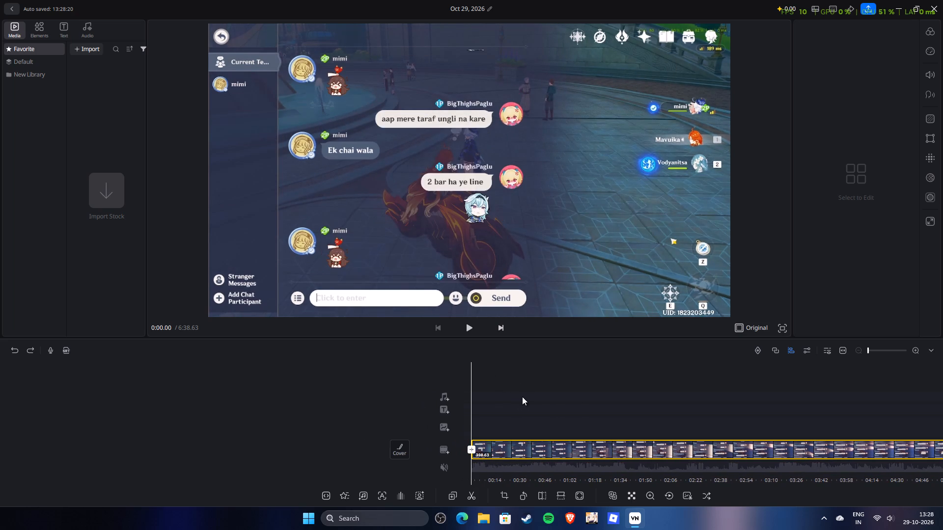
left_click_drag(522, 397, 512, 410)
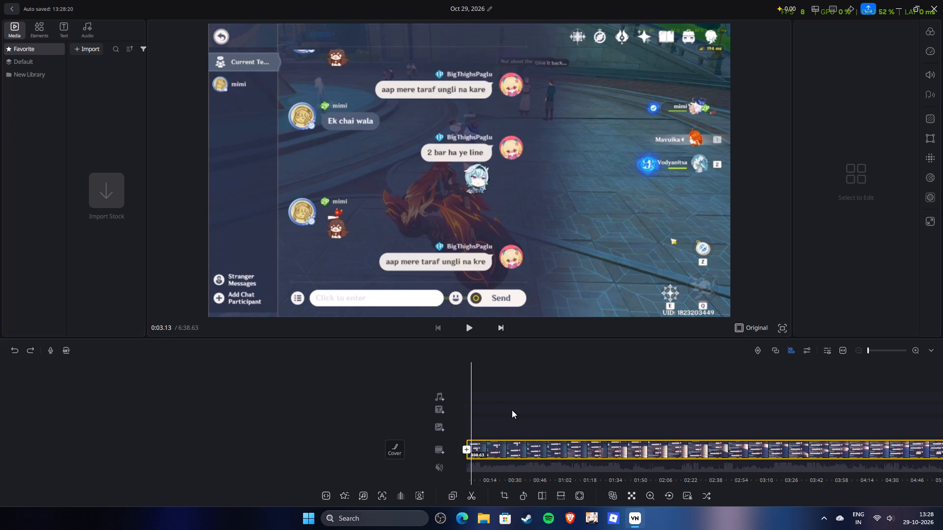
left_click_drag(512, 410, 505, 415)
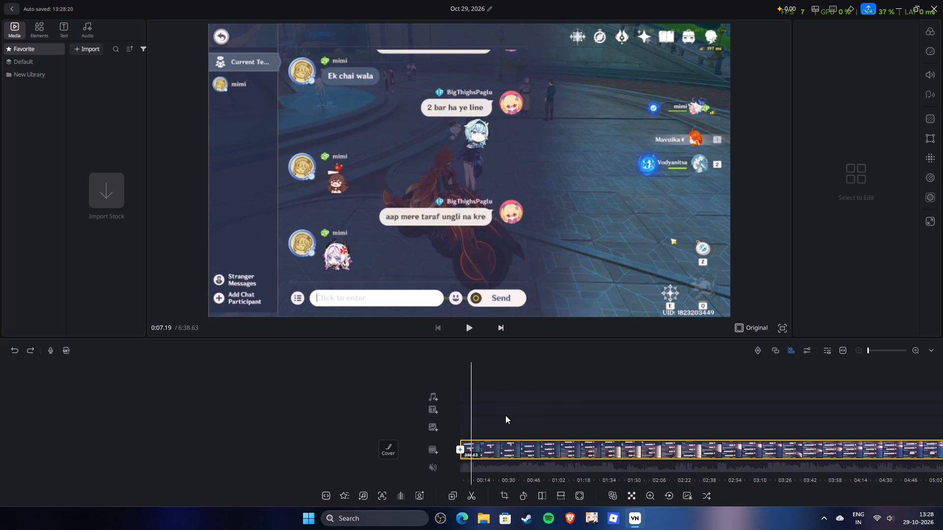
left_click_drag(505, 415, 525, 415)
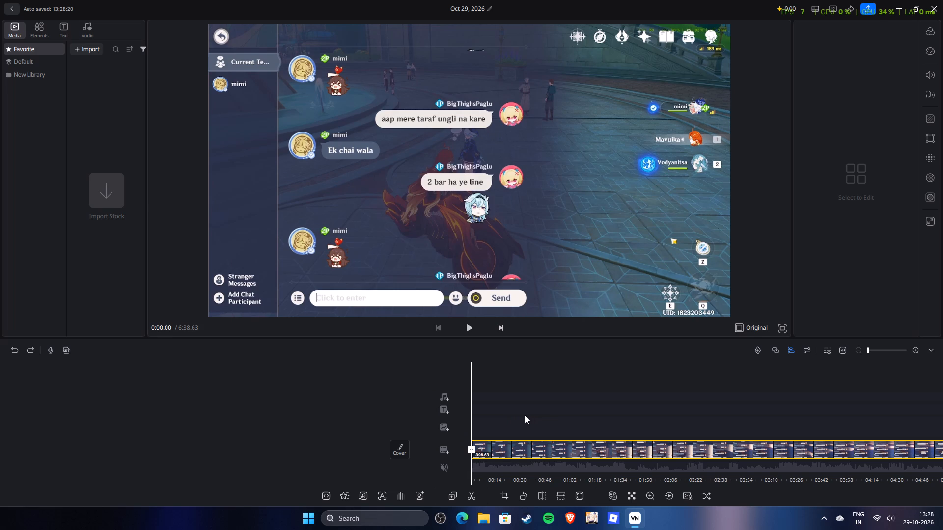
left_click_drag(525, 415, 513, 418)
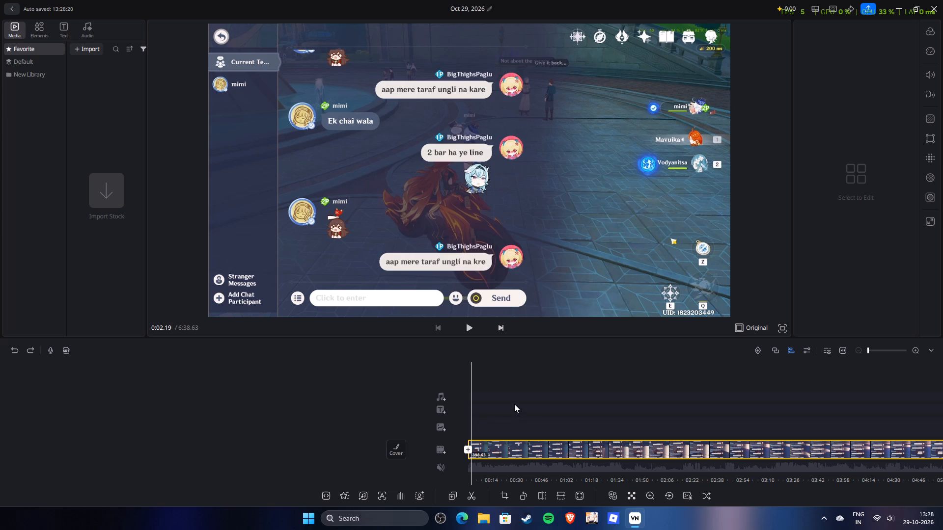
left_click_drag(516, 394, 560, 399)
left_click_drag(509, 414, 537, 416)
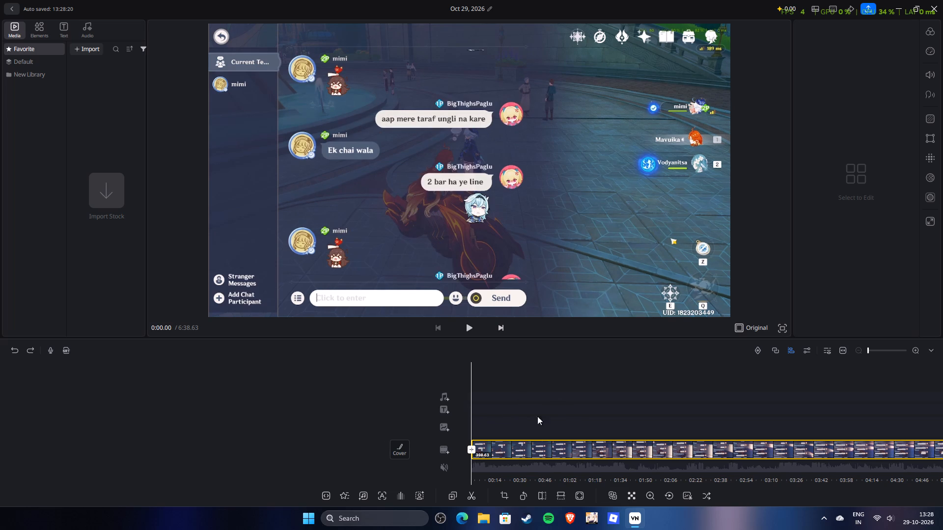
left_click_drag(537, 416, 568, 420)
key("space")
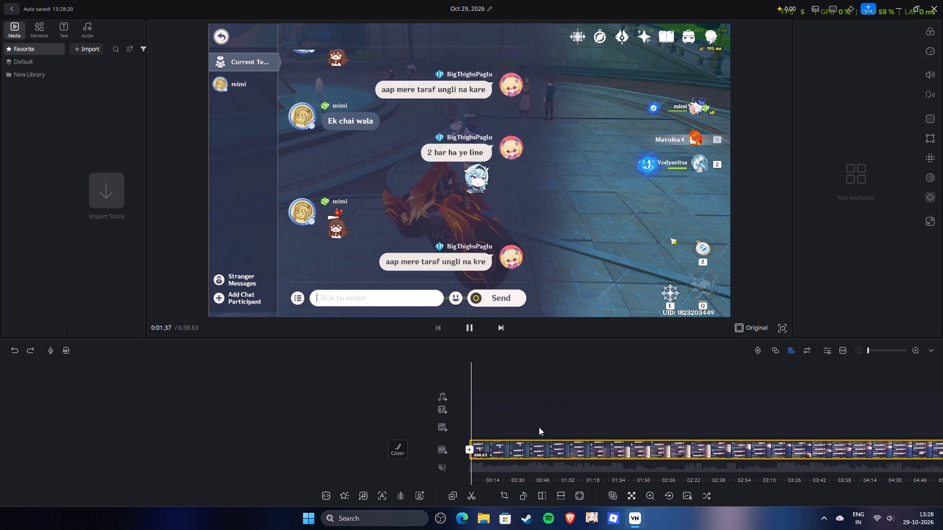
left_click_drag(514, 403, 533, 406)
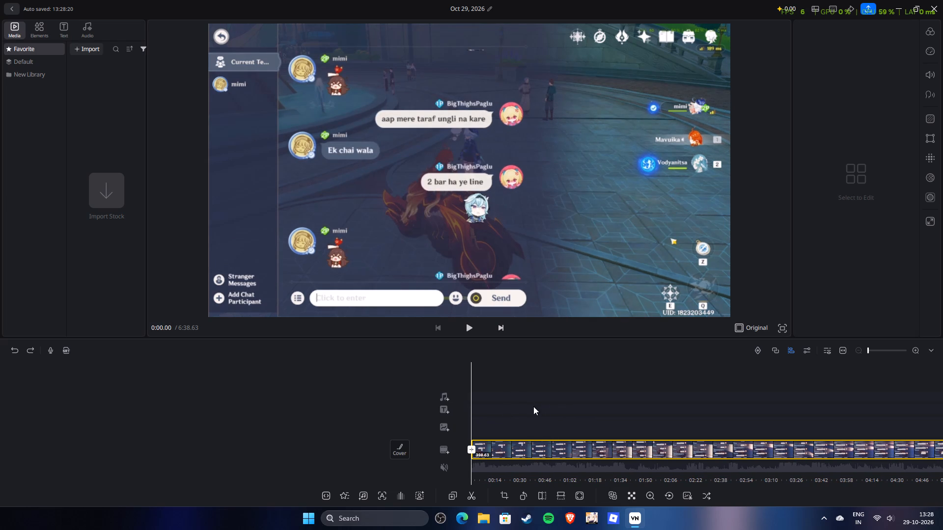
left_click_drag(533, 406, 550, 413)
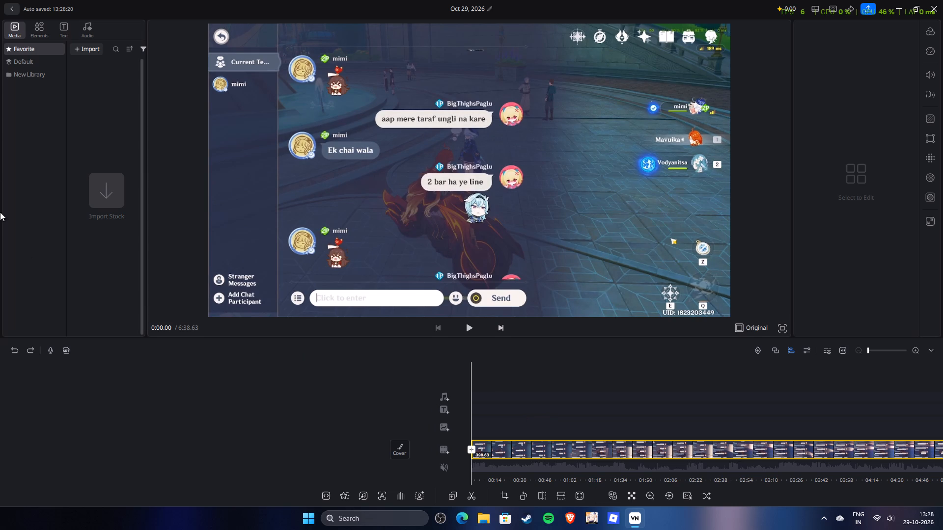
Add Video-65636 from the Videos folder to the music track as audio near the start, at about 0:01.56.
left_click(84, 48)
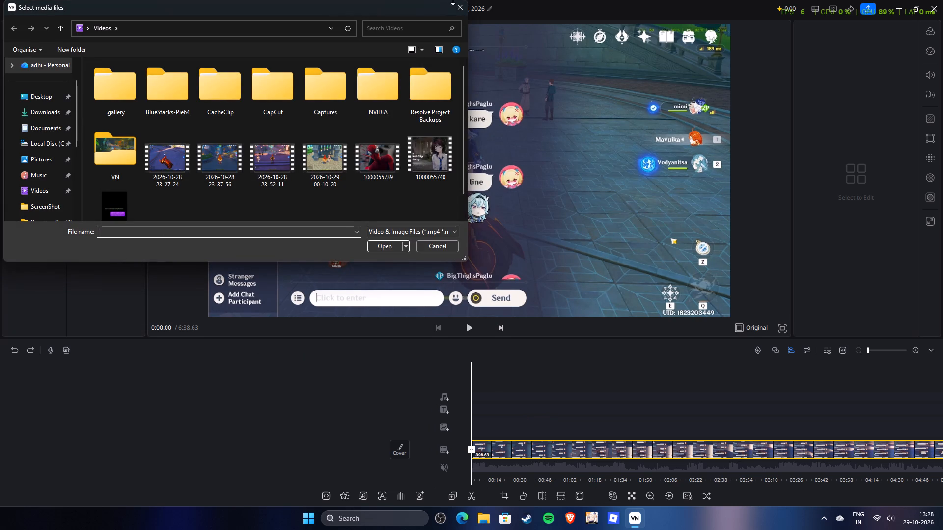
left_click(463, 11)
left_click(443, 394)
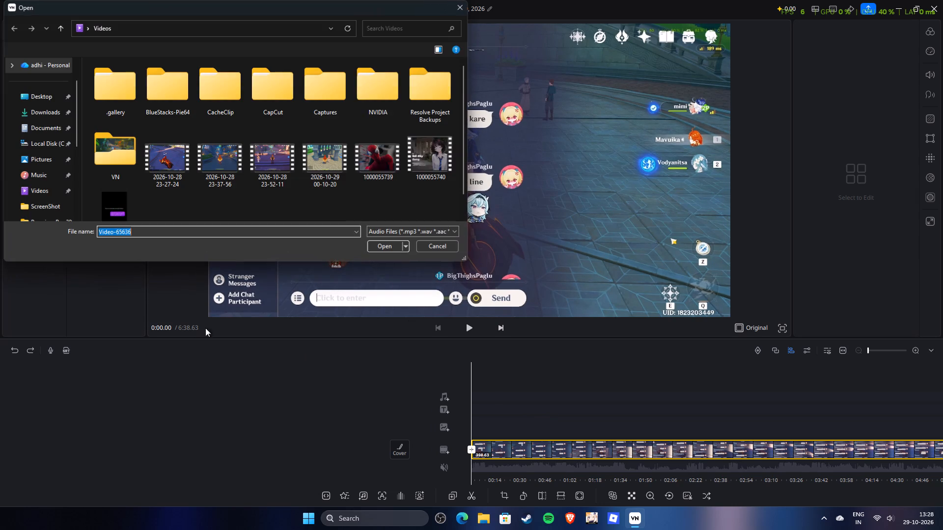
left_click_drag(113, 204, 469, 397)
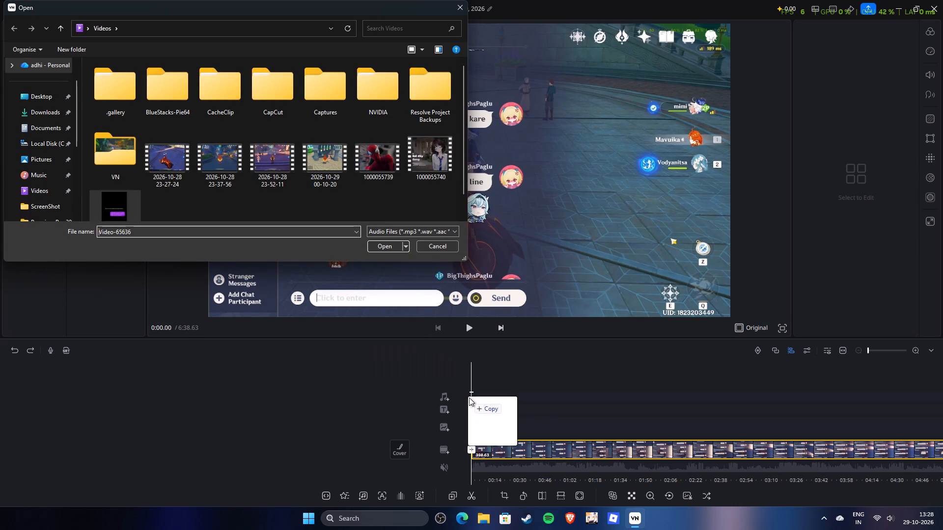
left_click_drag(469, 397, 474, 395)
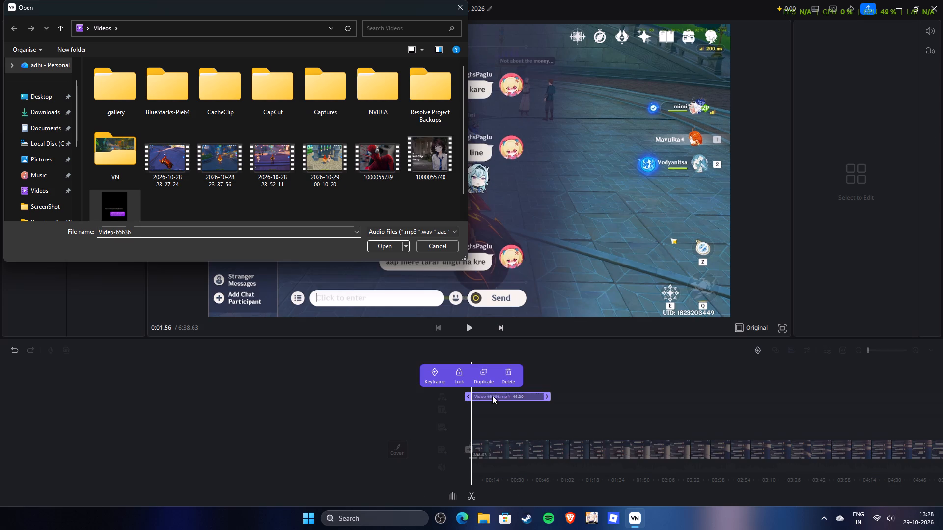
left_click(520, 430)
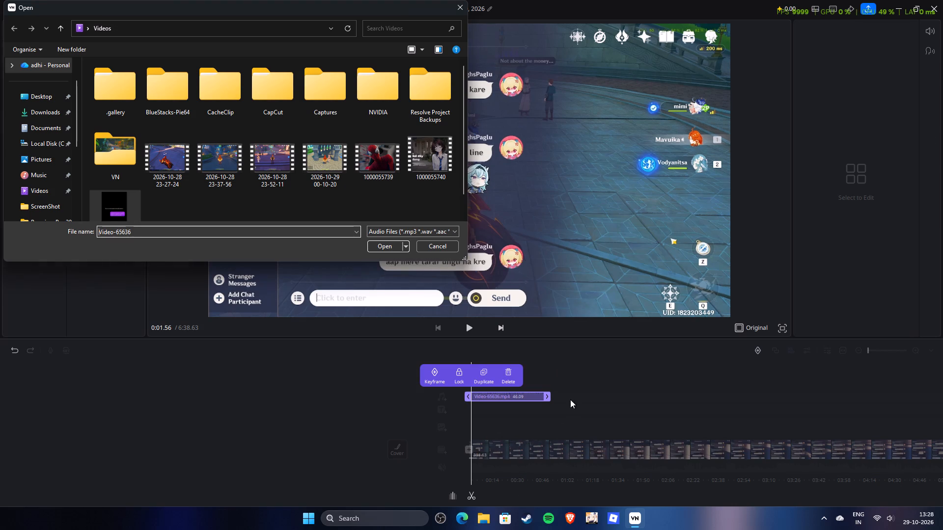
left_click(464, 5)
left_click(513, 427)
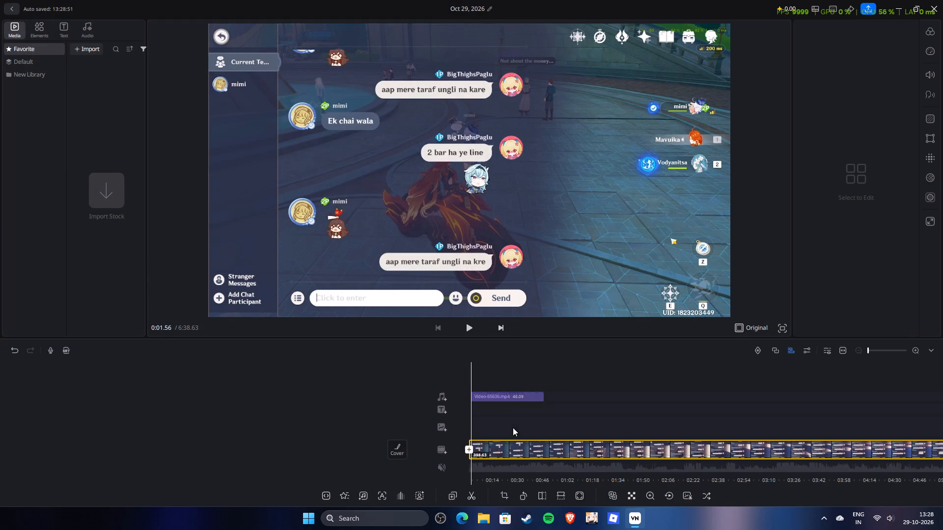
Move the Video-65636 audio clip to 0:00.00 so it starts together with the gameplay clip.
left_click(922, 351)
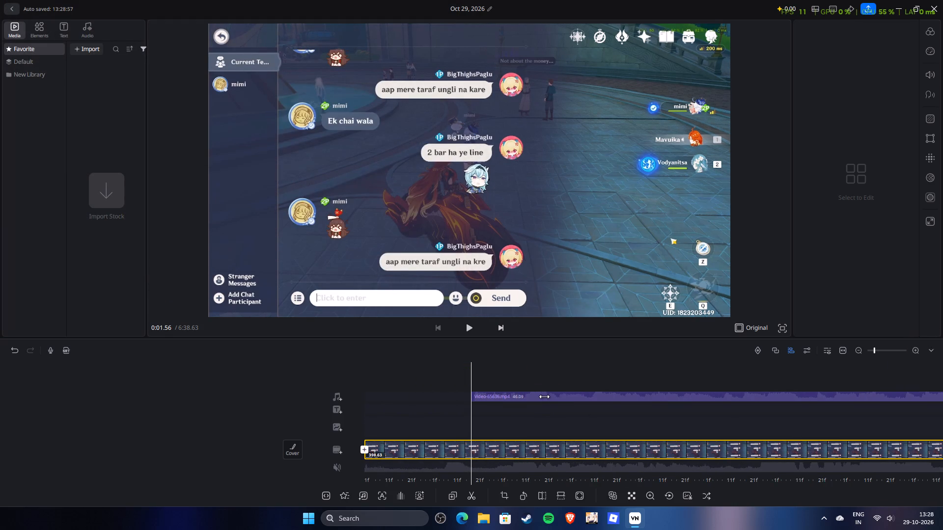
left_click_drag(545, 397, 491, 397)
left_click(494, 394)
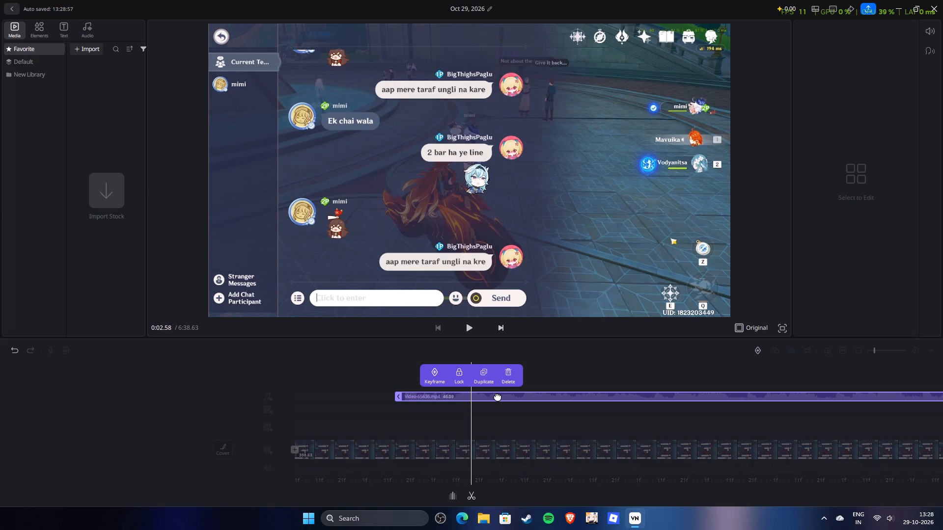
left_click_drag(498, 396, 378, 397)
left_click(341, 352)
left_click_drag(340, 352, 397, 363)
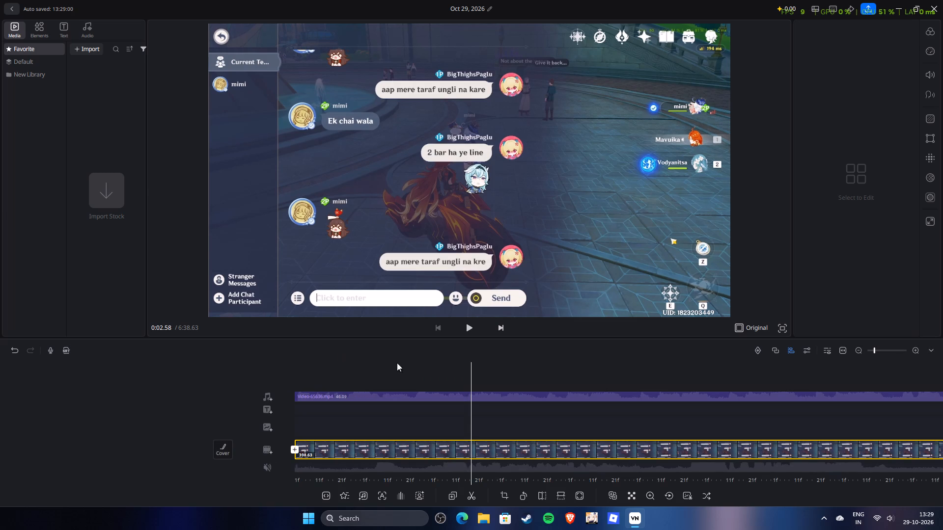
Play the opening against the Video-65636 audio and split the gameplay clip at about 0:01.71.
left_click_drag(397, 363, 443, 371)
left_click_drag(458, 375, 675, 376)
key("space")
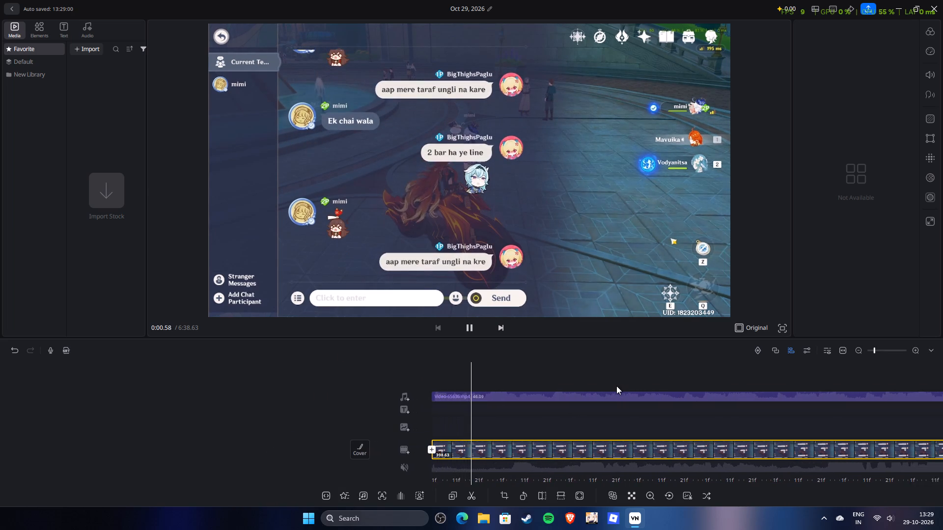
key("space")
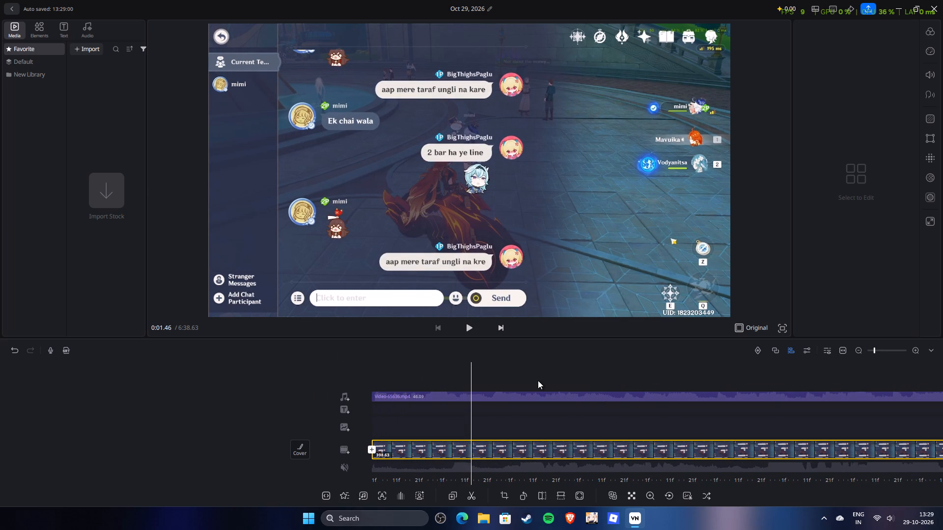
key("space")
key("space")
left_click_drag(534, 380, 546, 381)
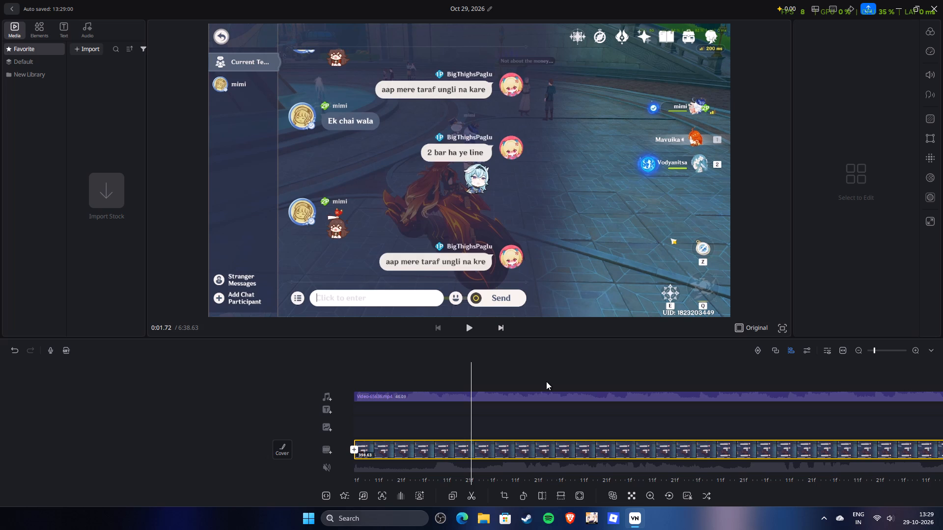
left_click_drag(546, 381, 547, 381)
left_click(473, 497)
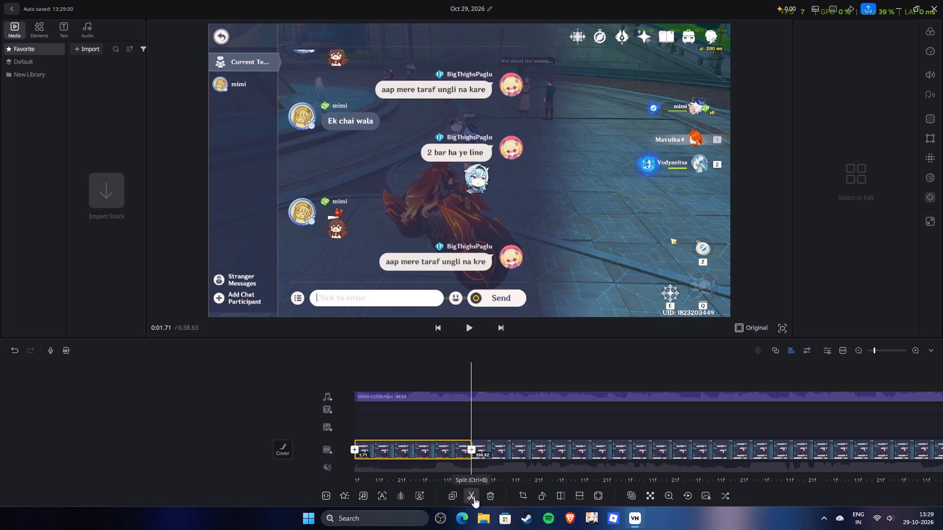
Split the gameplay at about 0:04.20, as the angry sticker reply scrolls in, and delete the 2.49 s segment before it.
left_click_drag(523, 371, 398, 399)
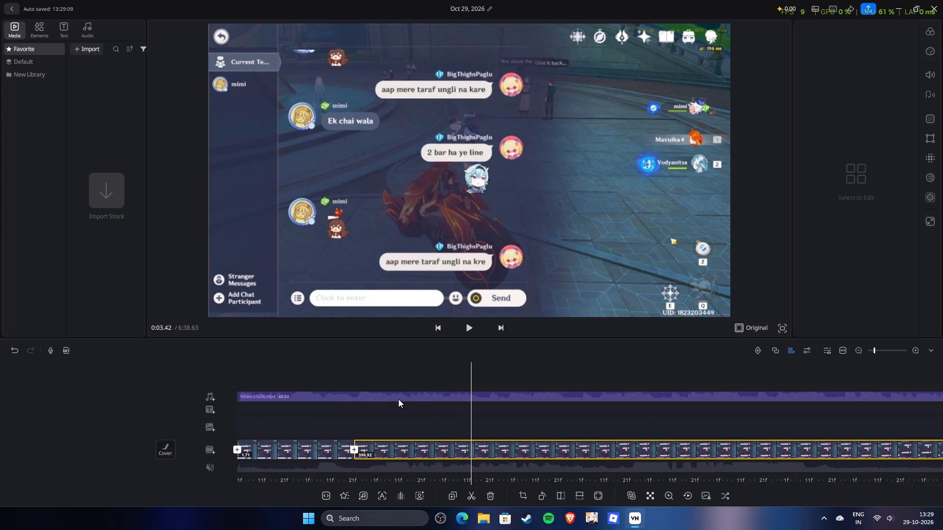
left_click_drag(398, 399, 358, 407)
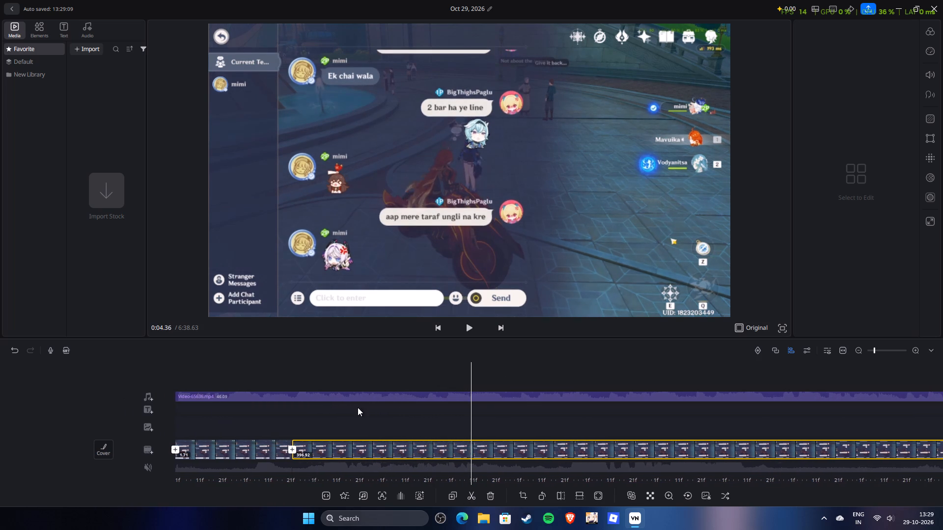
left_click_drag(358, 407, 542, 405)
key("space")
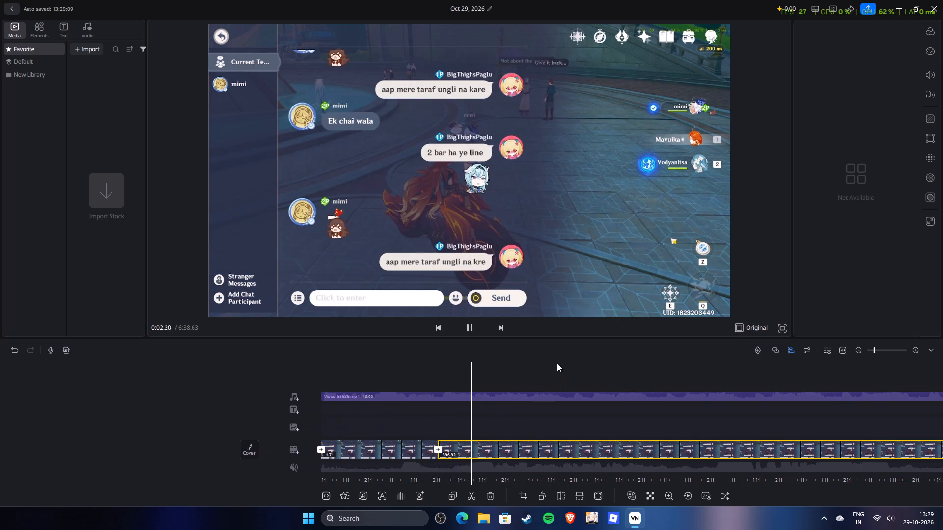
left_click_drag(549, 366, 593, 374)
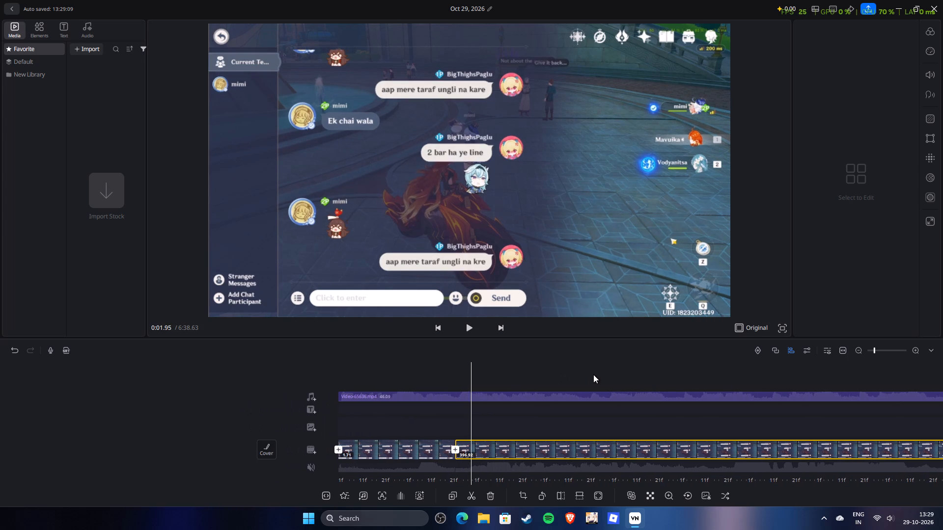
left_click_drag(593, 374, 428, 396)
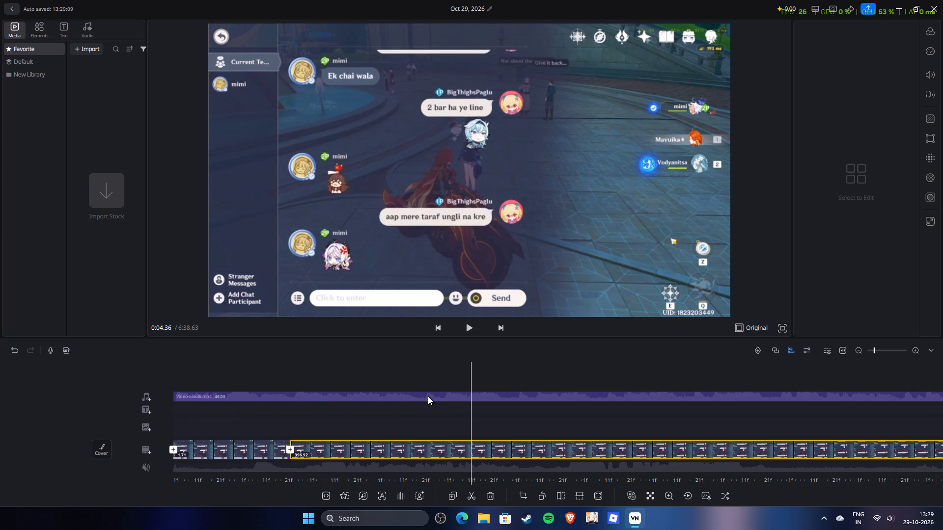
left_click_drag(428, 396, 439, 397)
left_click(471, 499)
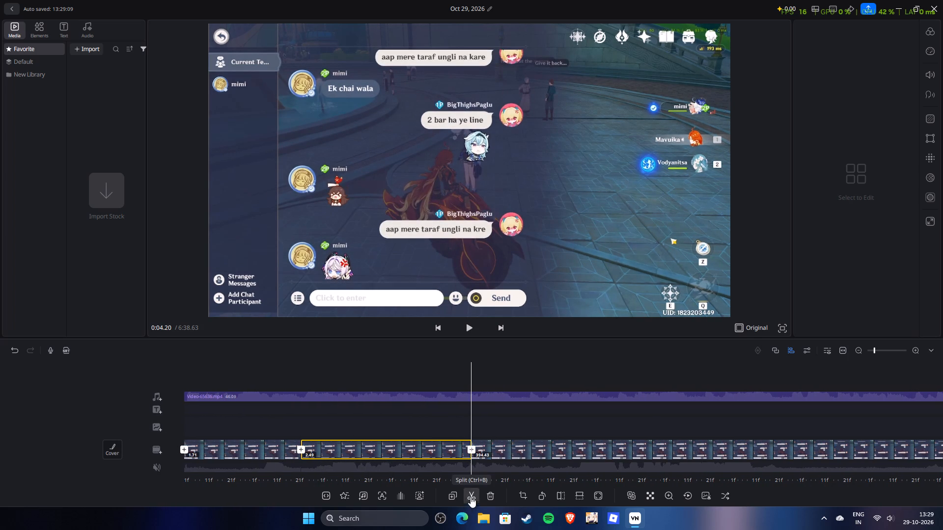
left_click(491, 496)
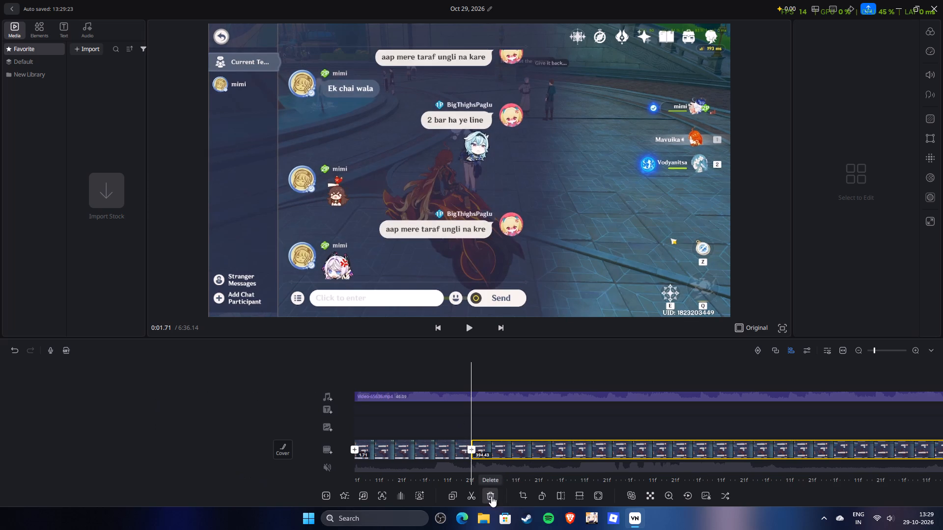
Split the remaining gameplay just after the 0:01.71 cut, isolating the sticker reply's short scroll-in as its own segment.
left_click_drag(502, 379, 496, 388)
left_click(469, 498)
Split the gameplay at 0:20.73, where the next "aap mere taraf ungli na kre" message appears, and delete the typing section before it.
left_click_drag(512, 405, 474, 419)
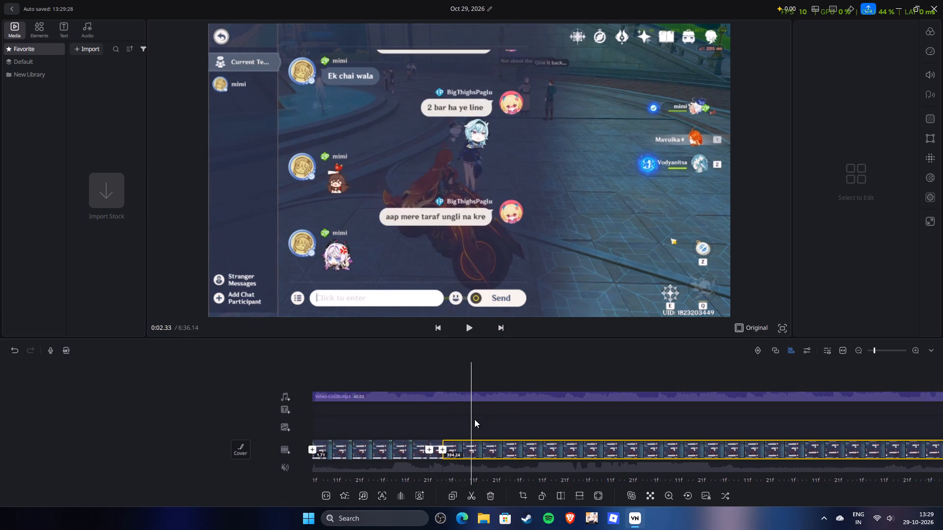
left_click_drag(474, 419, 304, 456)
left_click_drag(490, 424, 456, 425)
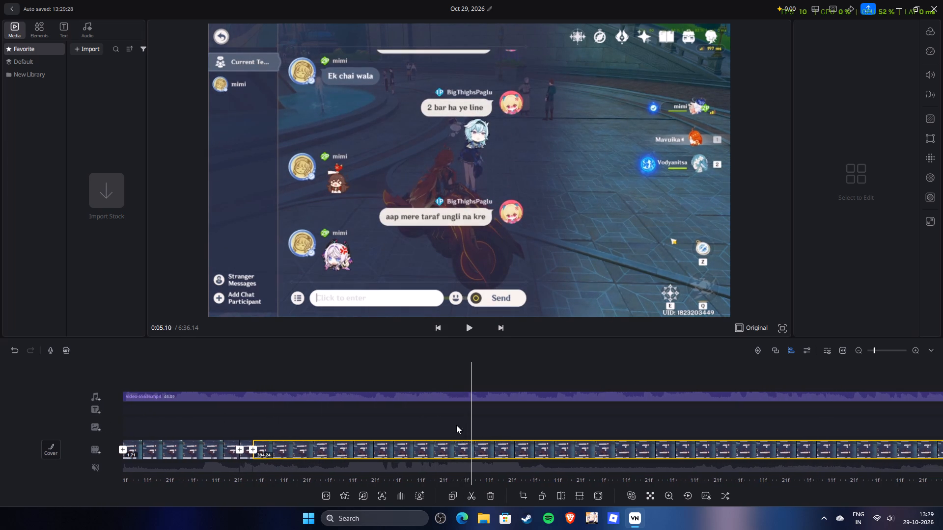
left_click_drag(456, 425, 311, 433)
left_click_drag(581, 428, 369, 431)
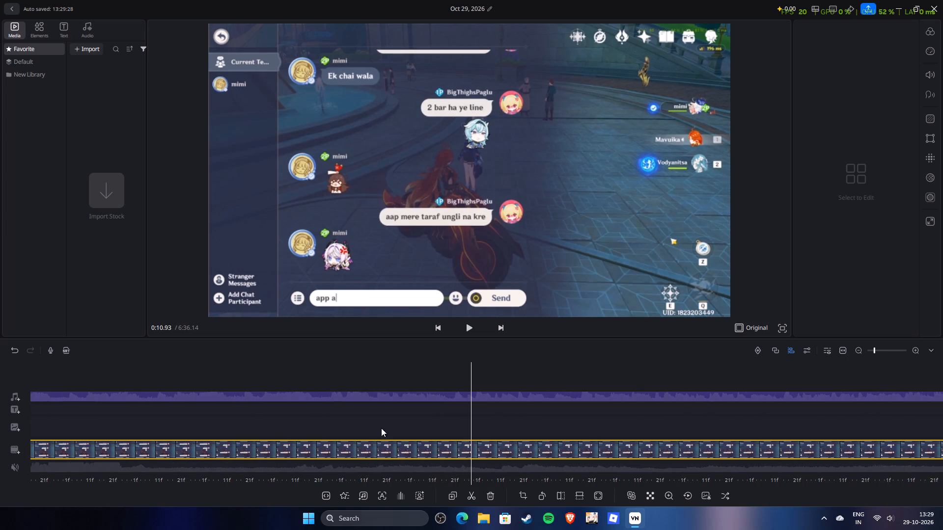
left_click_drag(633, 411, 413, 420)
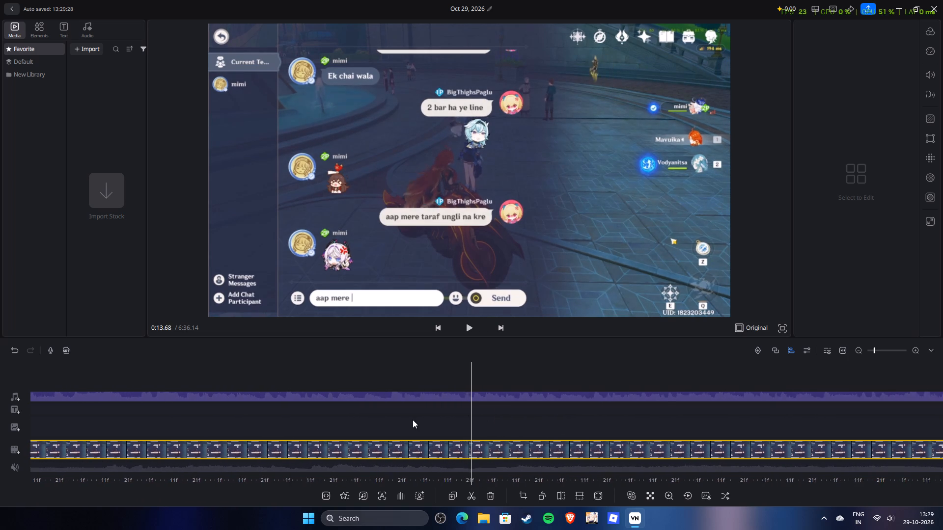
left_click_drag(413, 420, 343, 434)
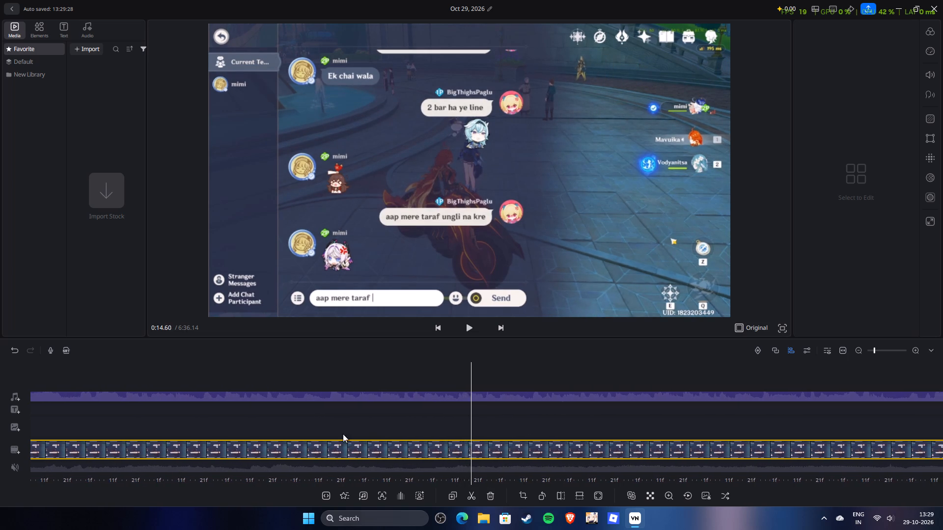
left_click_drag(343, 434, 307, 438)
left_click_drag(534, 407, 306, 437)
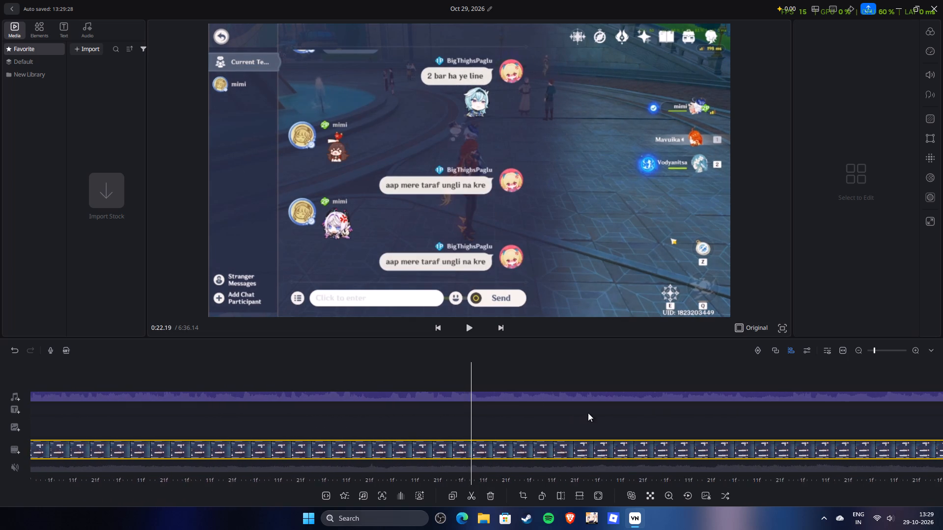
left_click_drag(585, 413, 656, 426)
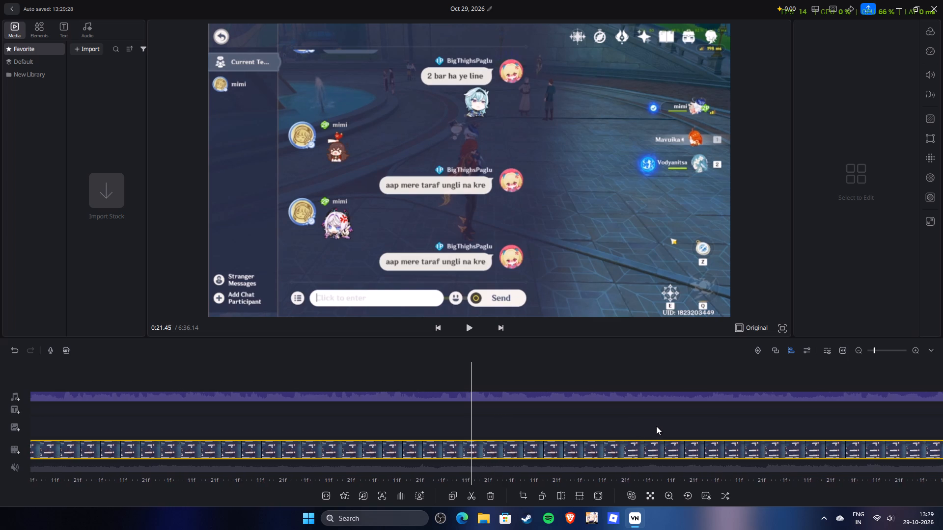
left_click_drag(656, 426, 697, 427)
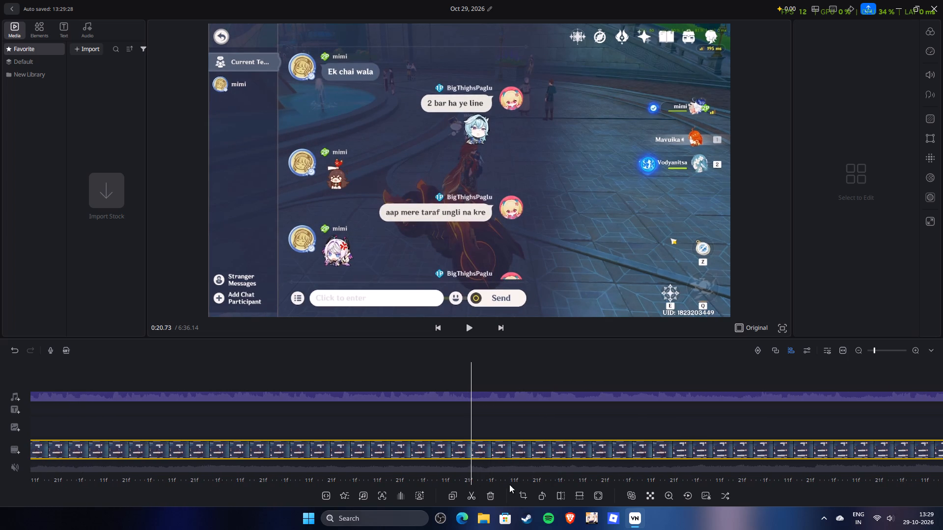
left_click(470, 498)
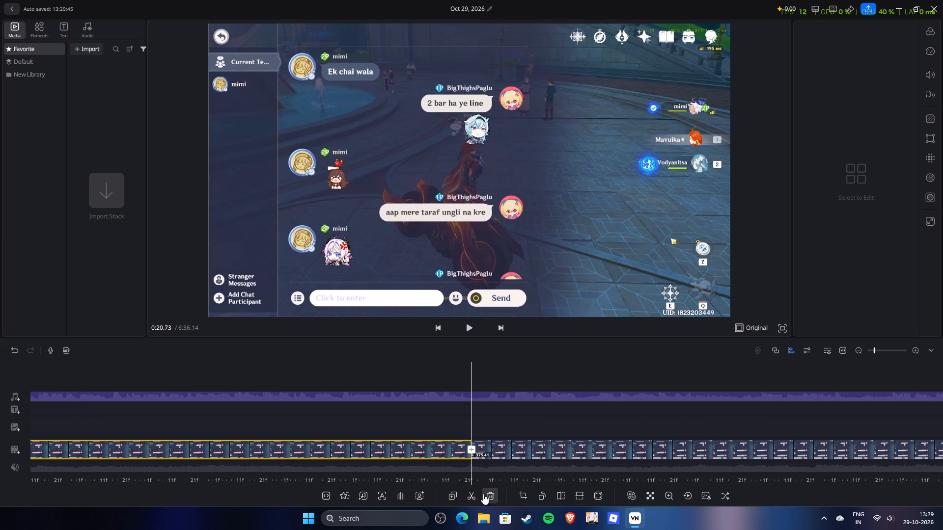
left_click(486, 498)
Play across the new cuts with the audio and split the gameplay so the repeated "aap mere taraf ungli na kre" segment lasts 1.82 s.
left_click_drag(522, 424, 541, 426)
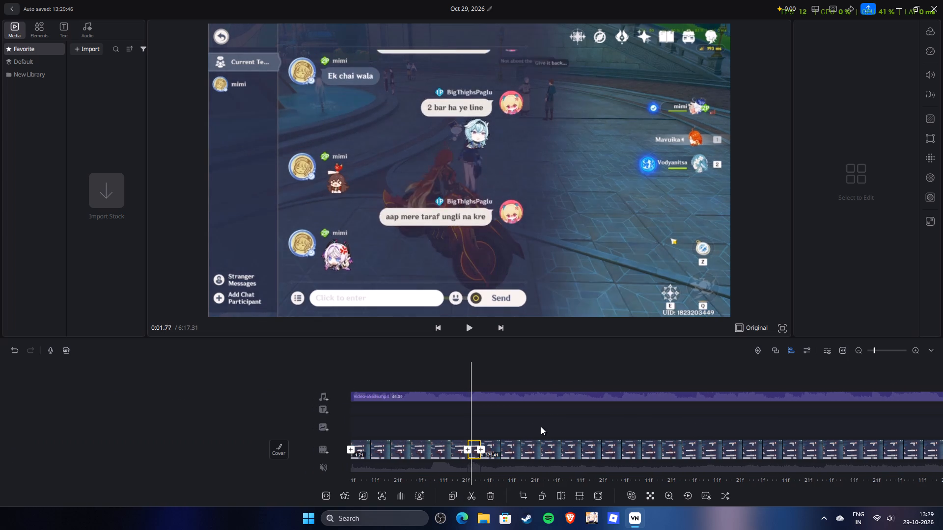
left_click_drag(541, 426, 550, 429)
key("space")
left_click_drag(523, 417, 567, 417)
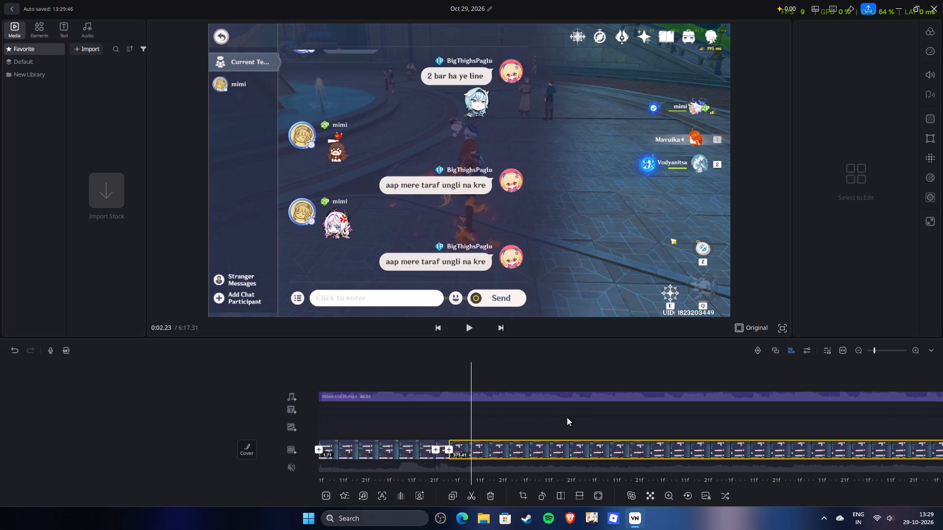
left_click_drag(567, 417, 641, 418)
key("space")
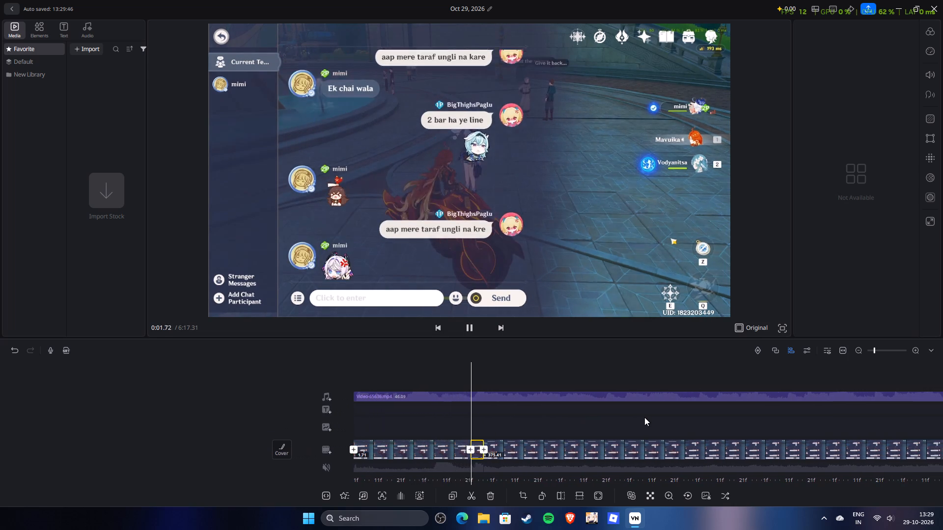
left_click_drag(519, 417, 552, 421)
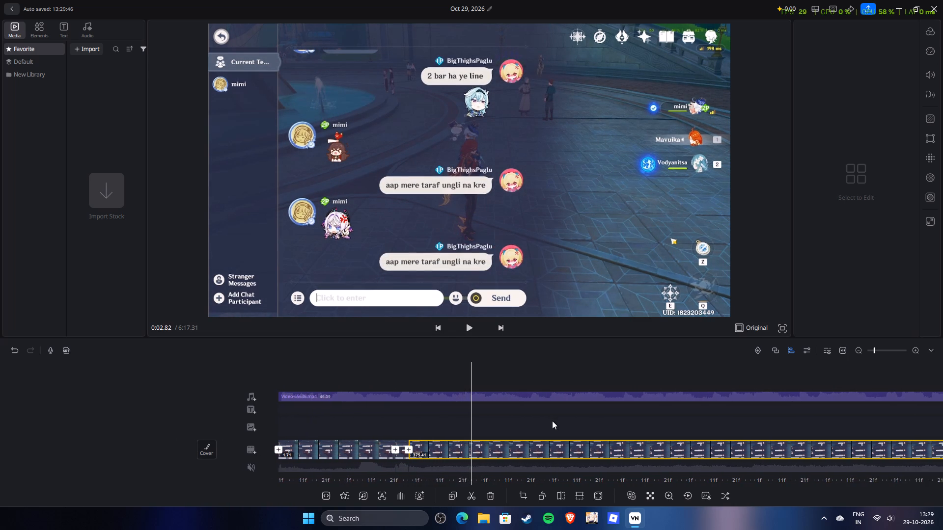
left_click_drag(552, 421, 512, 439)
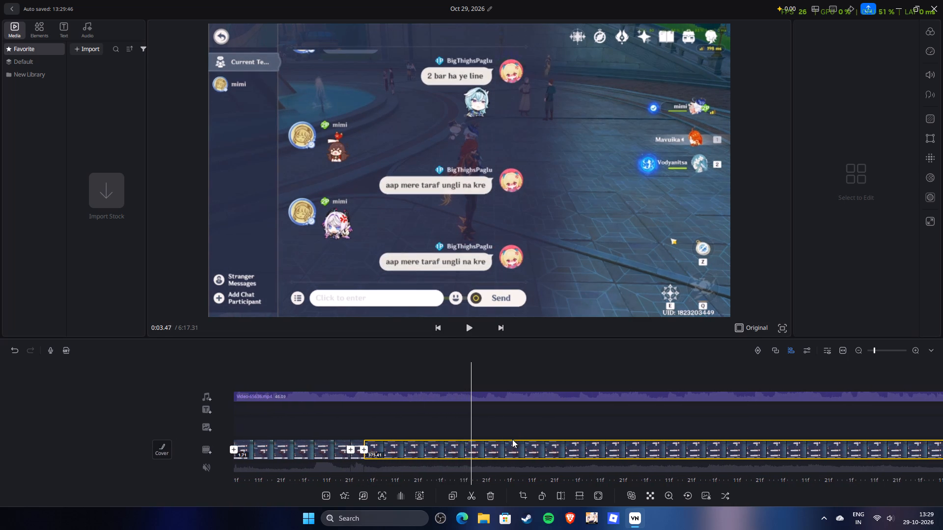
left_click_drag(512, 439, 561, 430)
key("space")
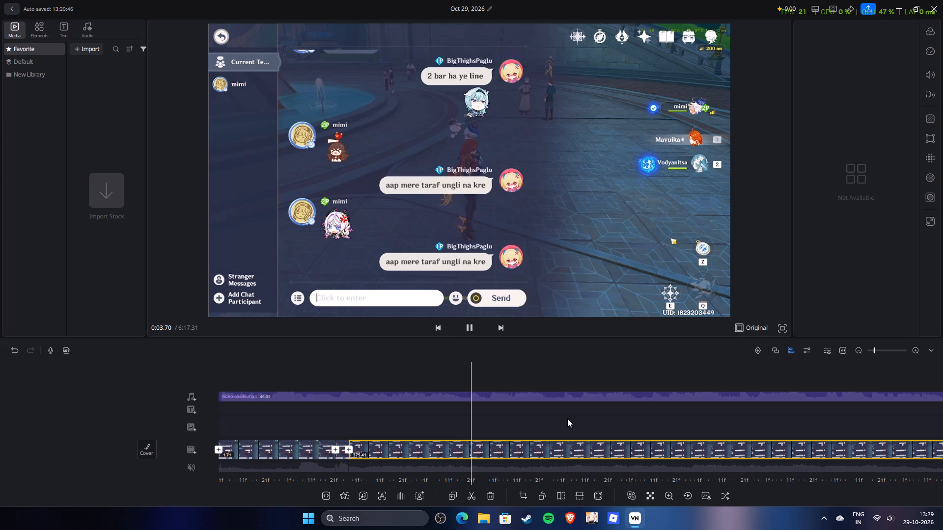
key("space")
left_click(474, 496)
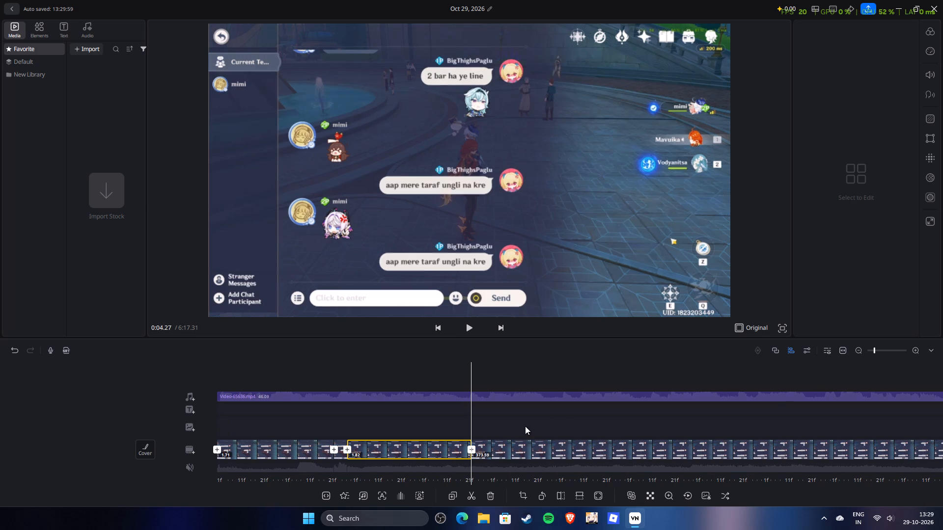
Split the gameplay at 0:12.02, just before the new "Ek chai wala" reply appears, and delete the waiting section before it.
left_click_drag(525, 426, 424, 443)
left_click_drag(646, 422, 473, 427)
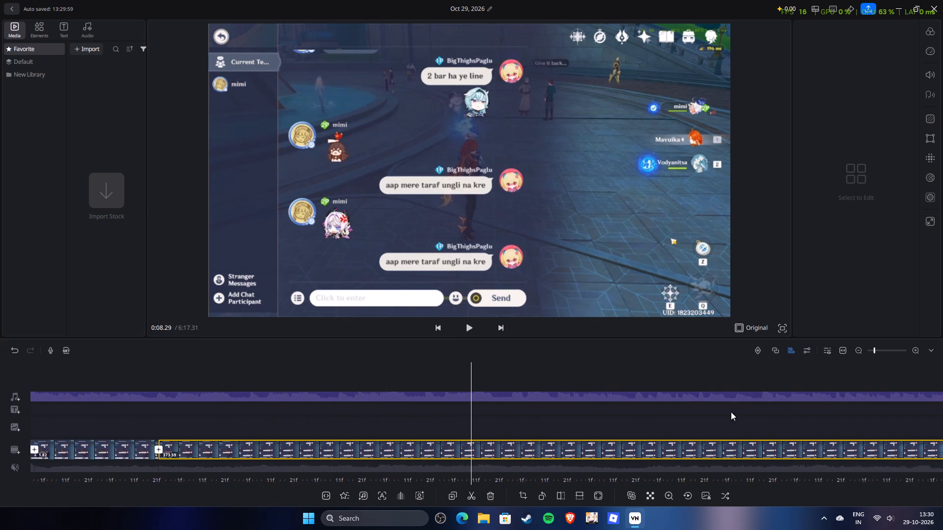
left_click_drag(707, 411, 484, 415)
left_click_drag(769, 412, 780, 415)
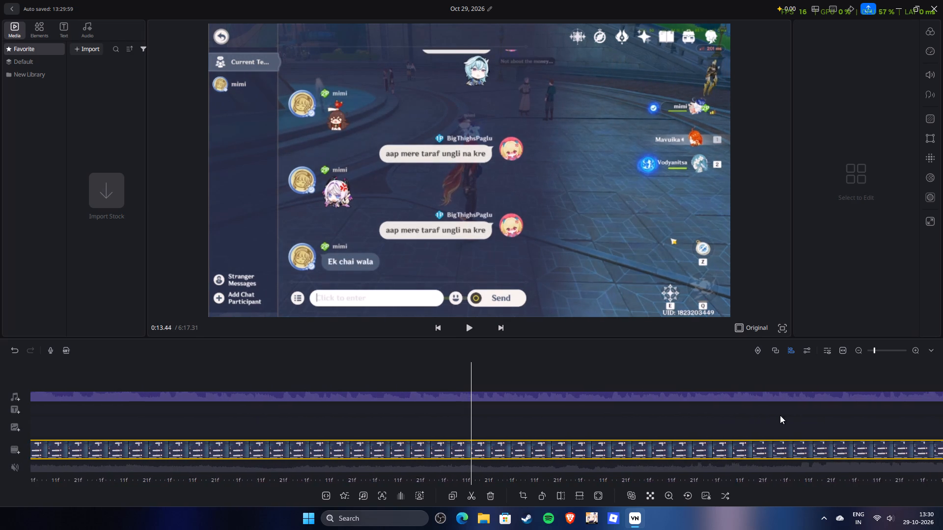
left_click_drag(780, 415, 859, 419)
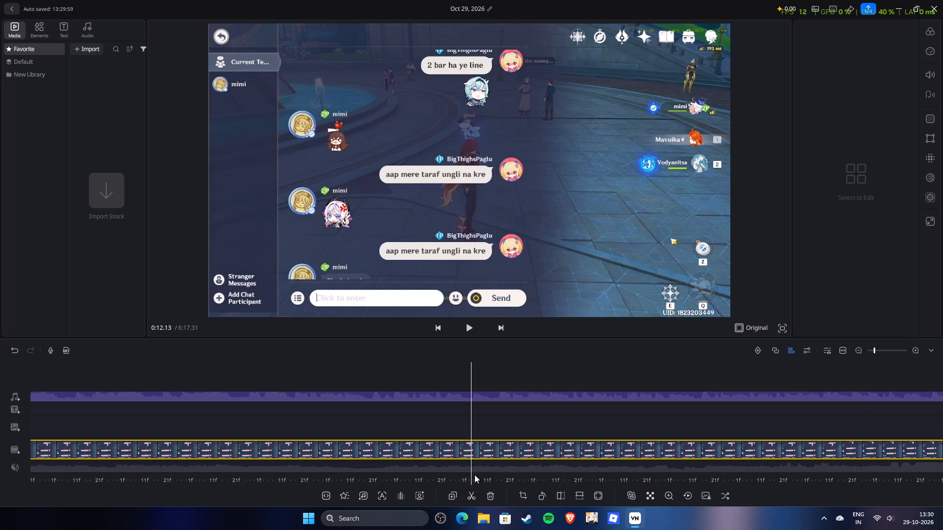
left_click(484, 437)
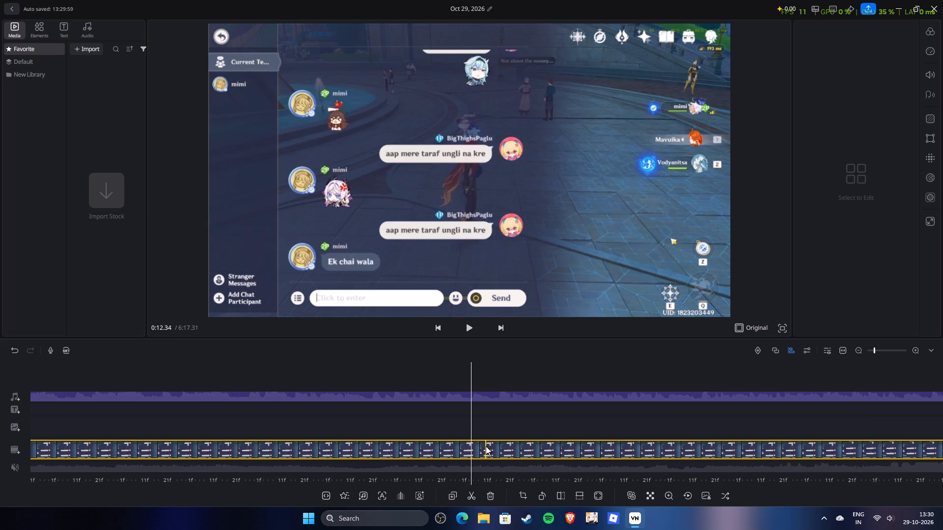
left_click_drag(486, 446, 500, 450)
left_click(477, 498)
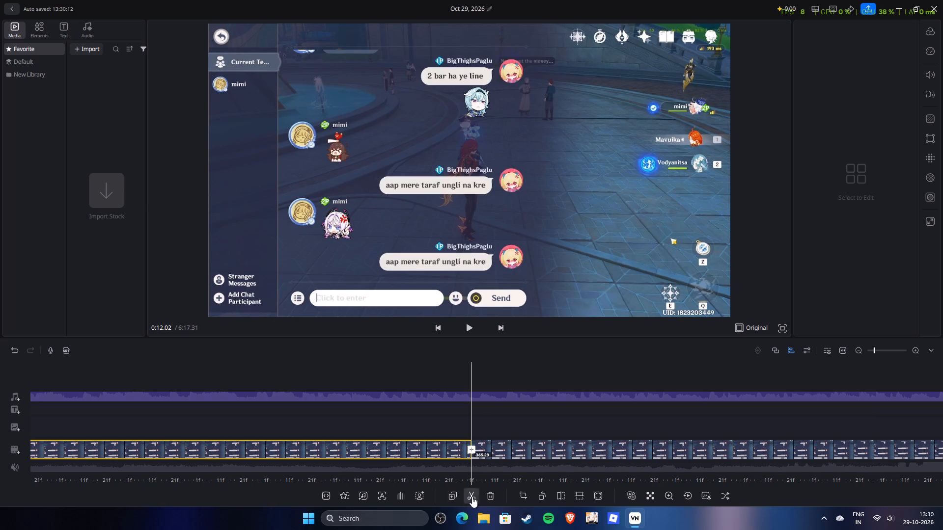
left_click(488, 497)
Play repeatedly with the audio across the cut into mimi's "Ek chai wala" reply to check when the reply appears.
left_click_drag(514, 424, 646, 418)
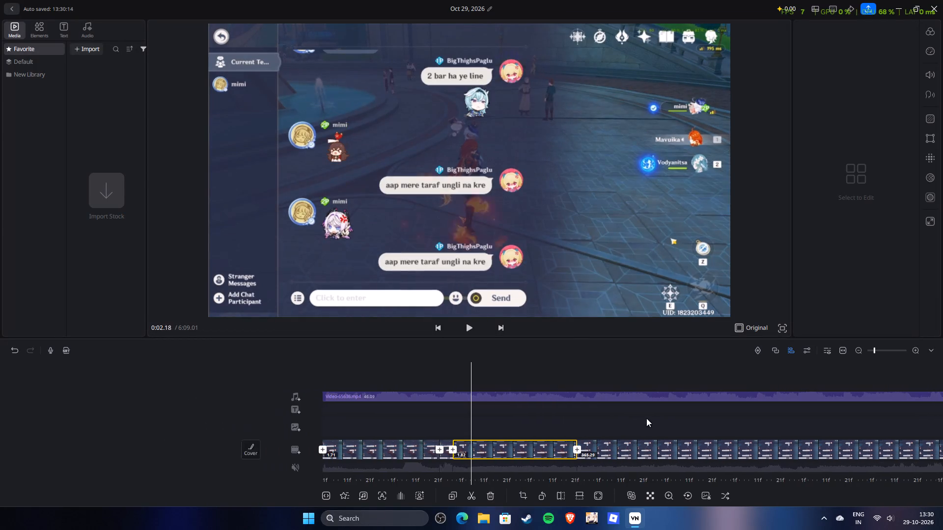
left_click_drag(646, 418, 662, 418)
key("space")
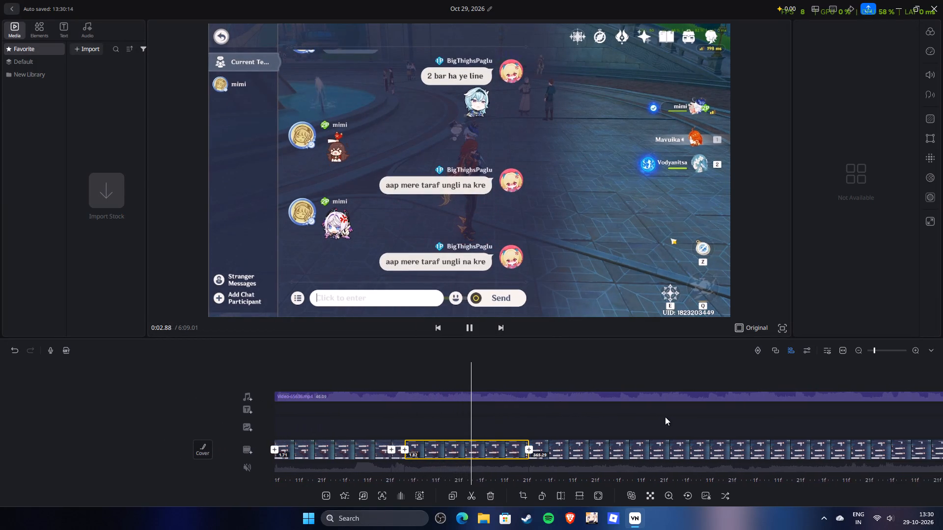
left_click_drag(522, 421, 648, 424)
key("space")
left_click_drag(571, 425, 593, 428)
key("space")
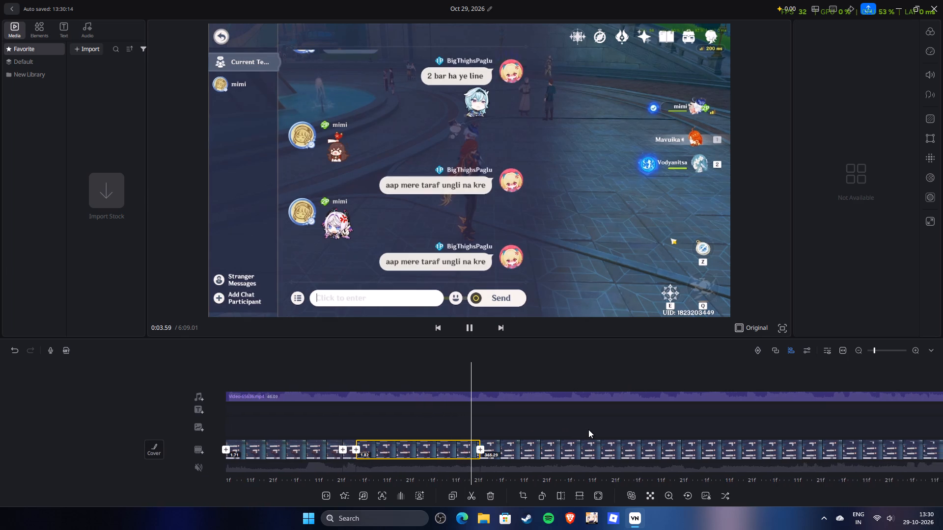
key("space")
key("space")
key("space")
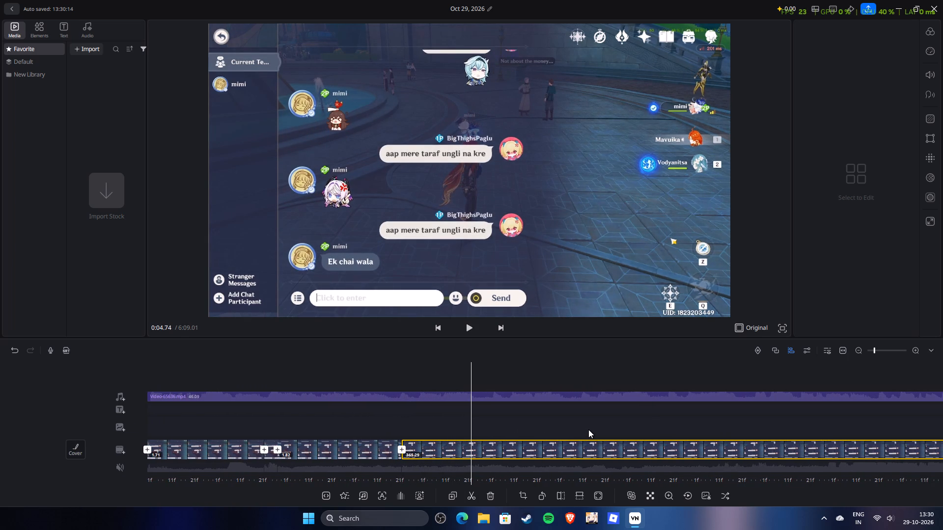
key("space")
key("space")
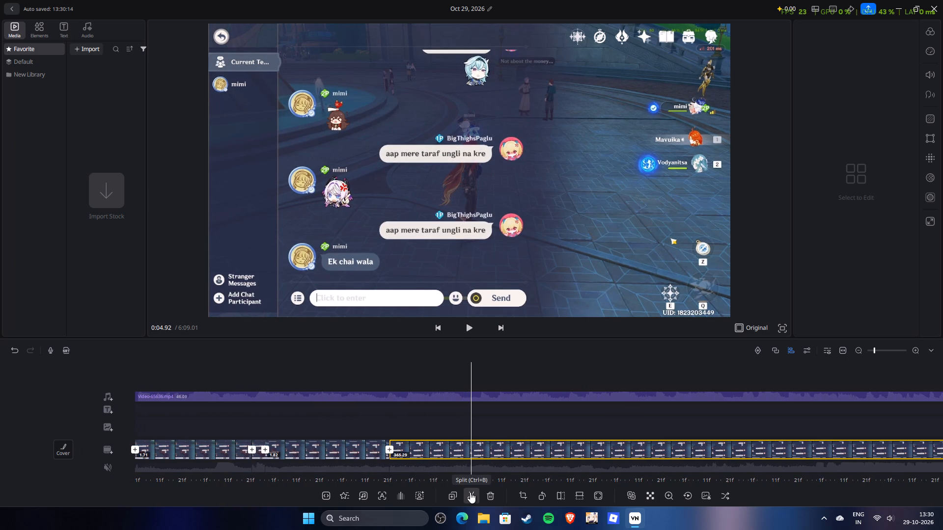
Find the next audio cue by replaying the "Ek chai wala" reply and split the gameplay at 0:05.03.
left_click(492, 428)
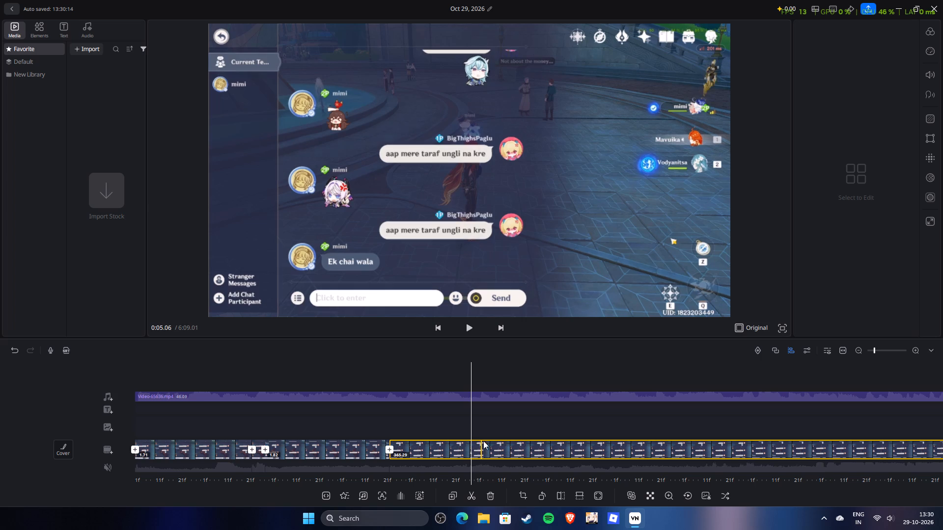
key("space")
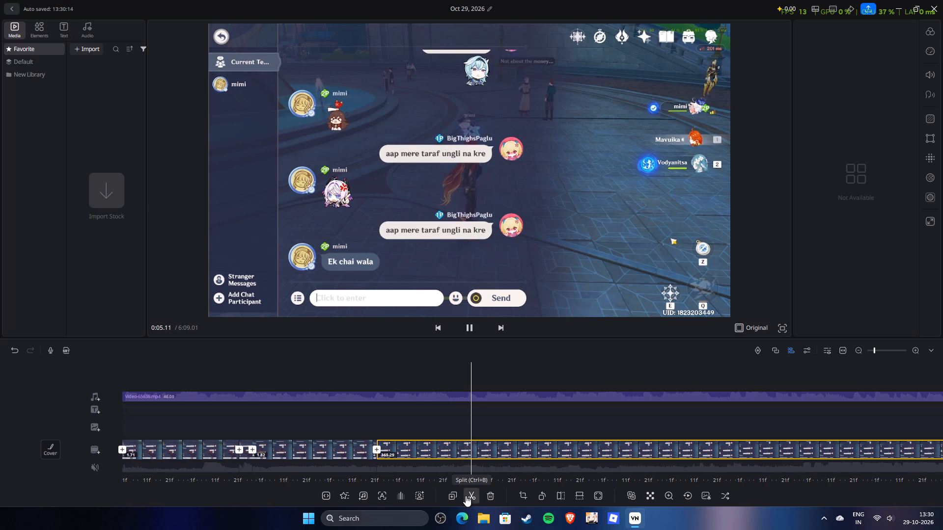
key("space")
left_click_drag(497, 431, 508, 439)
key("space")
key("space")
left_click_drag(507, 426, 542, 433)
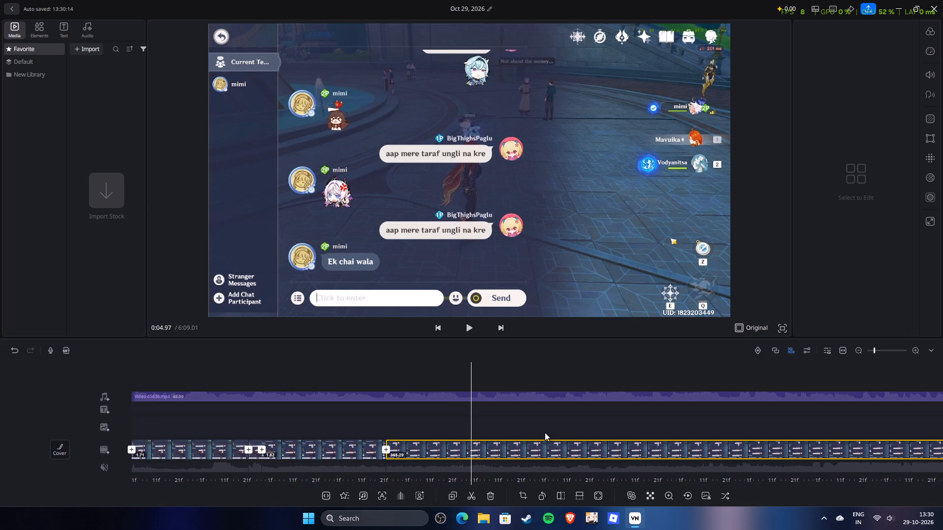
key("space")
key("space")
left_click_drag(526, 425, 580, 429)
key("space")
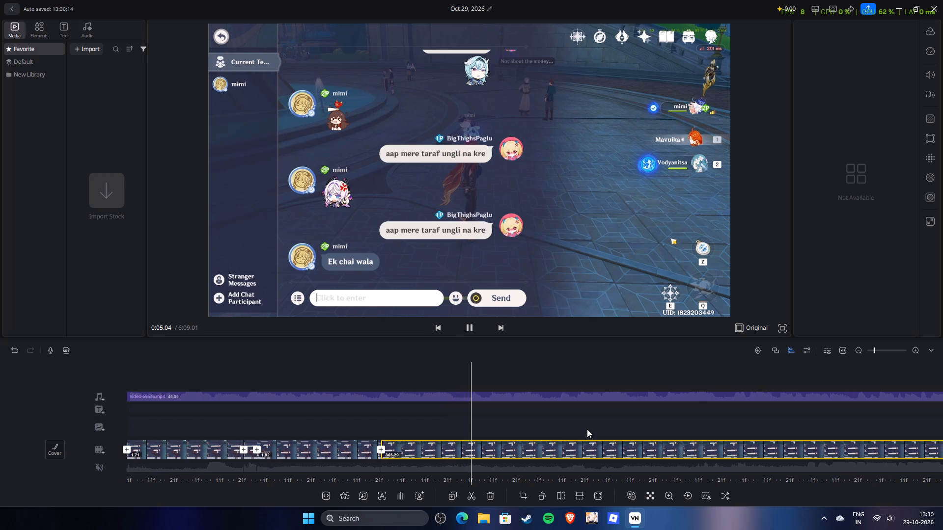
key("space")
key("space")
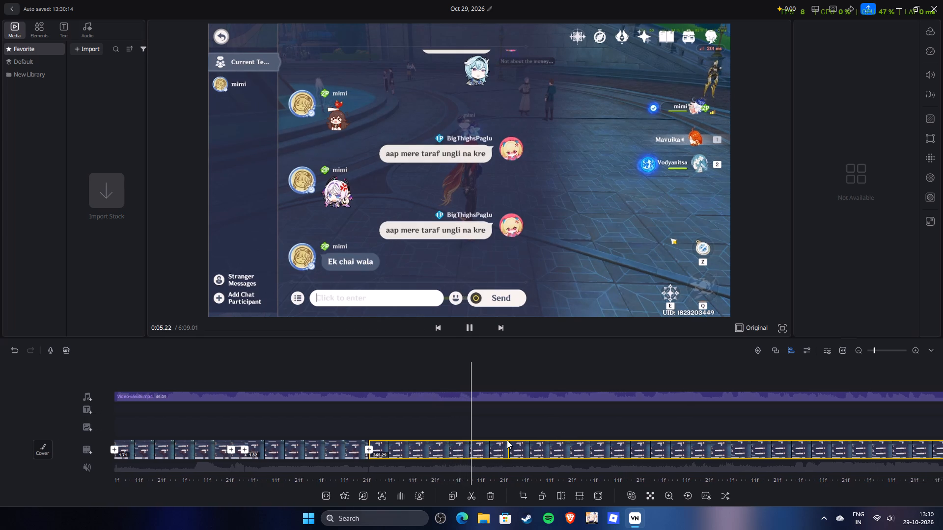
left_click_drag(503, 433, 538, 441)
key("space")
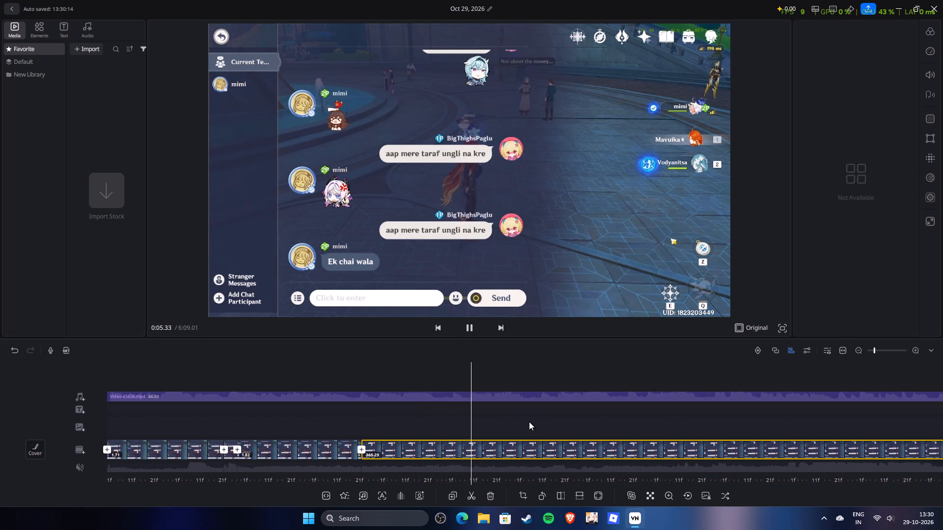
left_click_drag(529, 422, 561, 447)
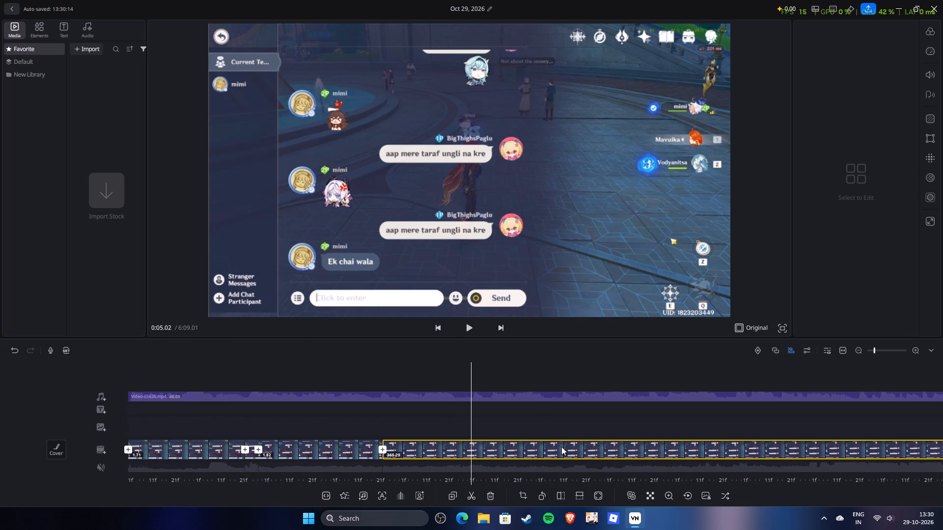
left_click_drag(561, 447, 560, 449)
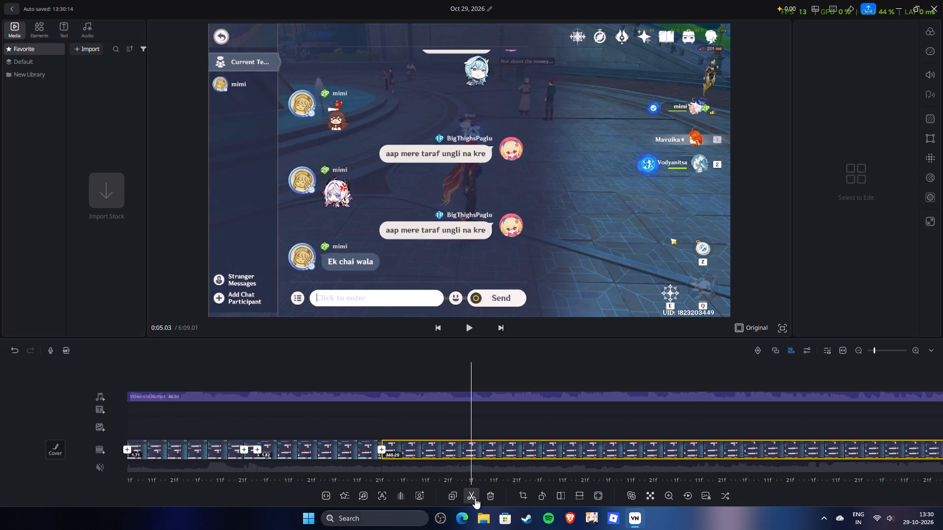
left_click(474, 498)
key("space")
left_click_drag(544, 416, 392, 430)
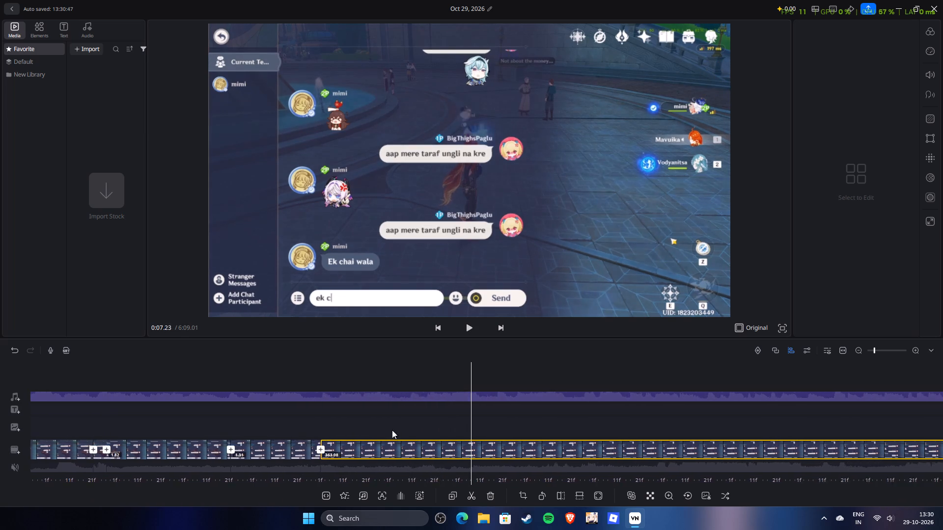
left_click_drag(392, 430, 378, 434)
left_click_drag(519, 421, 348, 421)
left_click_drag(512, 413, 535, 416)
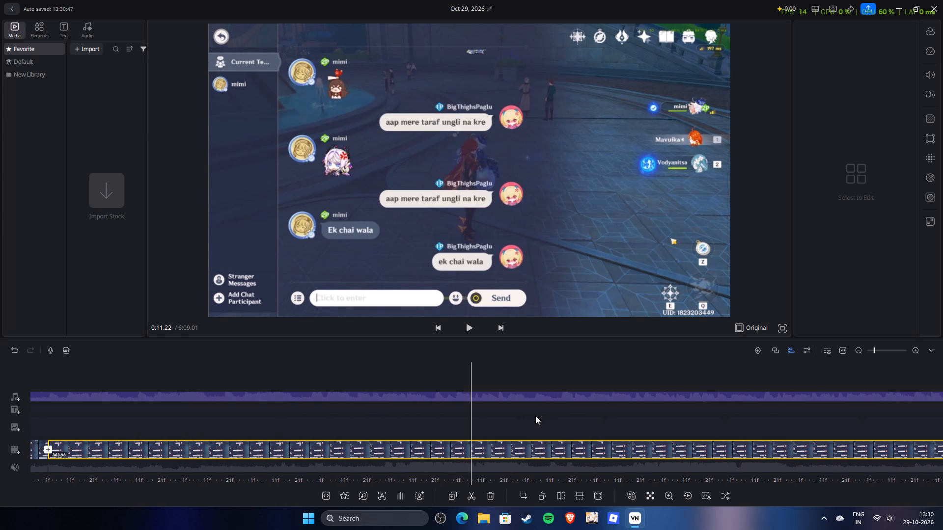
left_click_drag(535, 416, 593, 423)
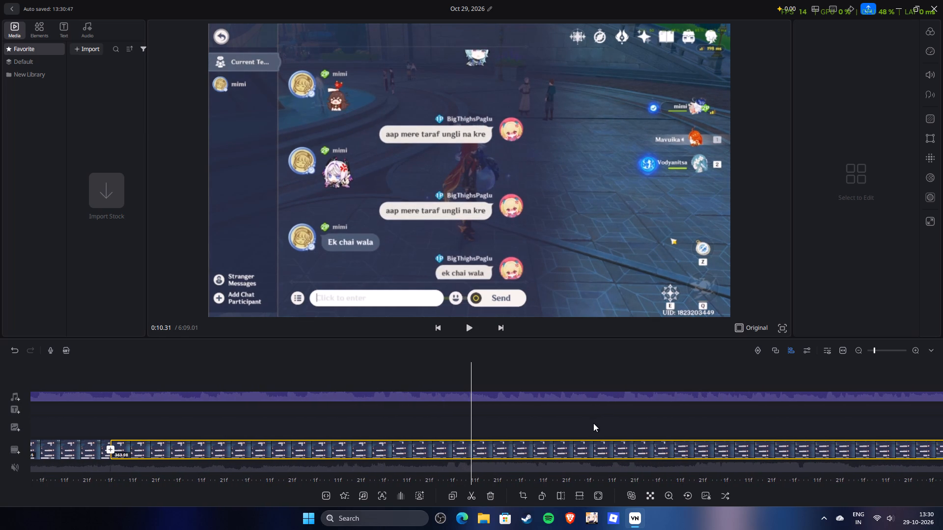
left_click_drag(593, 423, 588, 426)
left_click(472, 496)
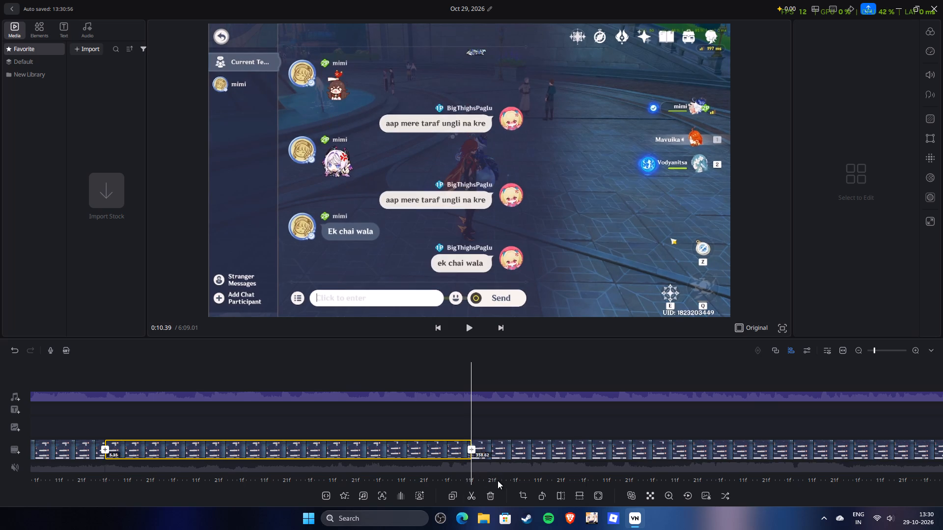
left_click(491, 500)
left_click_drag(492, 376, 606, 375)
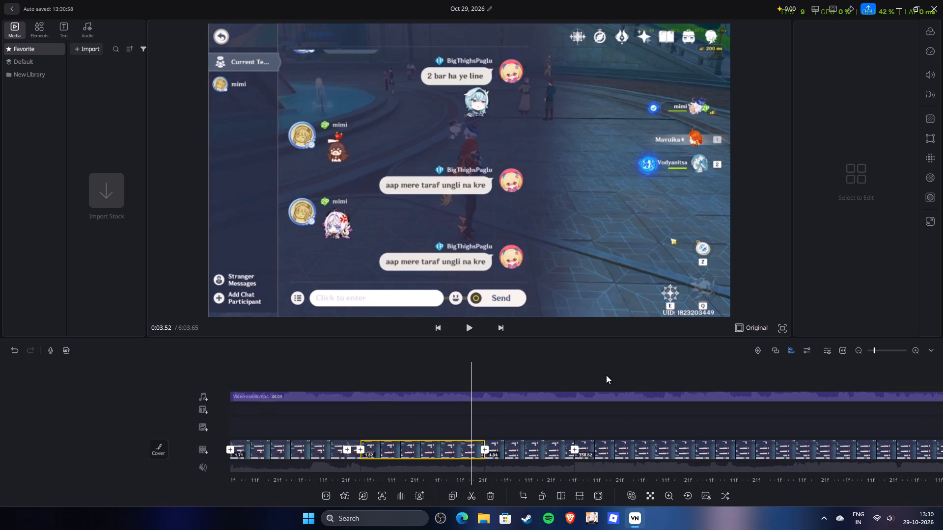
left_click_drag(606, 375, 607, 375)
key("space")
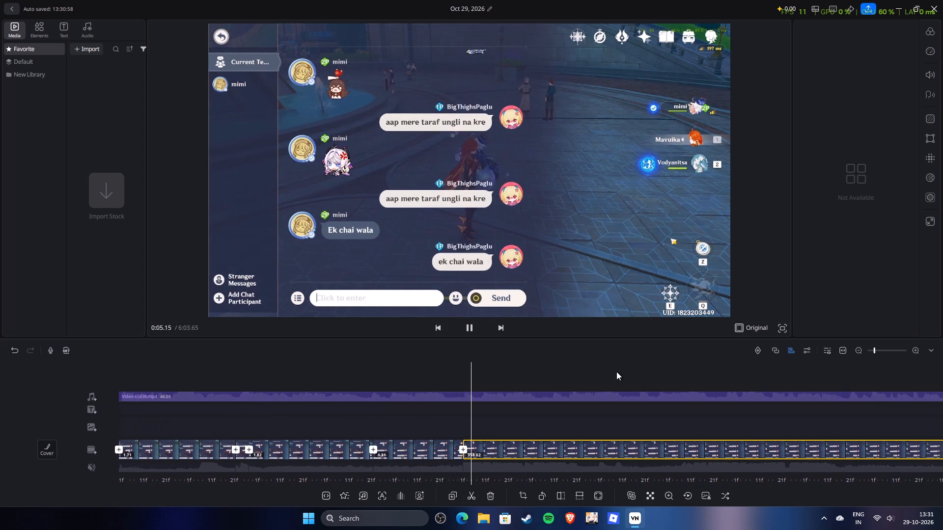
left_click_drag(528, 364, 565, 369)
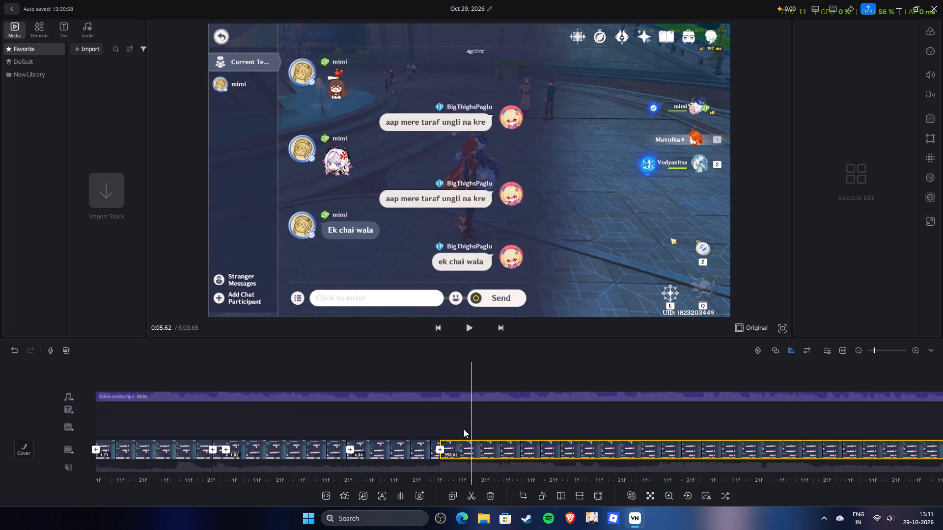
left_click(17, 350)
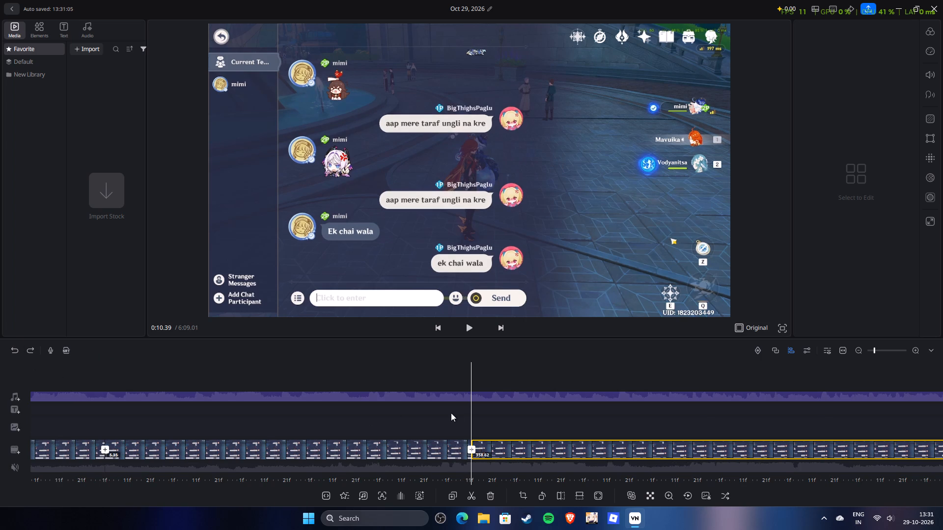
left_click_drag(528, 377, 541, 378)
key("space")
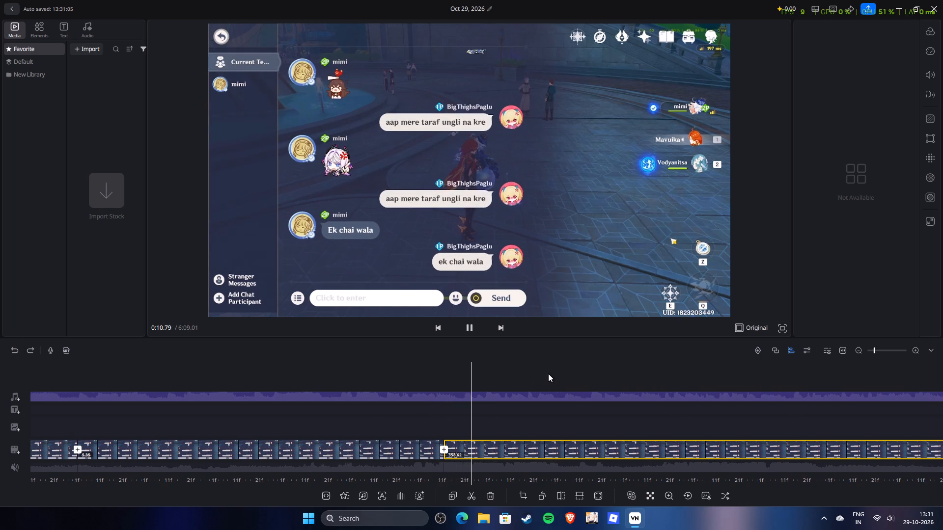
left_click_drag(566, 371, 322, 386)
left_click_drag(370, 385, 373, 385)
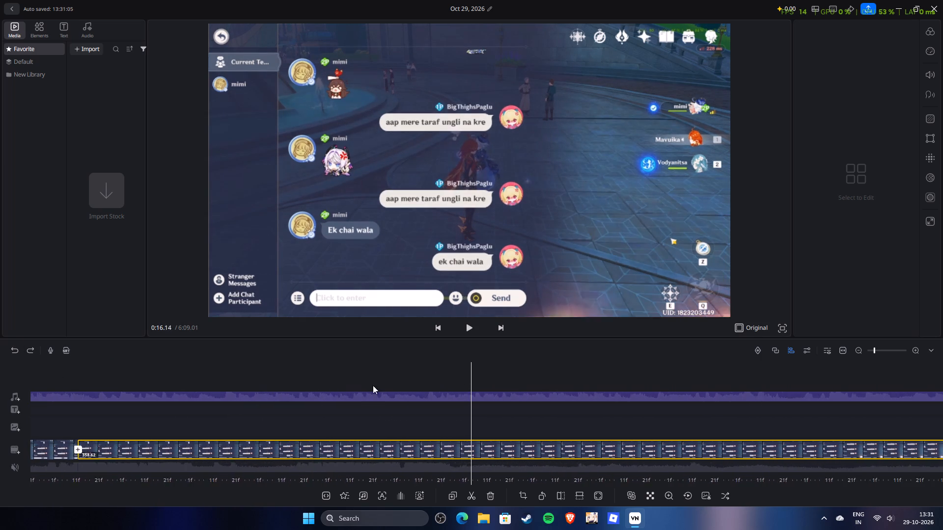
left_click_drag(373, 385, 690, 382)
left_click_drag(135, 370, 512, 375)
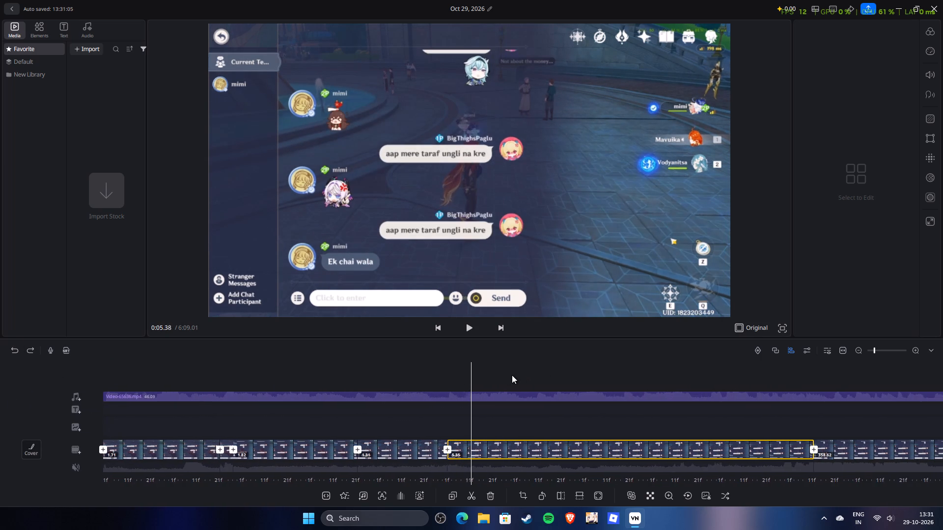
left_click_drag(512, 375, 607, 383)
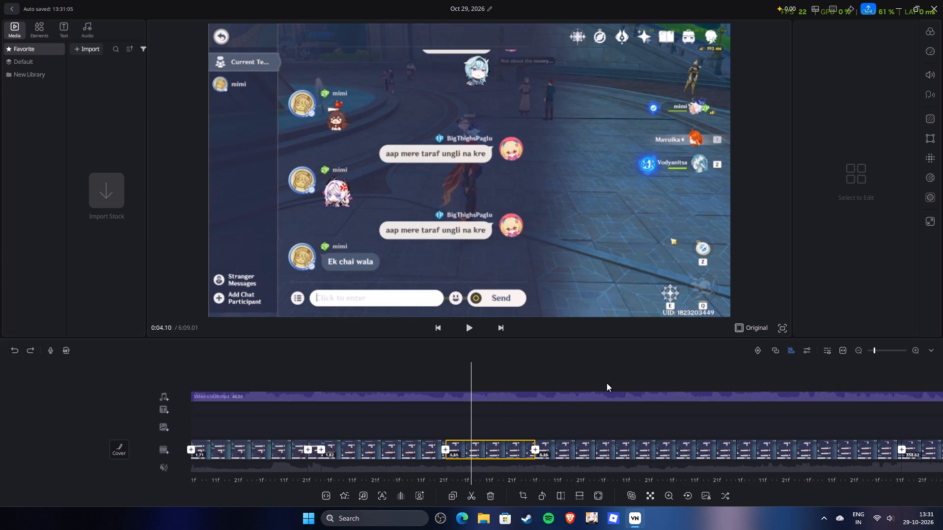
left_click_drag(607, 383, 513, 393)
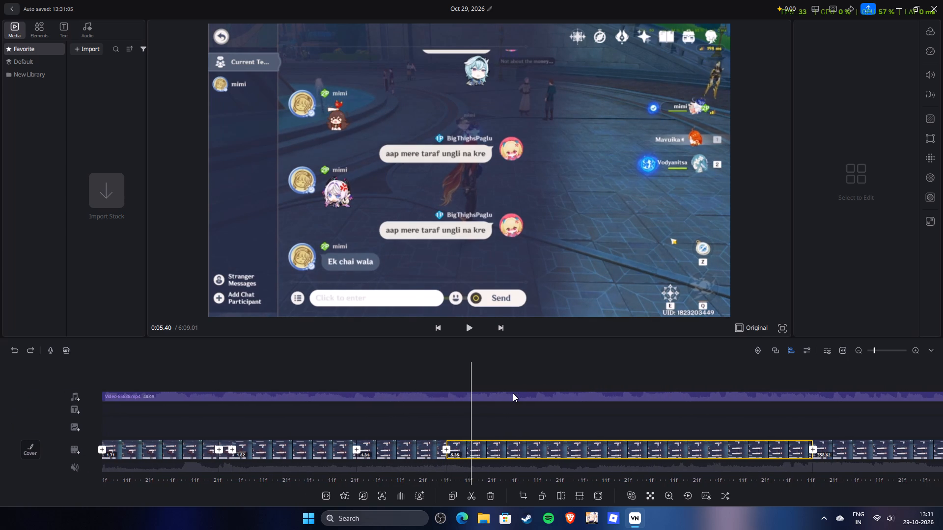
left_click_drag(513, 393, 518, 394)
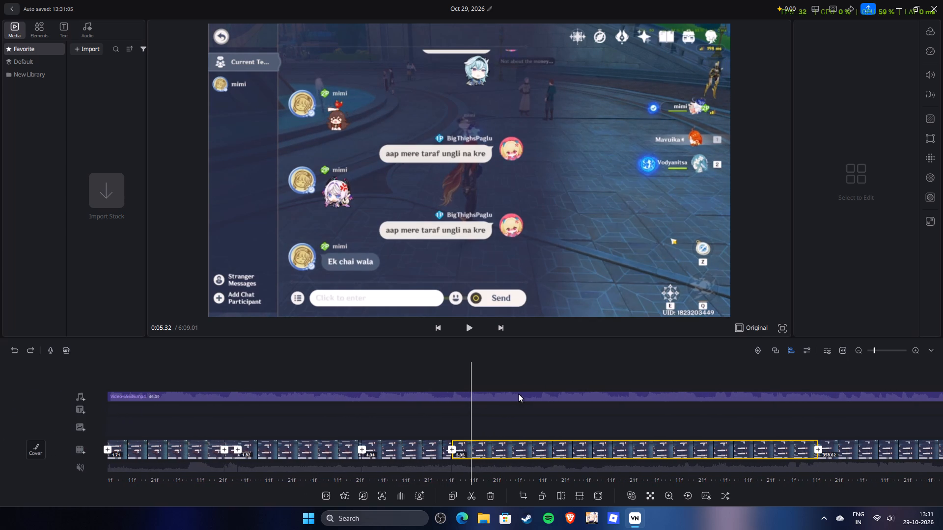
left_click_drag(518, 394, 437, 417)
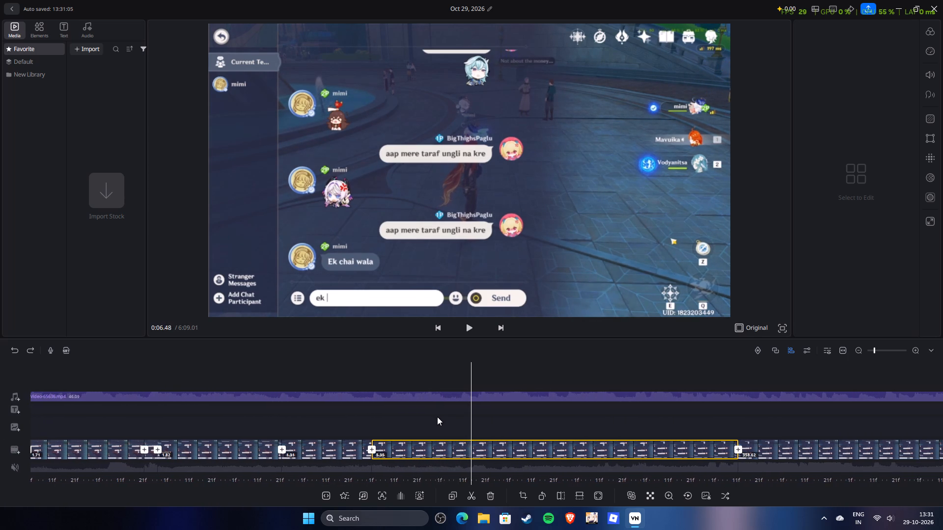
left_click_drag(437, 417, 392, 421)
left_click_drag(583, 368, 475, 386)
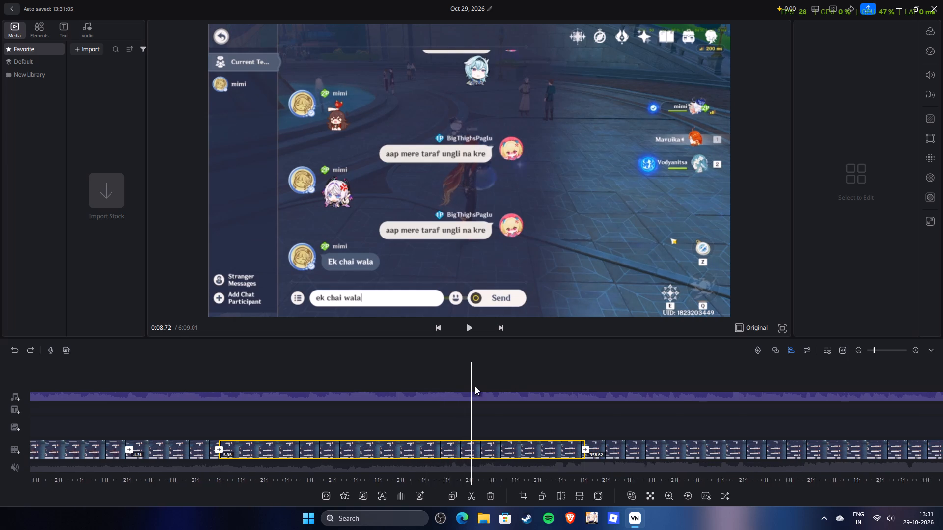
left_click_drag(475, 386, 403, 399)
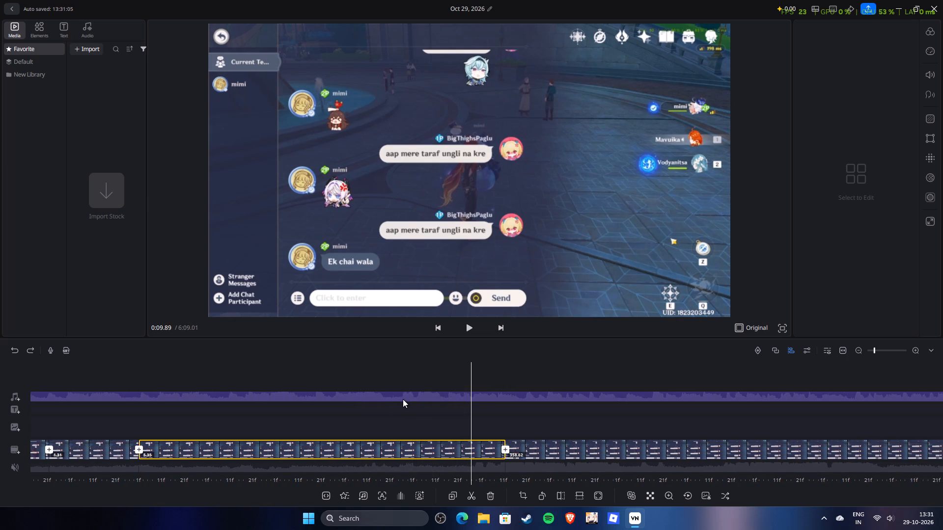
left_click_drag(403, 399, 603, 397)
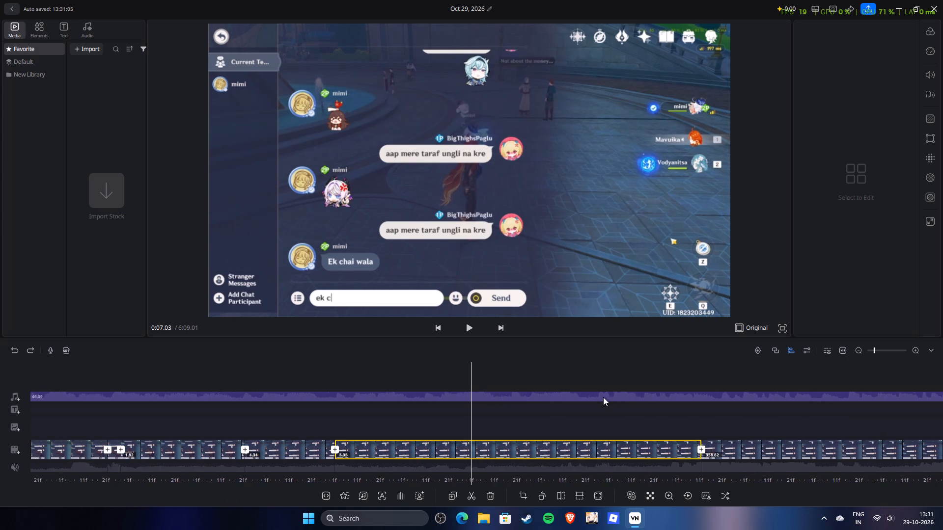
left_click_drag(603, 397, 365, 399)
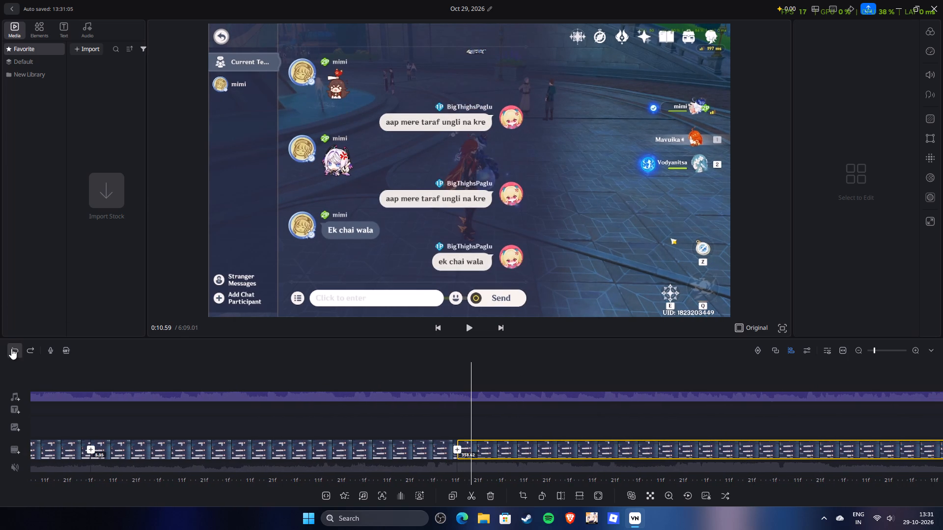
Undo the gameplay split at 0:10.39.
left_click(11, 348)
left_click_drag(456, 366, 435, 369)
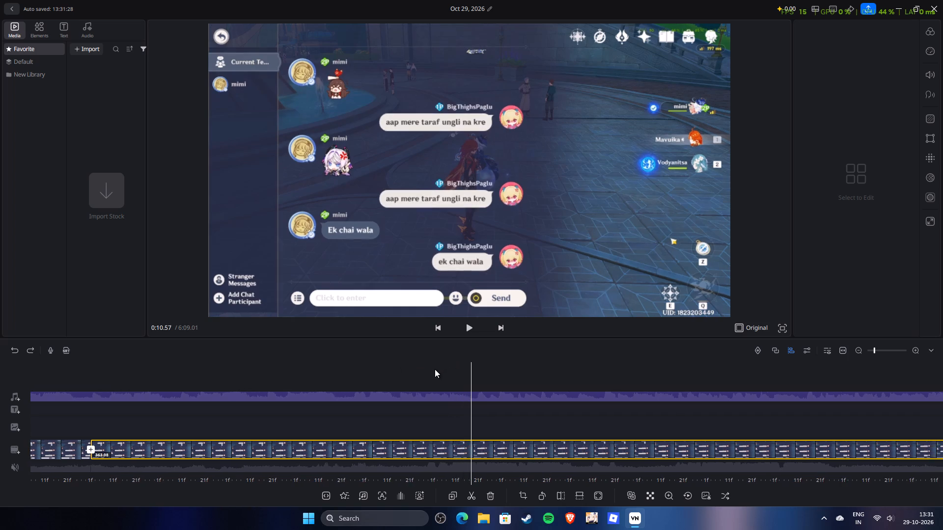
left_click_drag(435, 369, 460, 372)
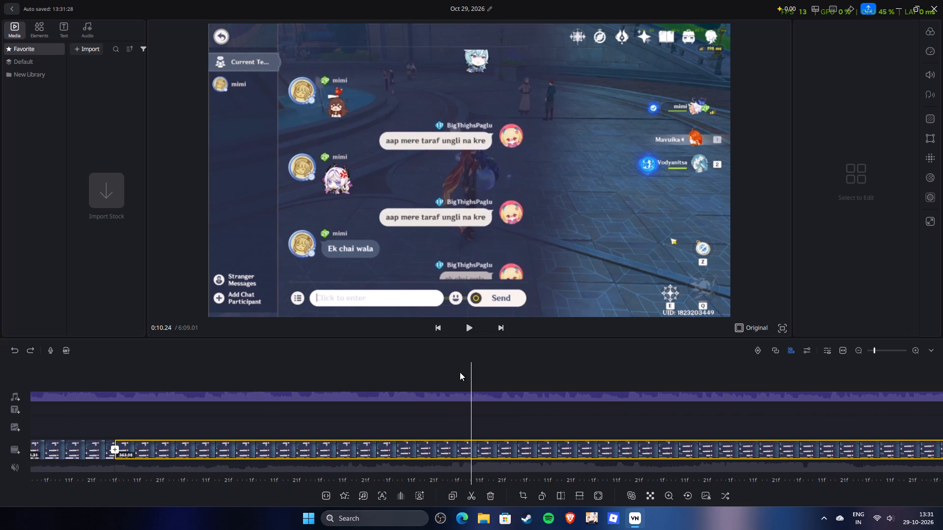
left_click_drag(460, 372, 469, 379)
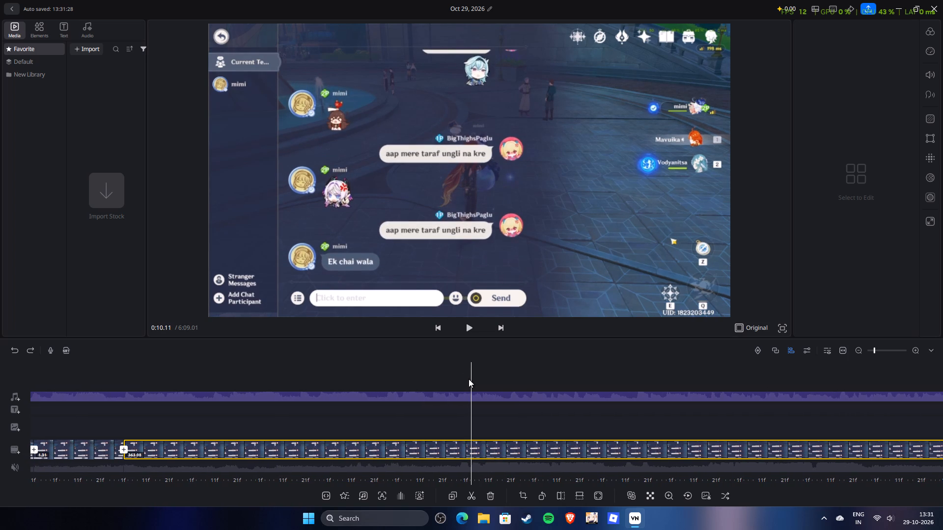
left_click_drag(469, 379, 469, 379)
left_click(473, 497)
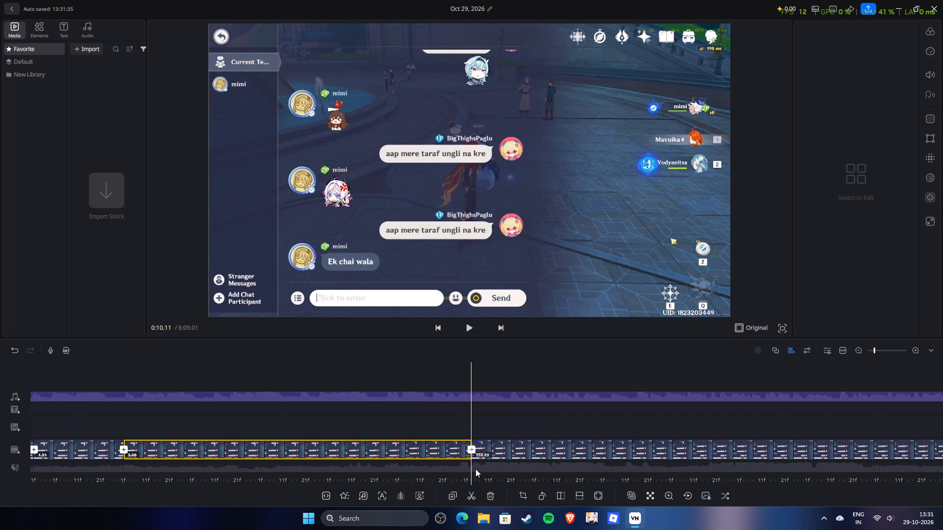
left_click(488, 495)
Split the gameplay at 0:13.79, just before mimi's second "Ek chai wala" message scrolls in, and delete the waiting section before it.
left_click_drag(469, 424, 490, 426)
key("space")
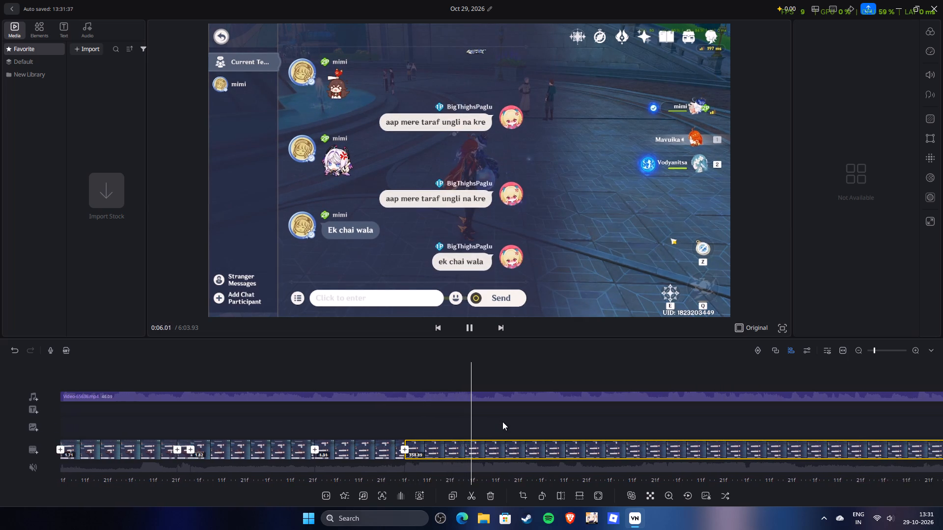
left_click_drag(502, 422, 287, 457)
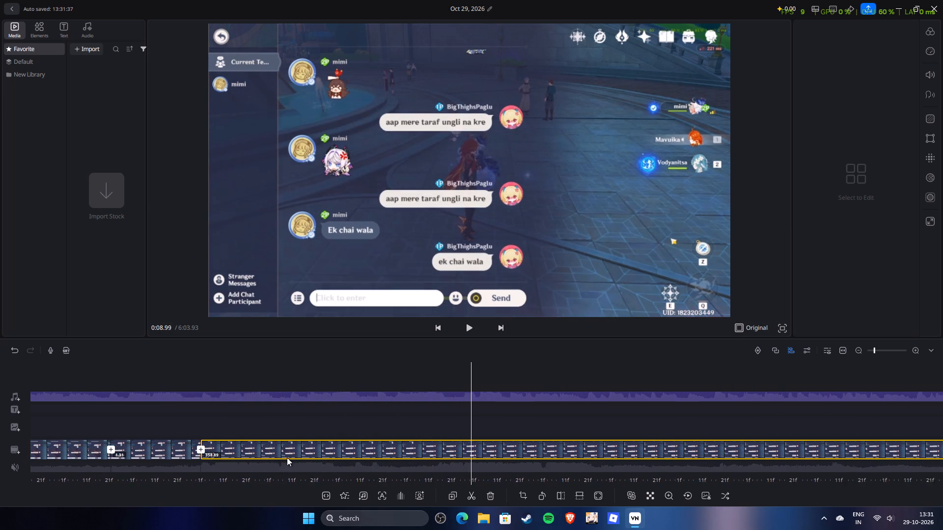
left_click_drag(287, 457, 270, 458)
left_click_drag(576, 420, 327, 439)
left_click_drag(546, 417, 384, 415)
left_click_drag(529, 419, 505, 419)
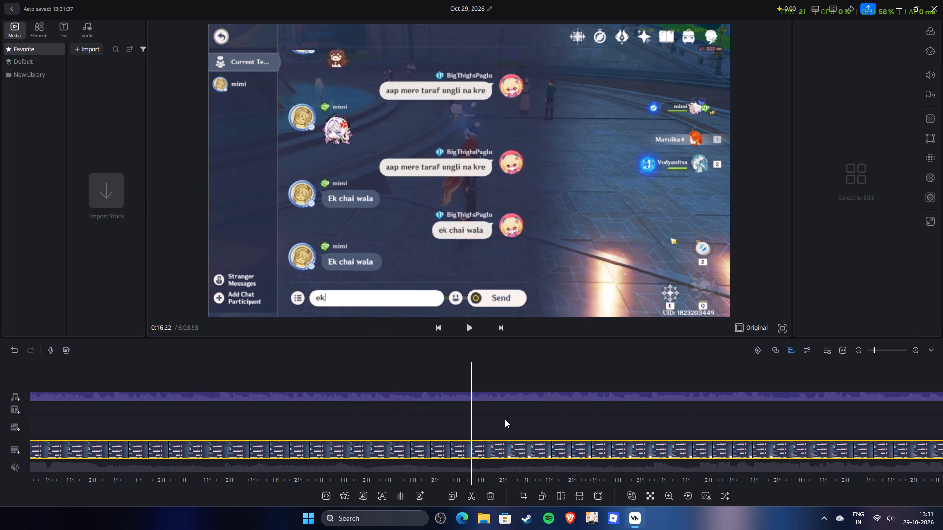
left_click_drag(505, 419, 572, 424)
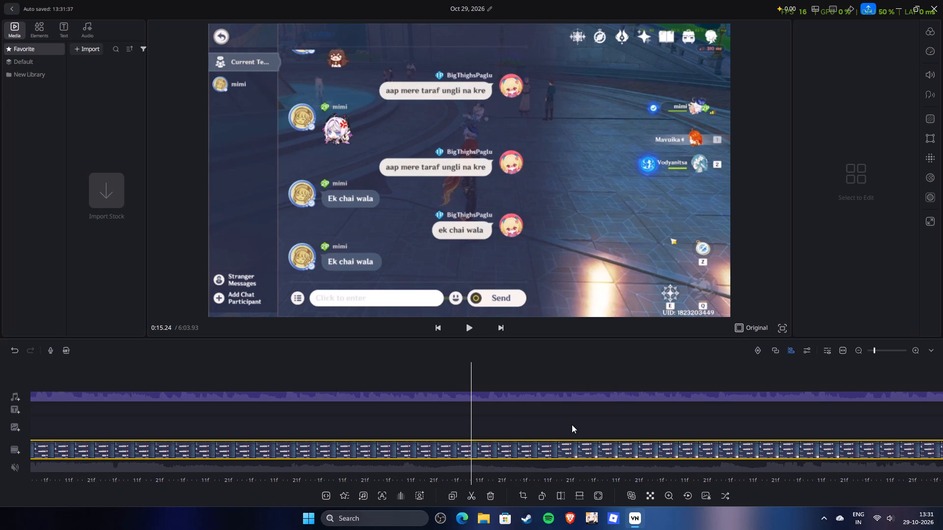
left_click_drag(572, 424, 678, 428)
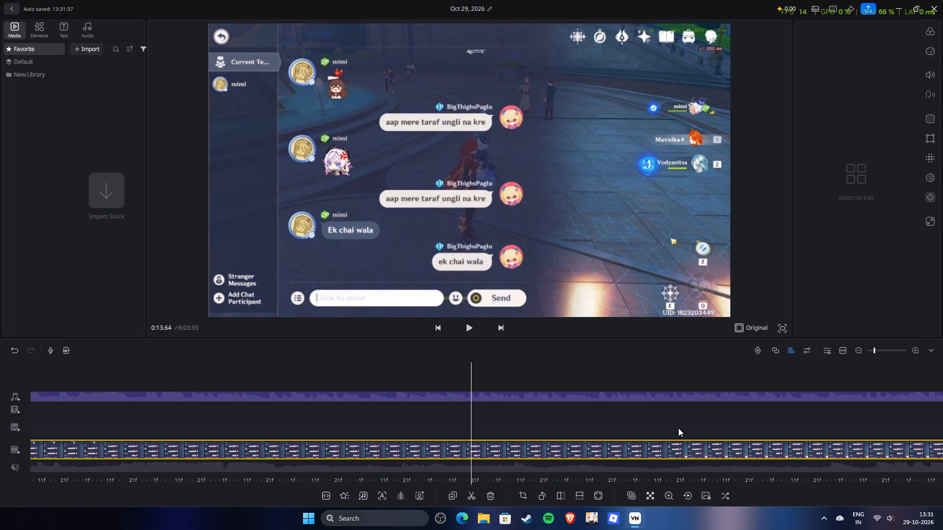
left_click_drag(678, 428, 669, 430)
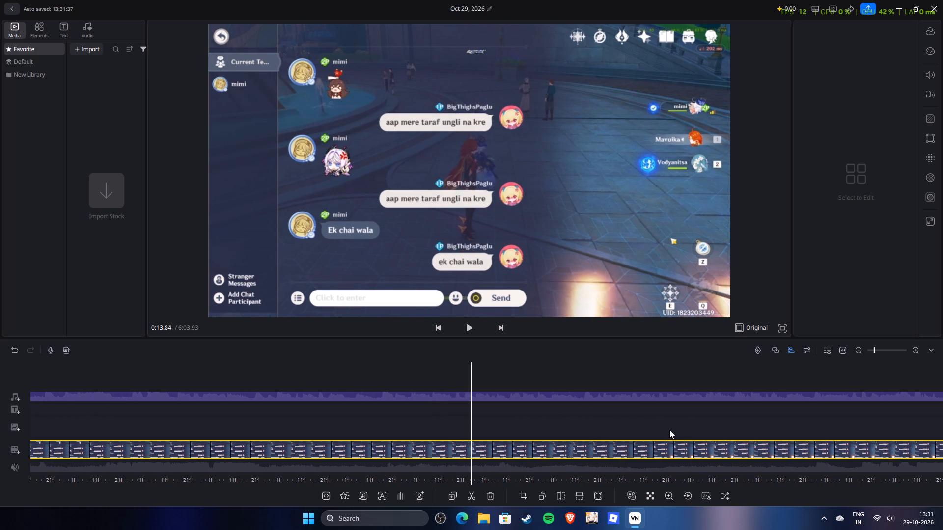
left_click_drag(669, 430, 671, 430)
left_click(470, 494)
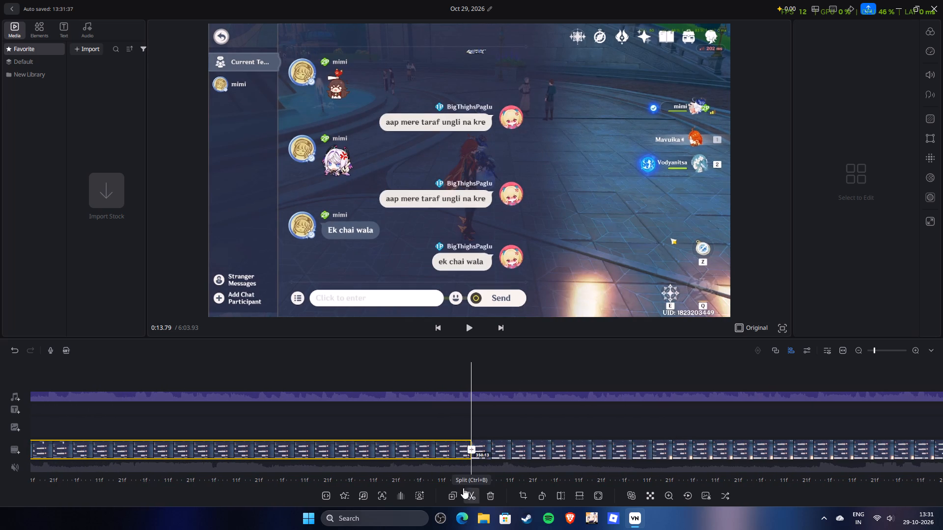
left_click(489, 497)
Play and scrub across the new cut to examine when mimi's second "Ek chai wala" message appears against the audio.
left_click_drag(516, 425, 483, 428)
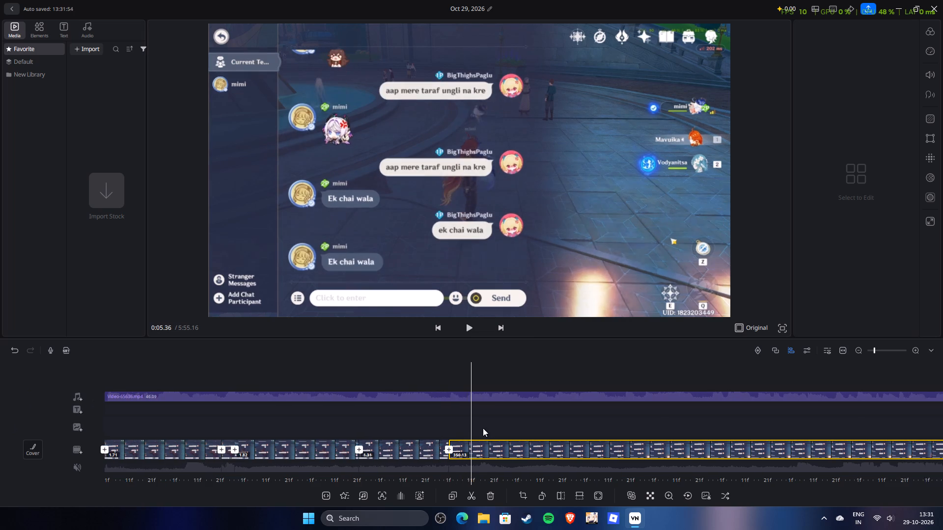
left_click_drag(483, 428, 397, 432)
left_click_drag(521, 424, 506, 424)
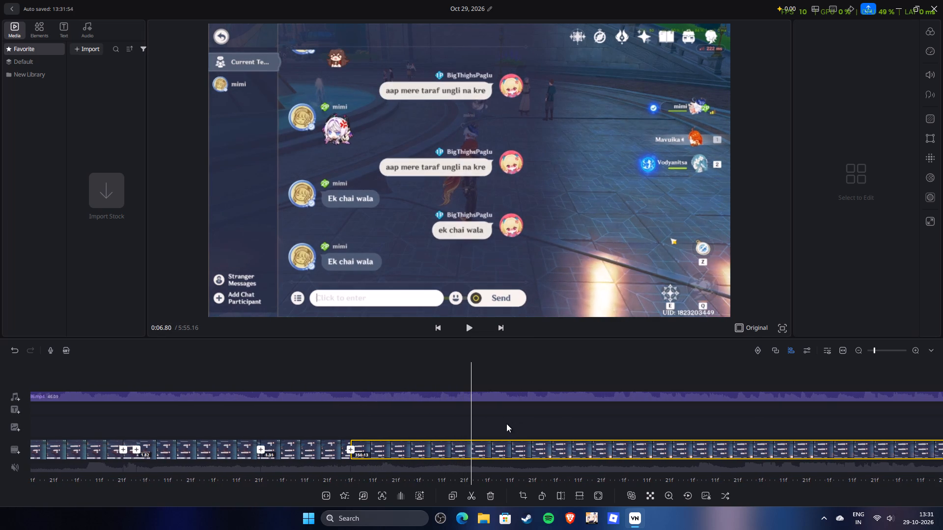
left_click_drag(506, 424, 726, 424)
key("space")
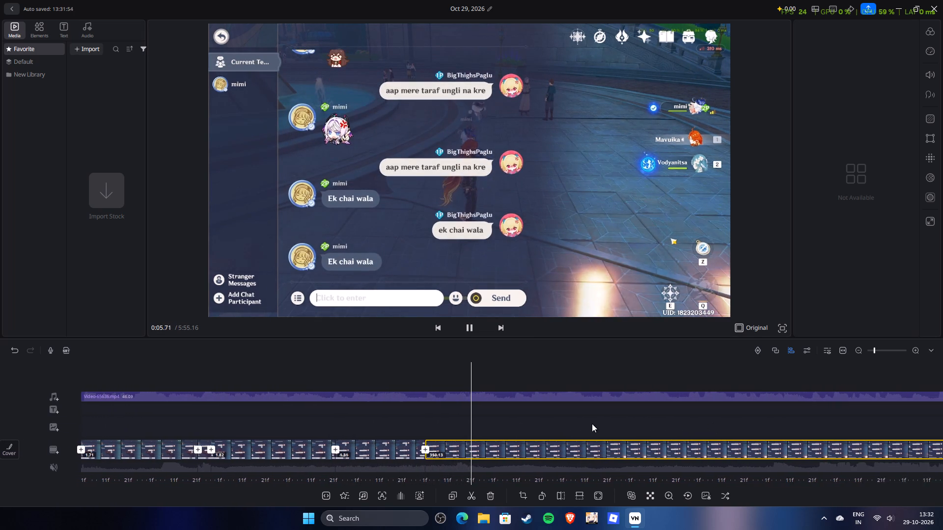
left_click_drag(590, 424, 651, 431)
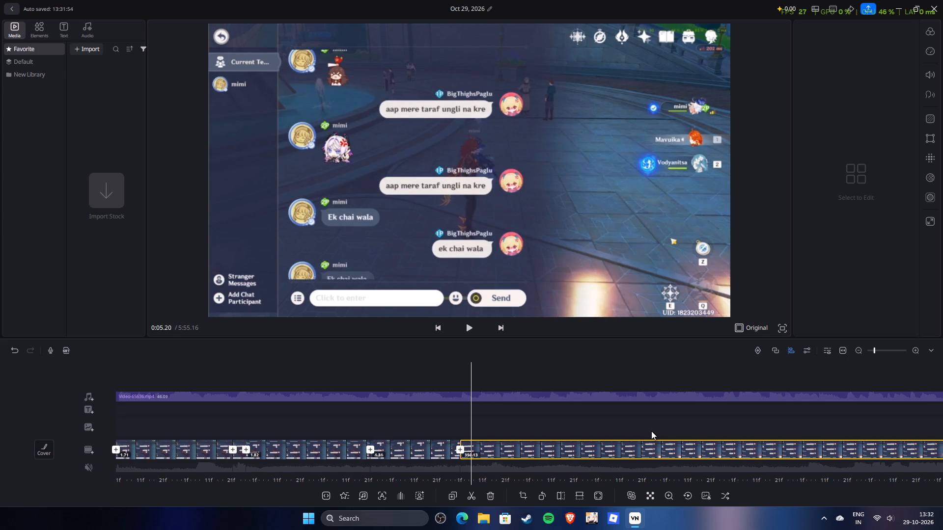
left_click_drag(651, 431, 651, 433)
left_click_drag(651, 433, 661, 434)
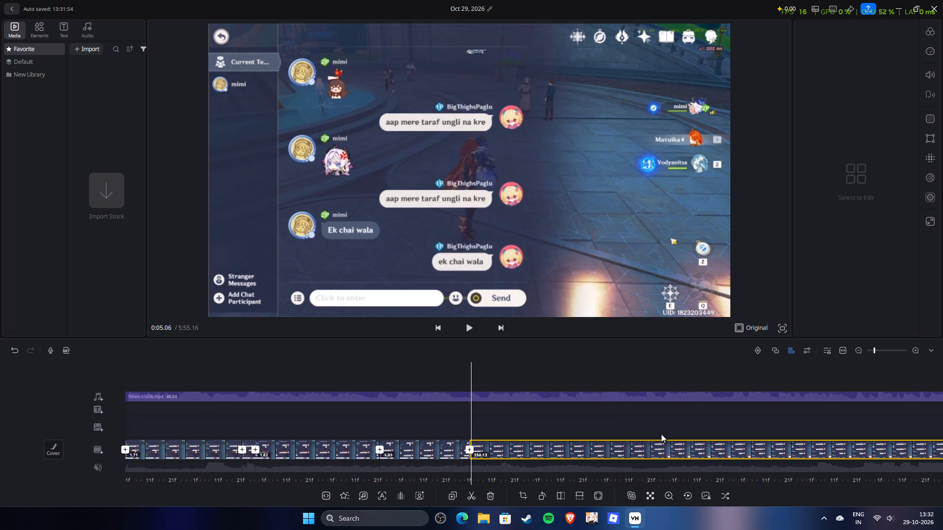
left_click_drag(661, 434, 664, 433)
Extend the start of the last gameplay clip slightly earlier, to a clip length of 350.16 s, and check the cut.
left_click(520, 451)
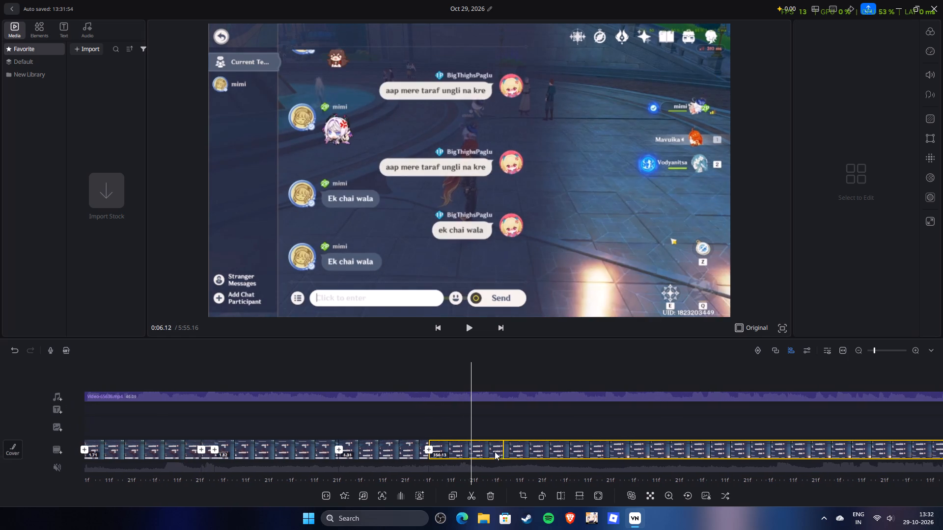
left_click(432, 453)
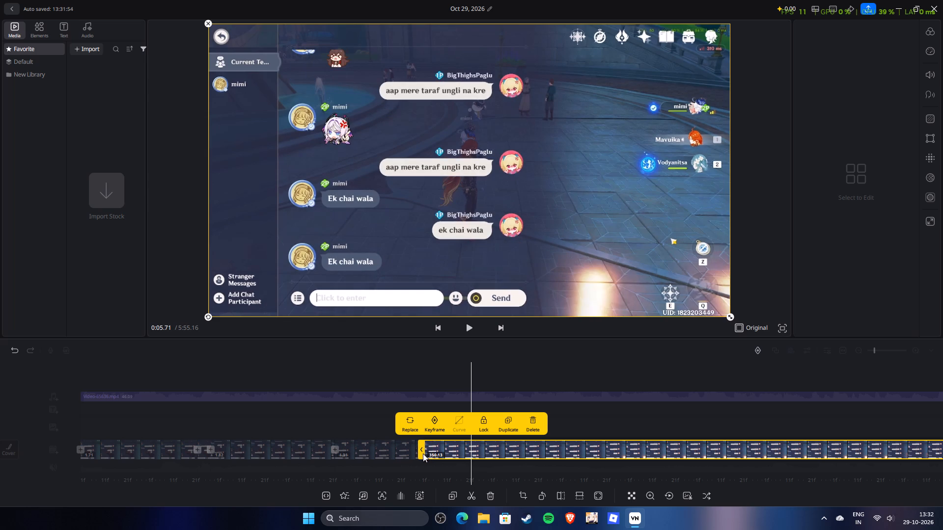
left_click_drag(422, 453, 420, 458)
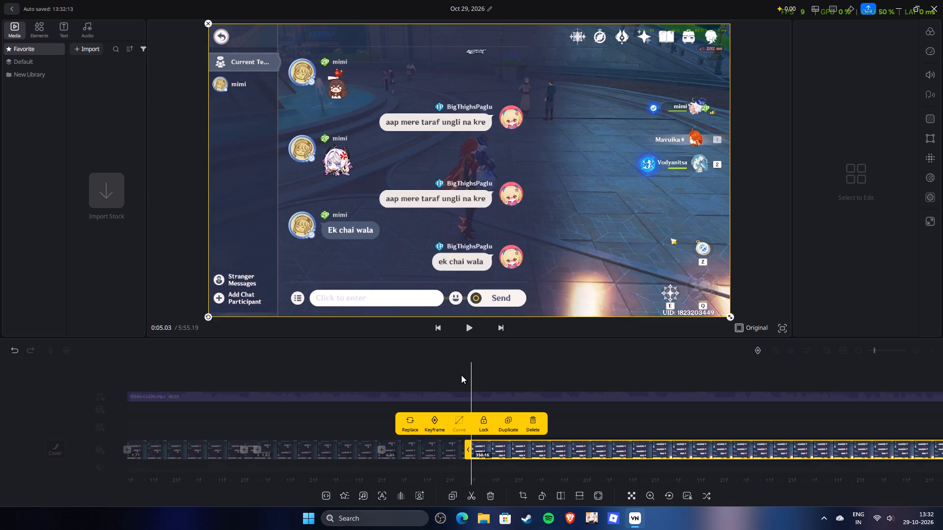
left_click(461, 375)
left_click_drag(475, 374, 489, 380)
key("space")
left_click_drag(495, 380, 521, 386)
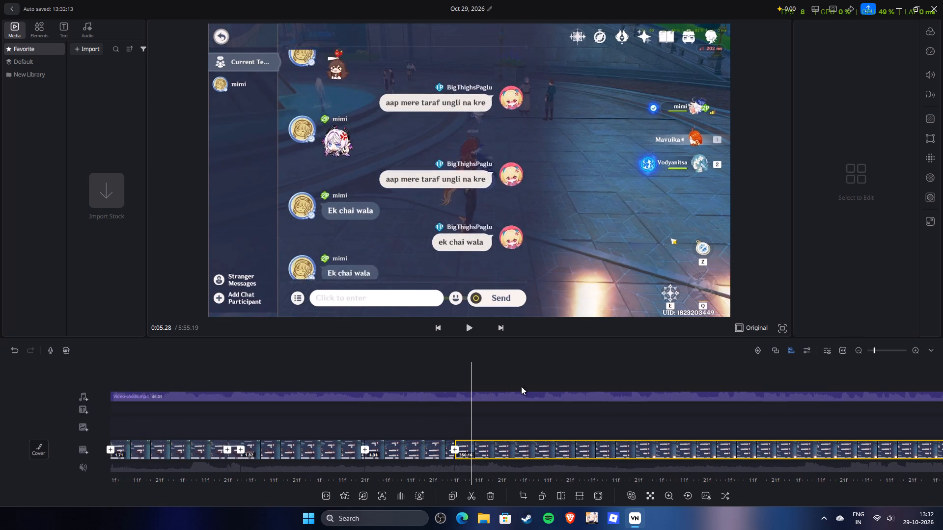
left_click_drag(521, 386, 526, 388)
Extend the last gameplay clip's start further back, to a clip length of 350.29 s, and play across the cut.
left_click(496, 442)
left_click_drag(458, 448, 453, 459)
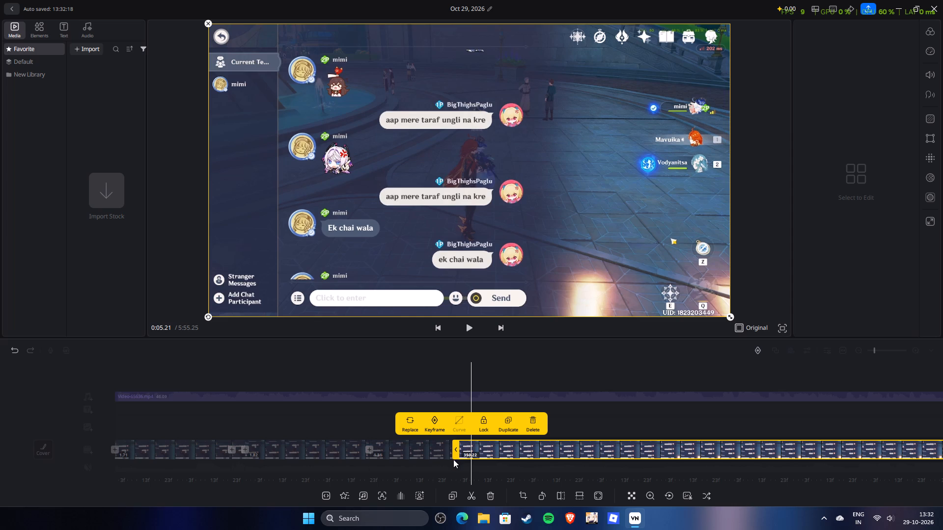
left_click_drag(453, 459, 449, 463)
left_click(484, 381)
left_click_drag(493, 372, 514, 384)
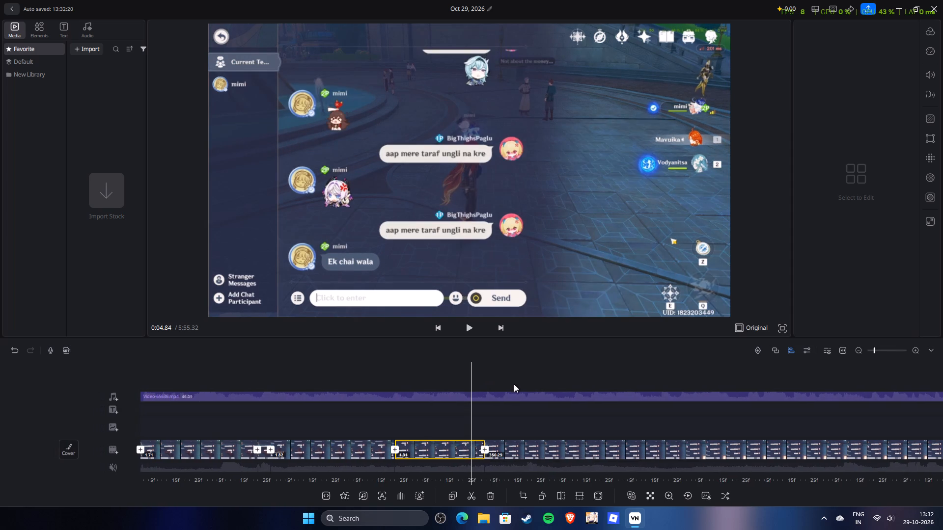
key("space")
key("space")
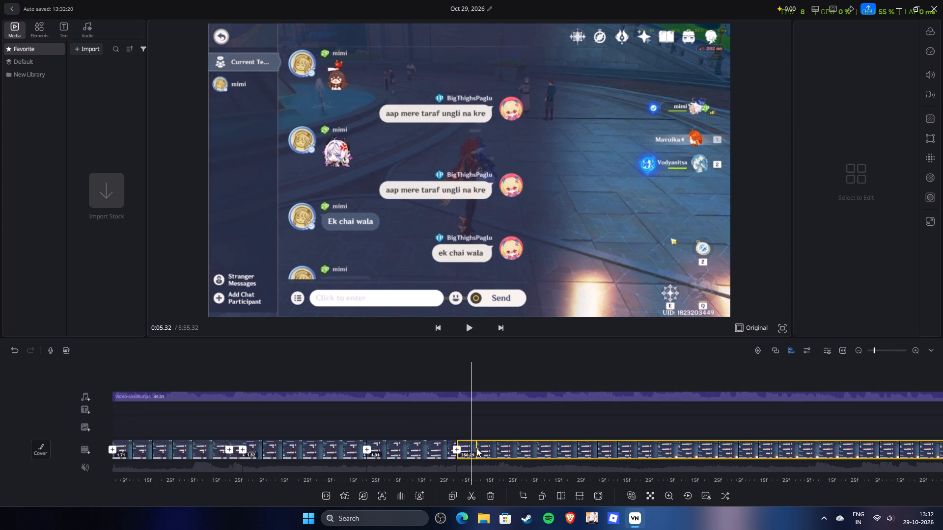
Extend the last gameplay clip's start back to a length of 351.05 s, holding longer before mimi's second "Ek chai wala", and check the cut.
left_click(476, 448)
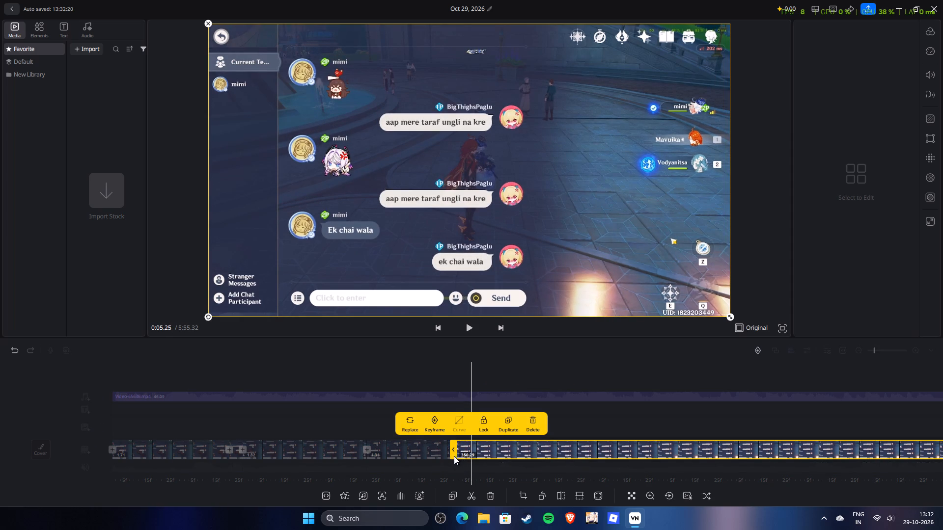
left_click_drag(454, 454, 445, 456)
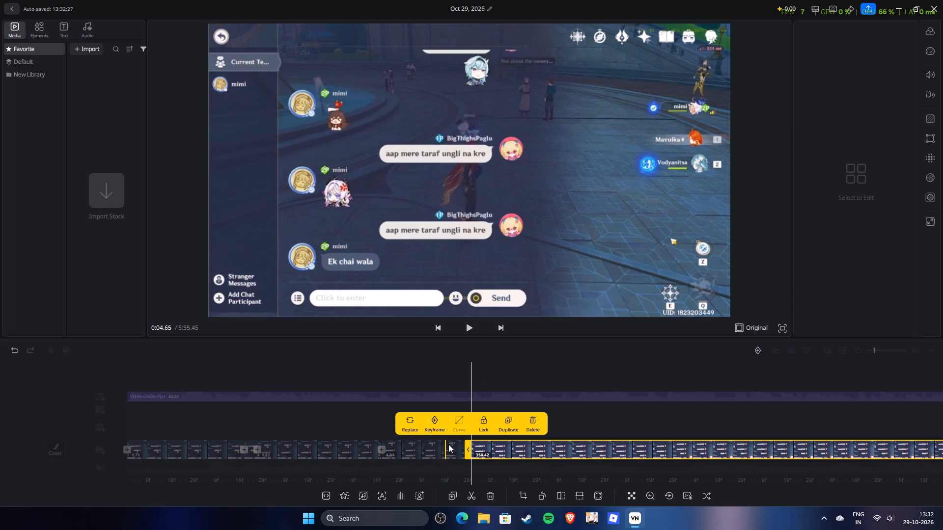
left_click_drag(509, 386, 513, 397)
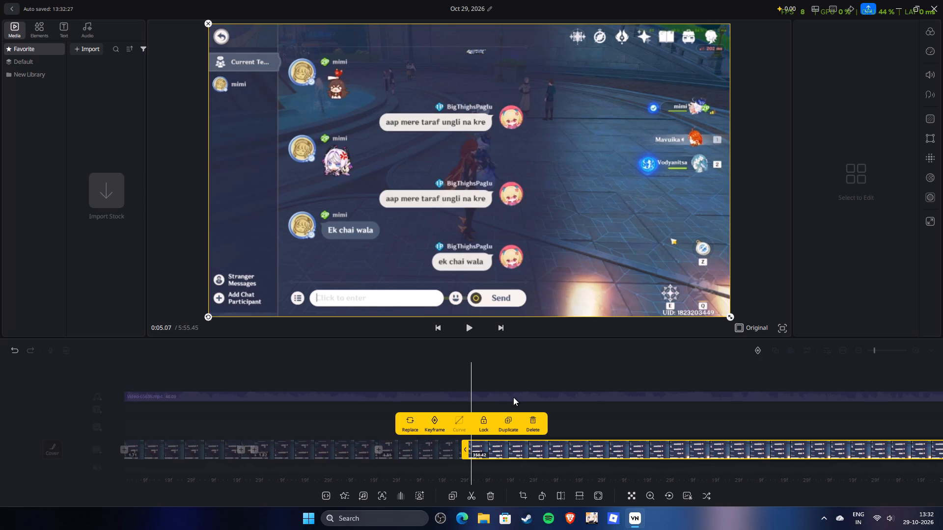
left_click_drag(513, 397, 519, 397)
left_click(489, 443)
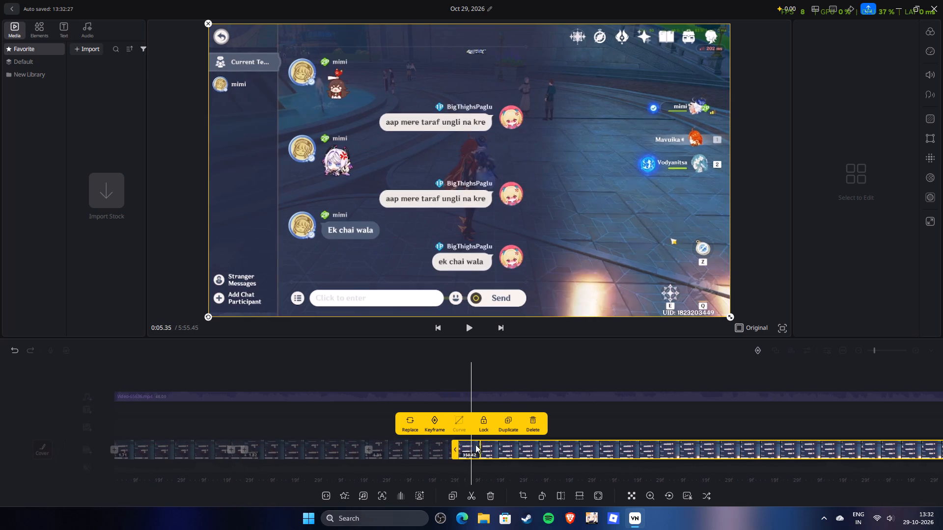
left_click_drag(453, 451, 410, 458)
left_click_drag(476, 381, 483, 383)
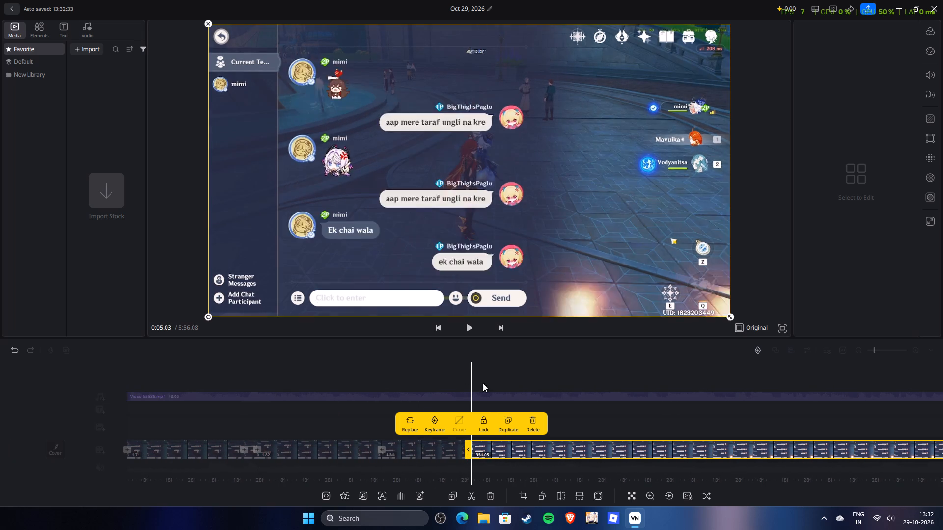
left_click_drag(483, 383, 489, 406)
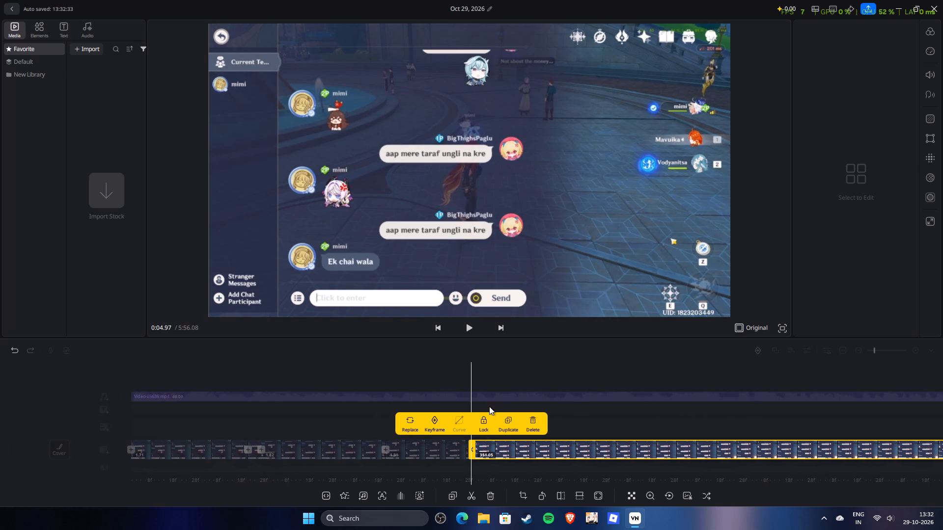
left_click_drag(489, 406, 484, 413)
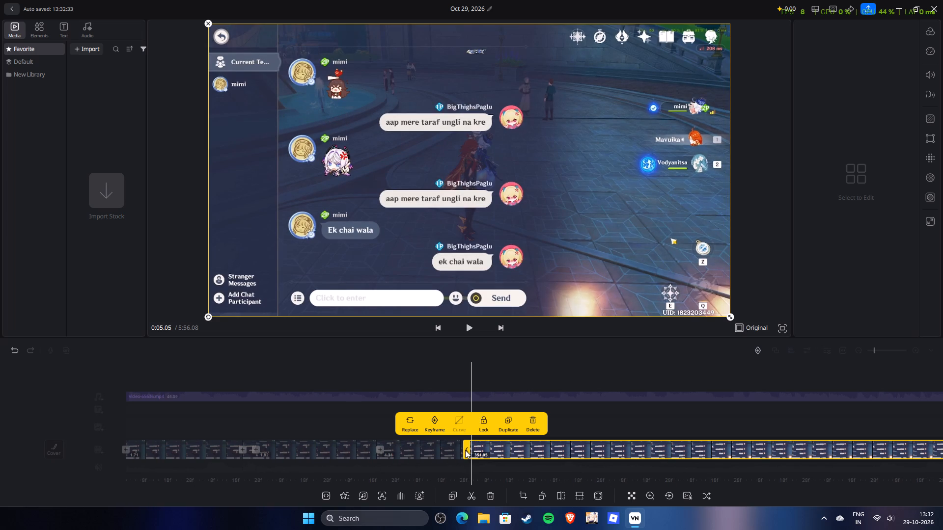
Extend the last gameplay clip's start back to a length of 351.64 s and play across the cut with the audio.
left_click_drag(465, 450, 425, 451)
left_click_drag(502, 367, 518, 372)
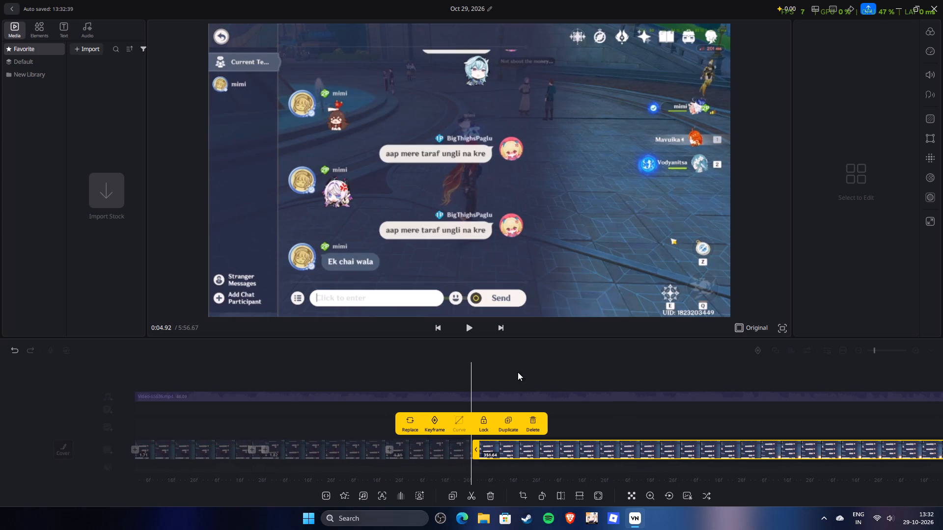
left_click_drag(518, 372, 485, 391)
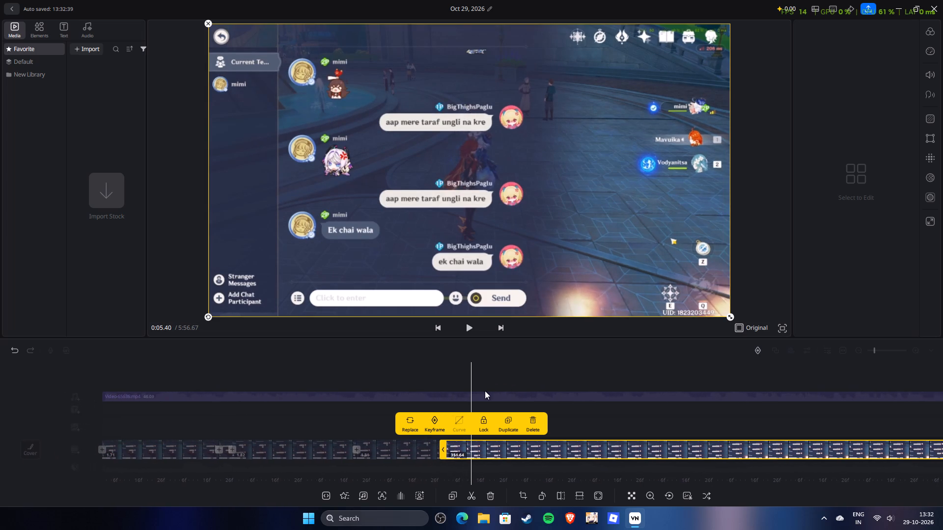
left_click_drag(485, 391, 519, 387)
key("space")
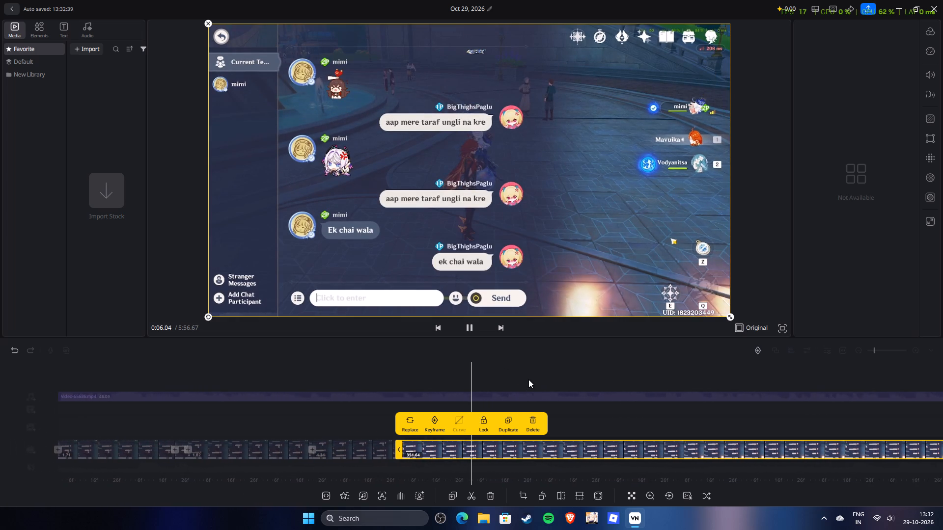
left_click_drag(530, 374, 672, 371)
key("space")
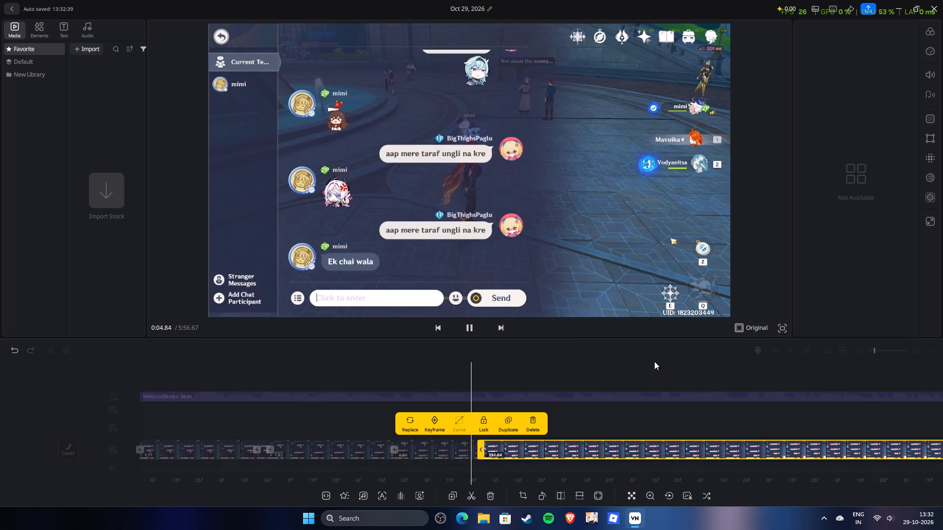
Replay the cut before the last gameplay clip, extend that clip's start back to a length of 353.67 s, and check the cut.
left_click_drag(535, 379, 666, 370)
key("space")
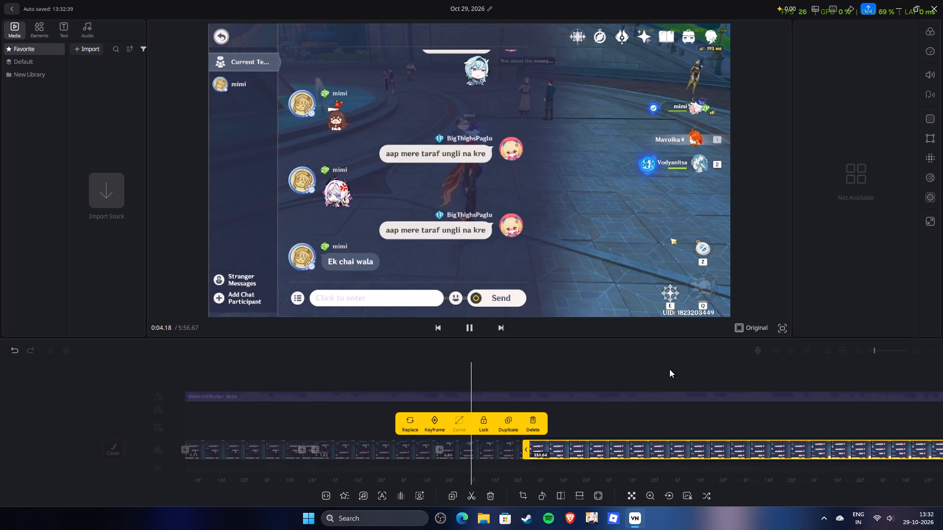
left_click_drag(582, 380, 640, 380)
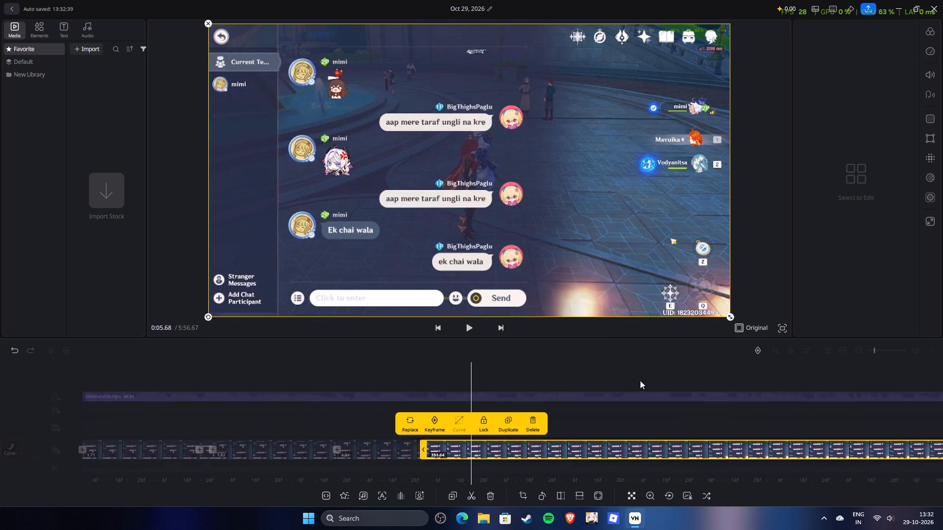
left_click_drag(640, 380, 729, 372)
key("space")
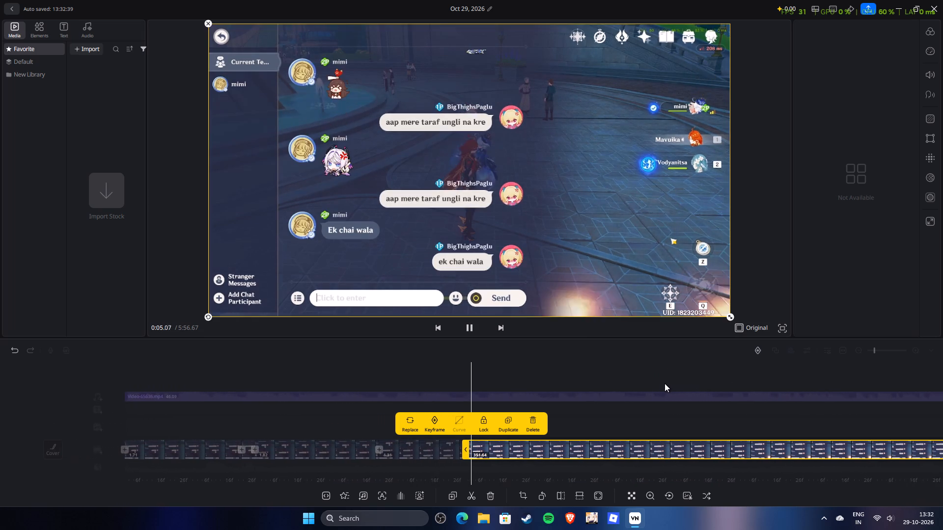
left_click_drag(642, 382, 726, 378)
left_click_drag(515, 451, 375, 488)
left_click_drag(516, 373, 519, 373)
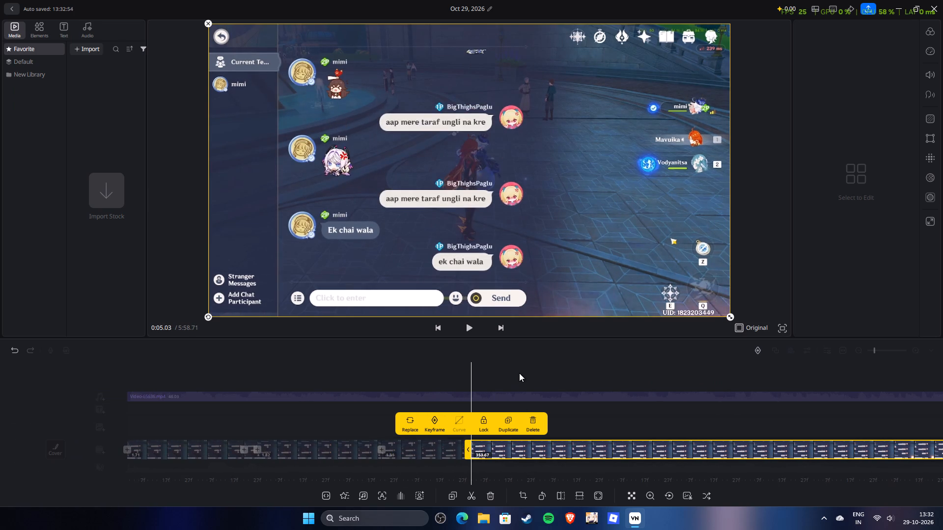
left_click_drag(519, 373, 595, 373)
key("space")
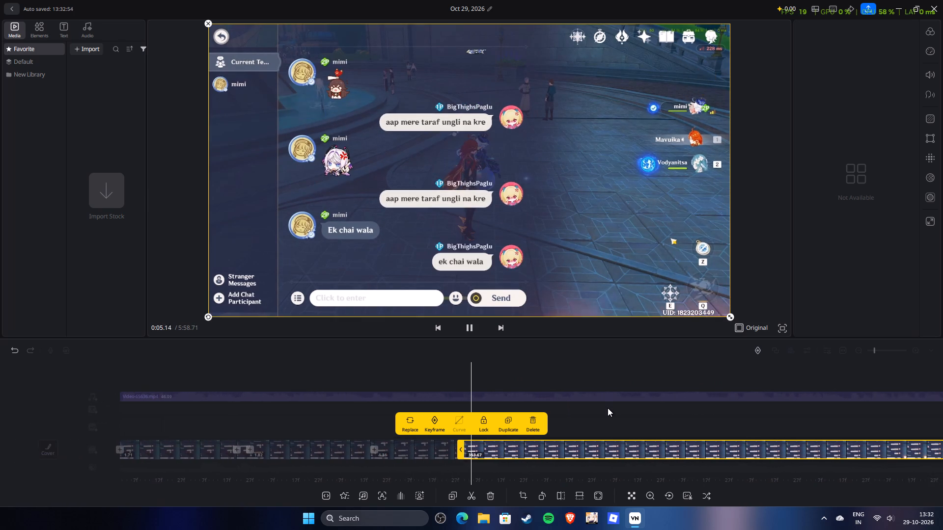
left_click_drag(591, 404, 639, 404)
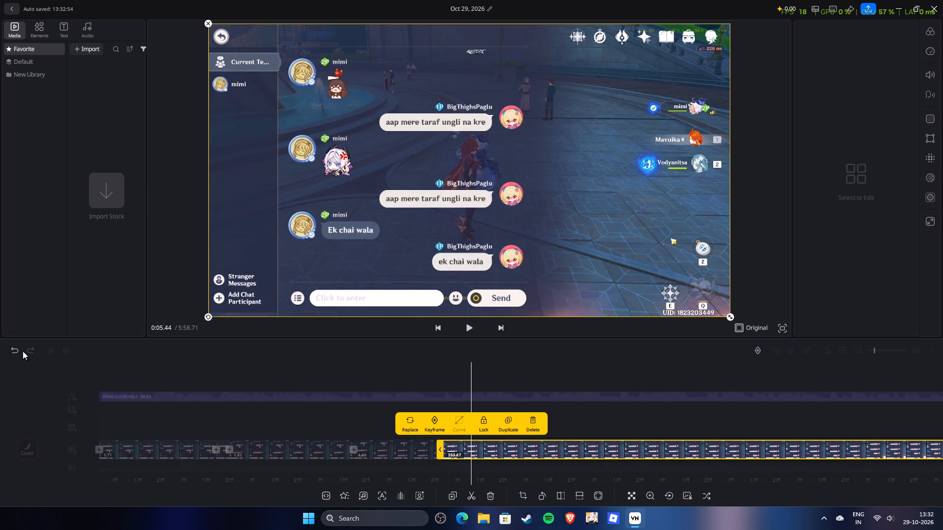
Undo the last gameplay clip's start extensions plus the deletion and split before them, back to the 358.89 s clip.
left_click(21, 351)
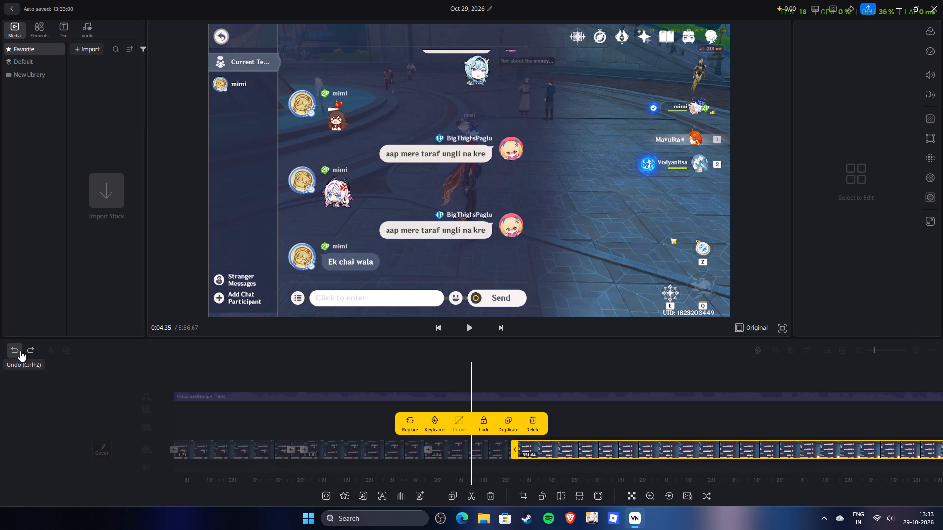
left_click(20, 351)
left_click(20, 351)
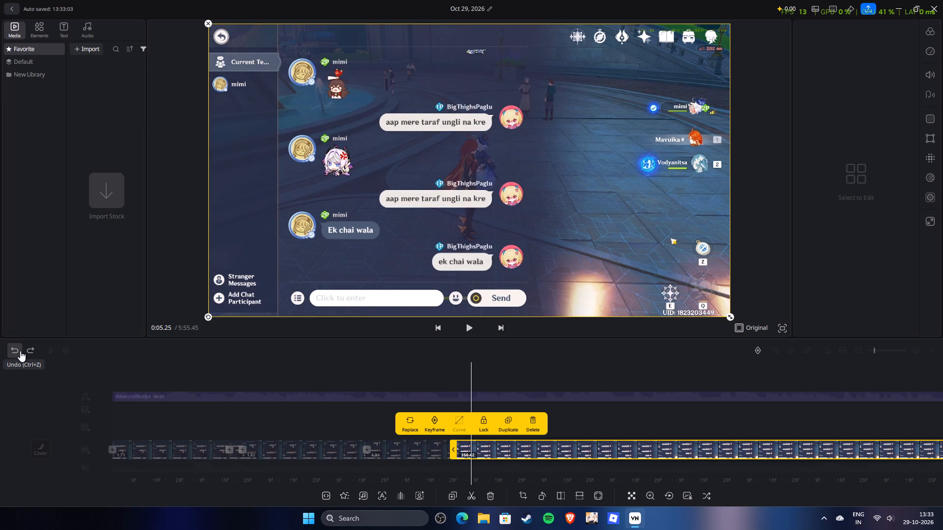
left_click(20, 351)
left_click(20, 351)
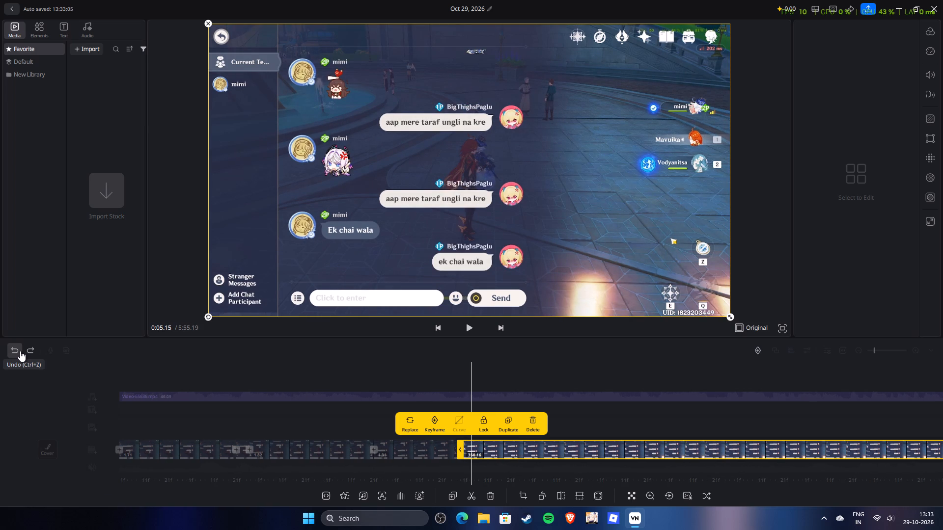
left_click(20, 351)
left_click(20, 351)
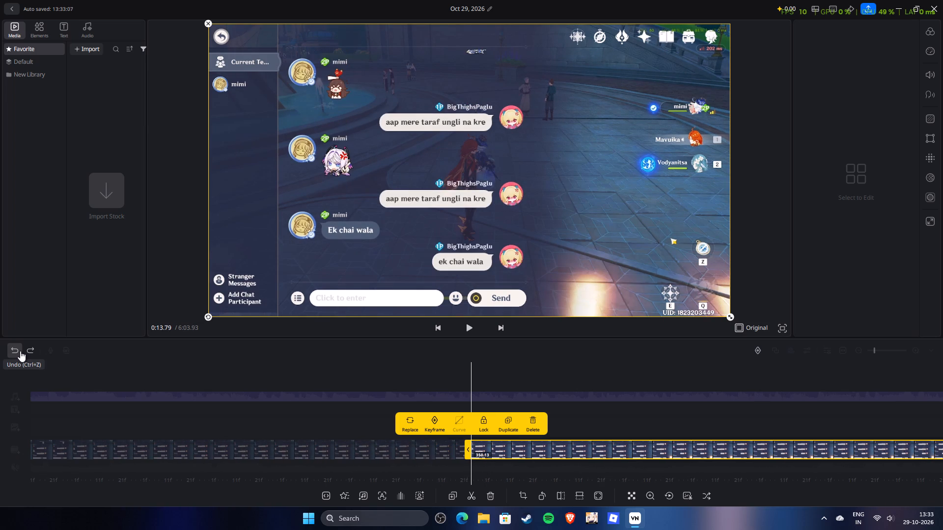
triple_click(34, 349)
double_click(34, 349)
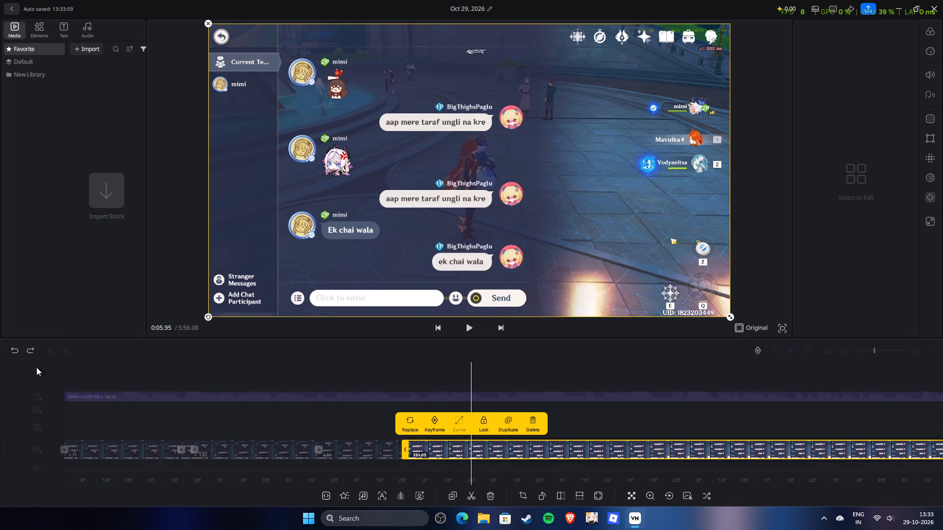
left_click_drag(392, 370, 485, 385)
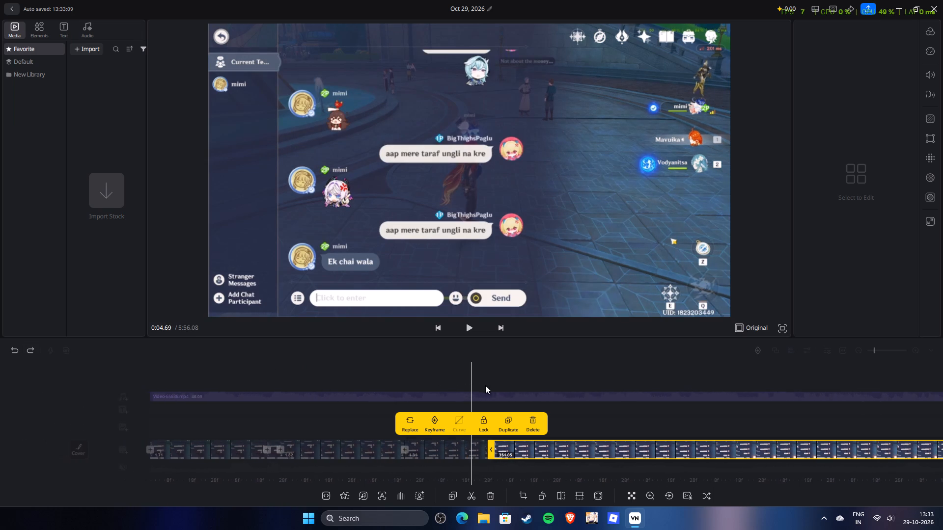
left_click_drag(485, 385, 430, 387)
triple_click(17, 351)
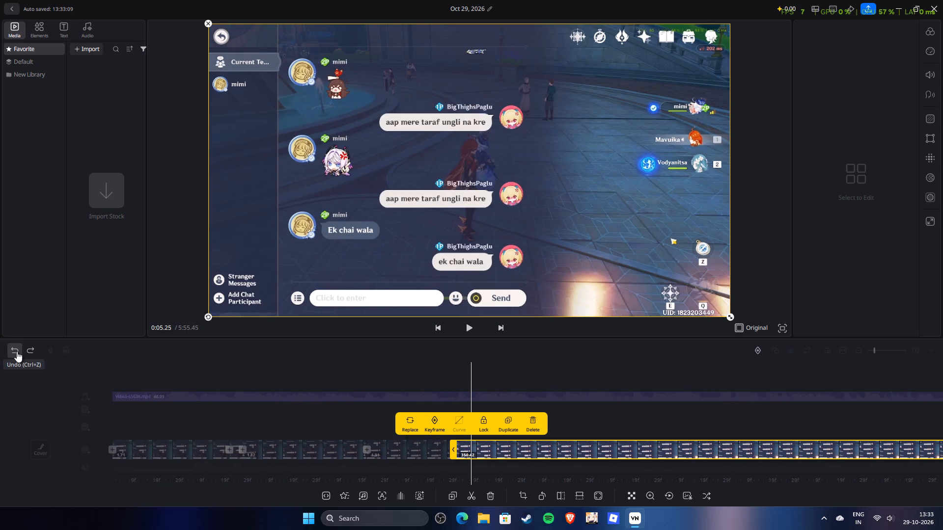
double_click(17, 351)
left_click(17, 351)
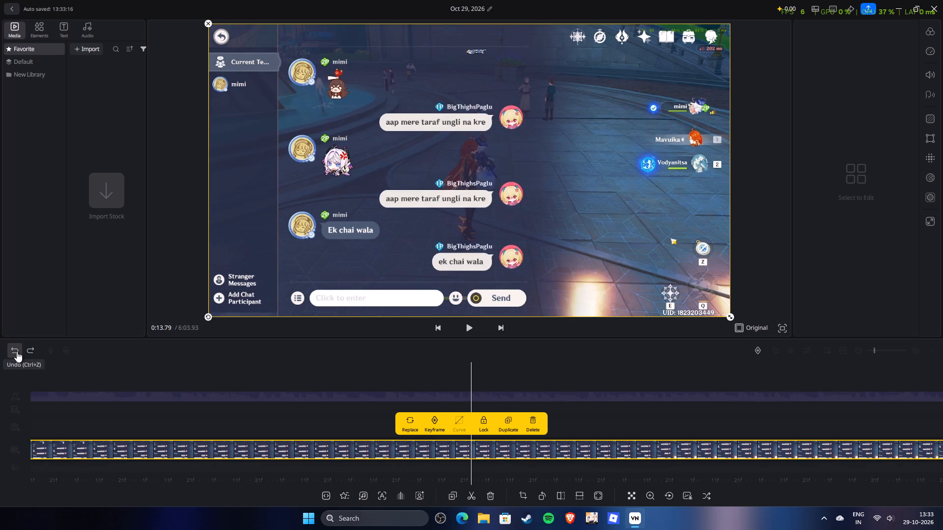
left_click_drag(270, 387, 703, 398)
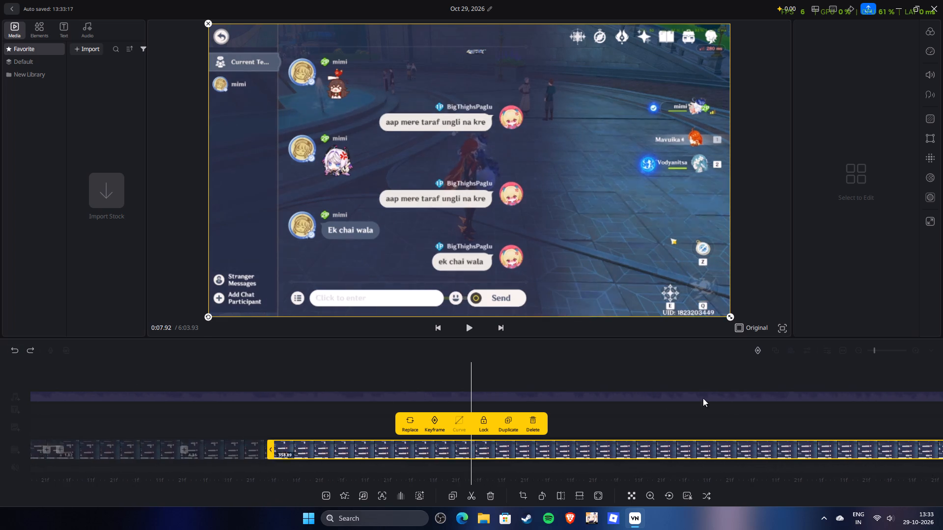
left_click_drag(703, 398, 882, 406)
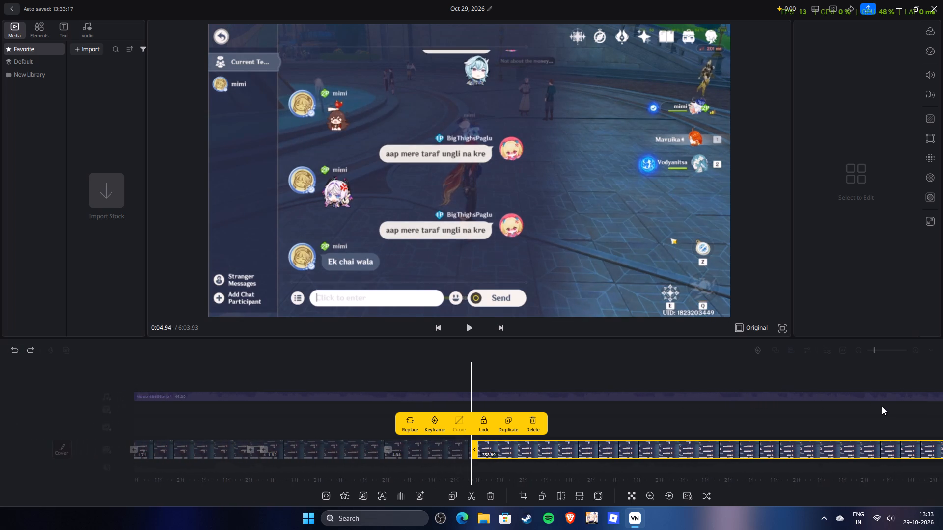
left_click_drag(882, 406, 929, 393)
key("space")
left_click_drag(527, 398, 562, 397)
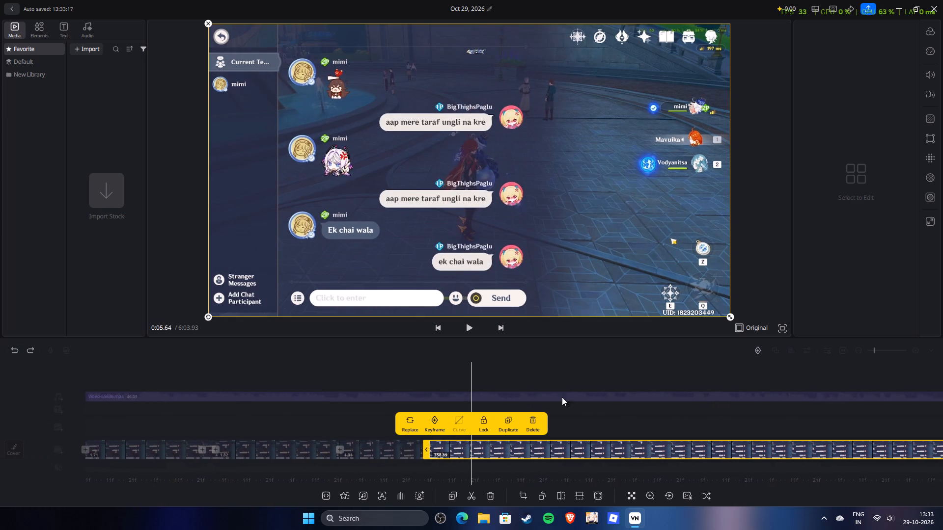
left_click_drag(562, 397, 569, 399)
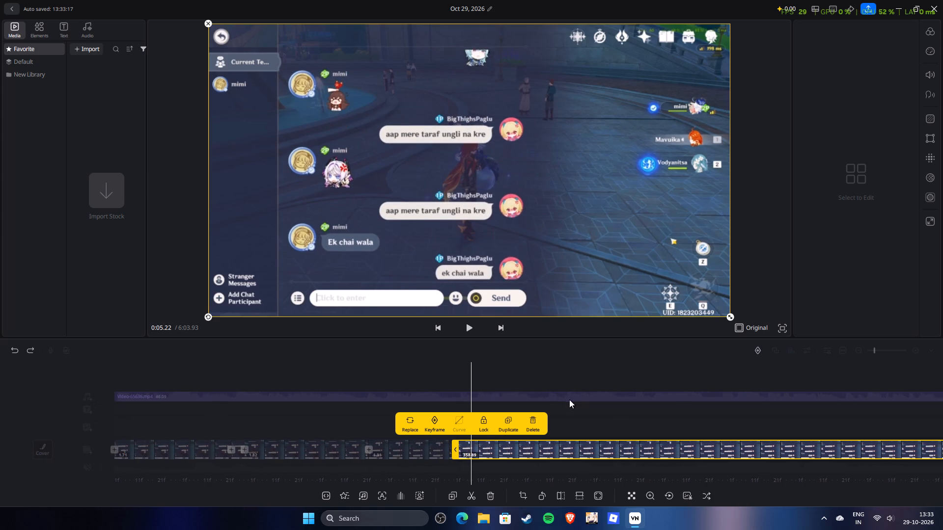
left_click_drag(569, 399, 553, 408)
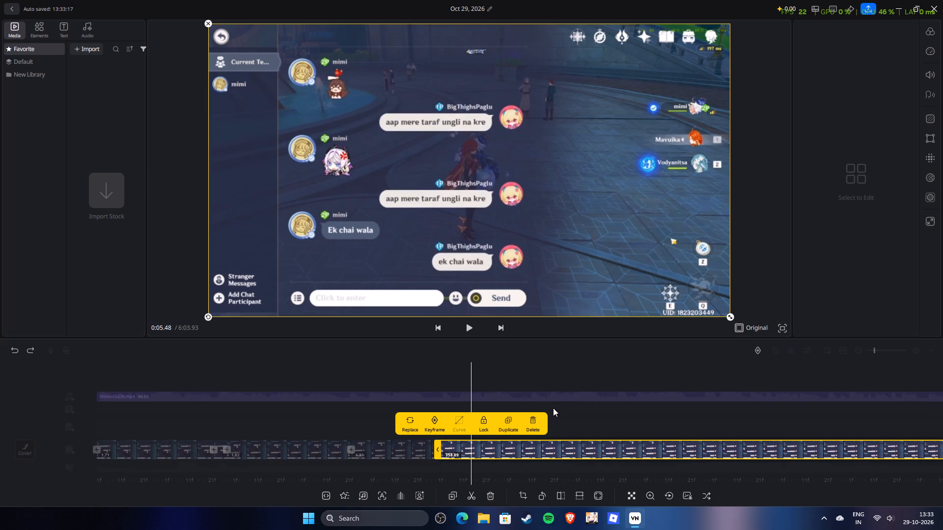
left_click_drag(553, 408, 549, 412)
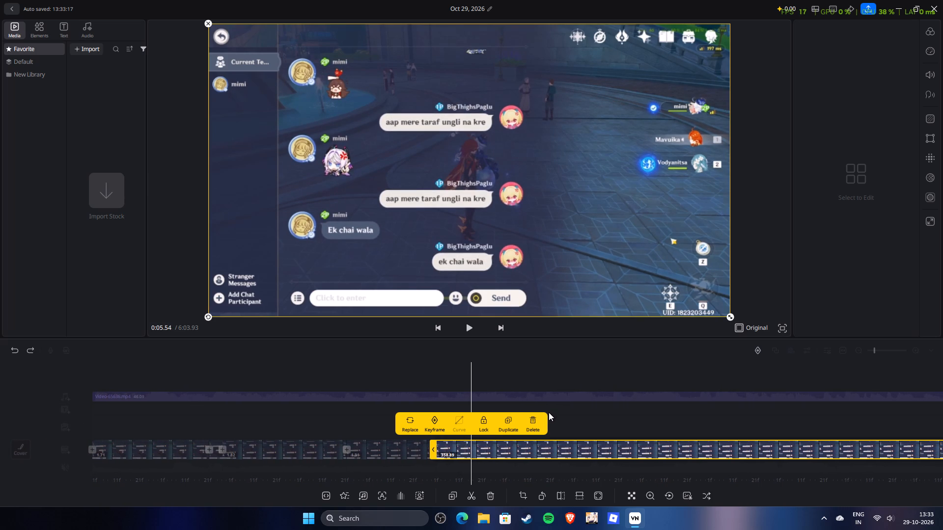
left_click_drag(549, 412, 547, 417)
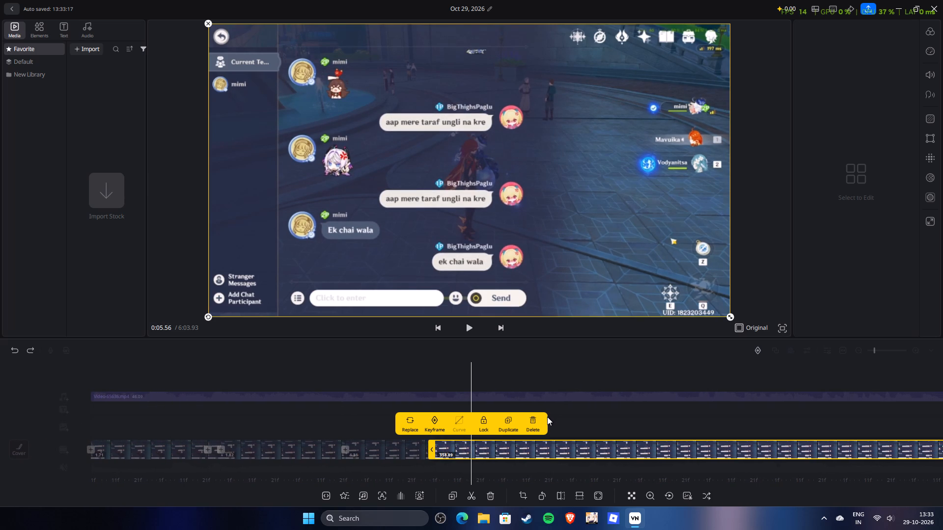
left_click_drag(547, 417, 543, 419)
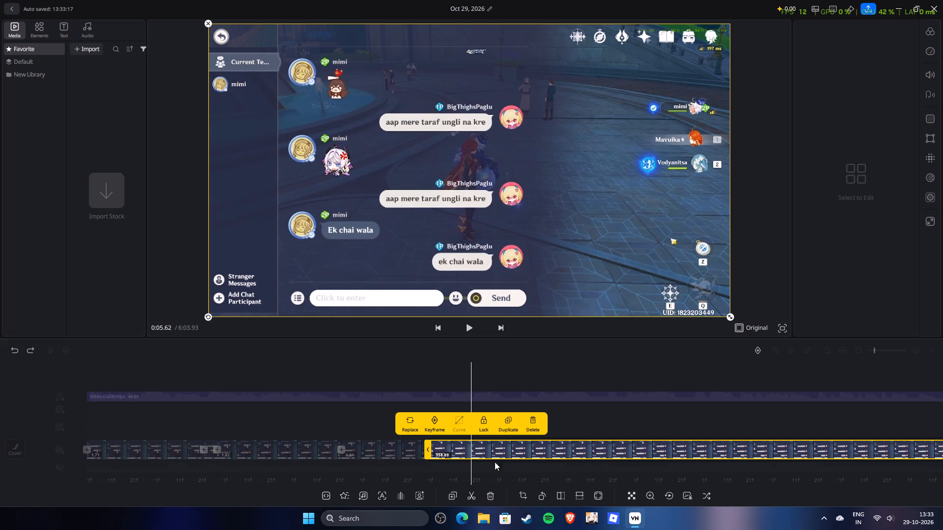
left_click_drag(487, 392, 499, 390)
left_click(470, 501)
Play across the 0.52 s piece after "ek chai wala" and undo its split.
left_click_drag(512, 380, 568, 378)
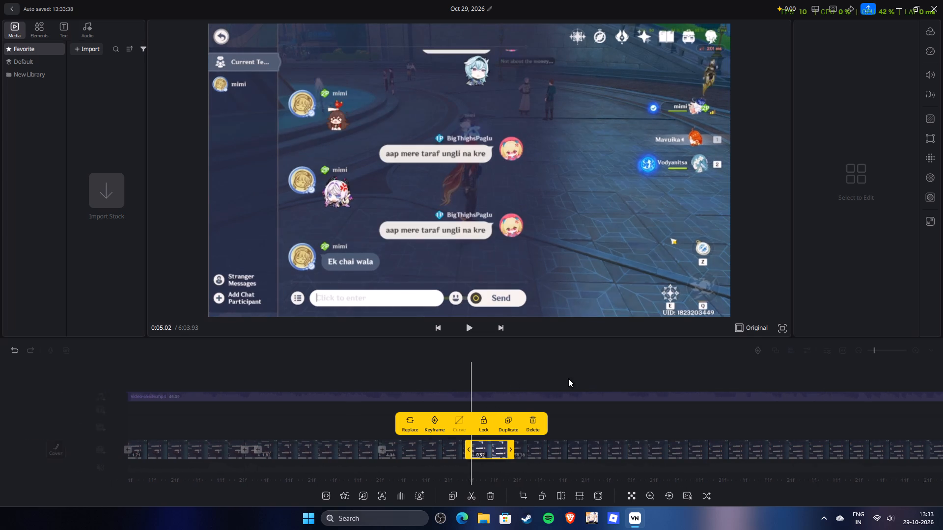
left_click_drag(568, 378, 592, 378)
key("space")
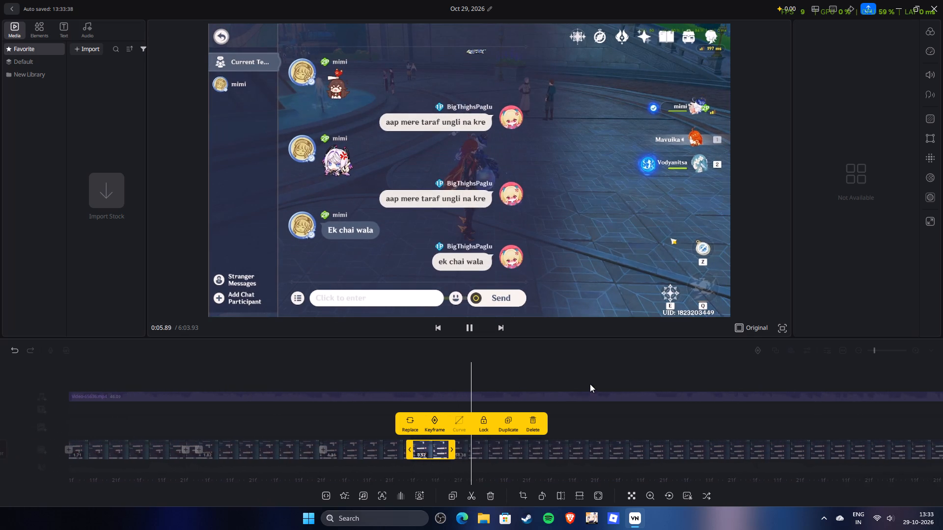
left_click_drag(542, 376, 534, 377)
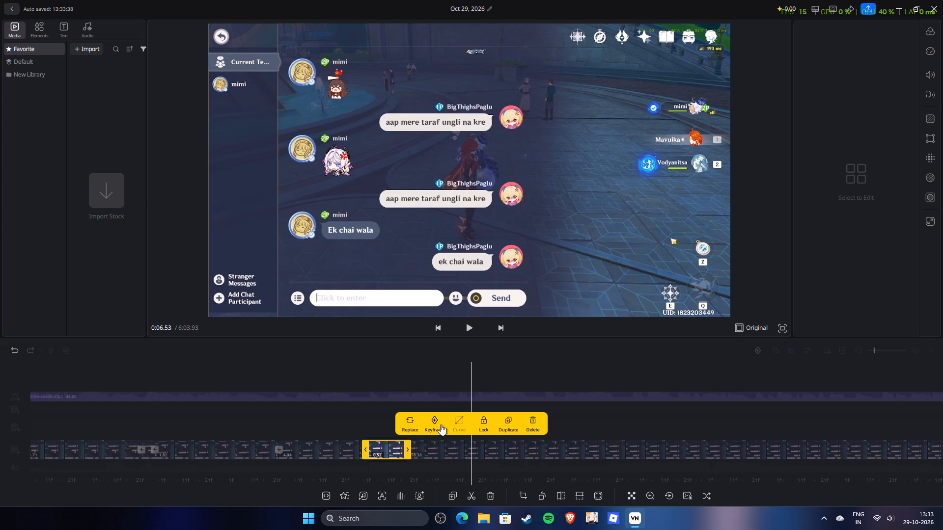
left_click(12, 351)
Play past the "ek chai wala" reply and split the last gameplay clip at about 6.35 s, leaving a 1.32 s piece.
left_click_drag(504, 368, 562, 371)
key("space")
left_click(562, 369)
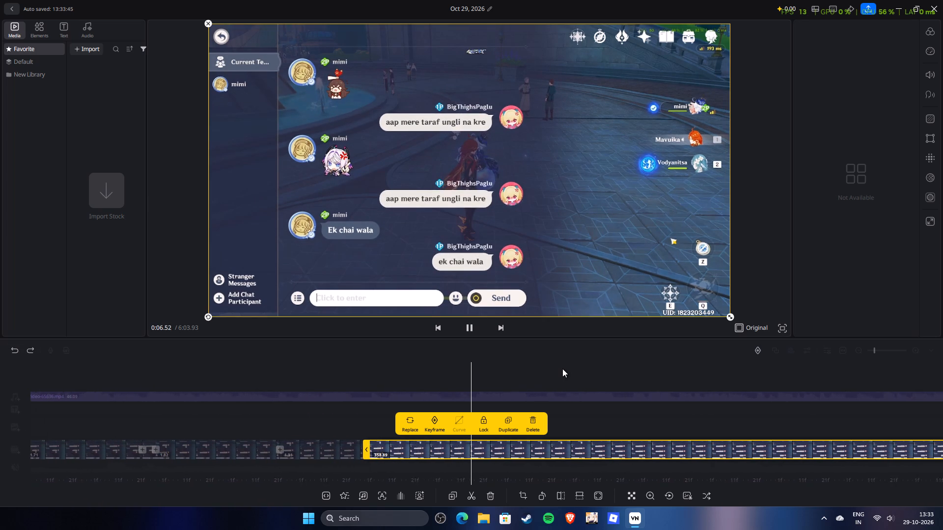
left_click_drag(478, 376, 563, 384)
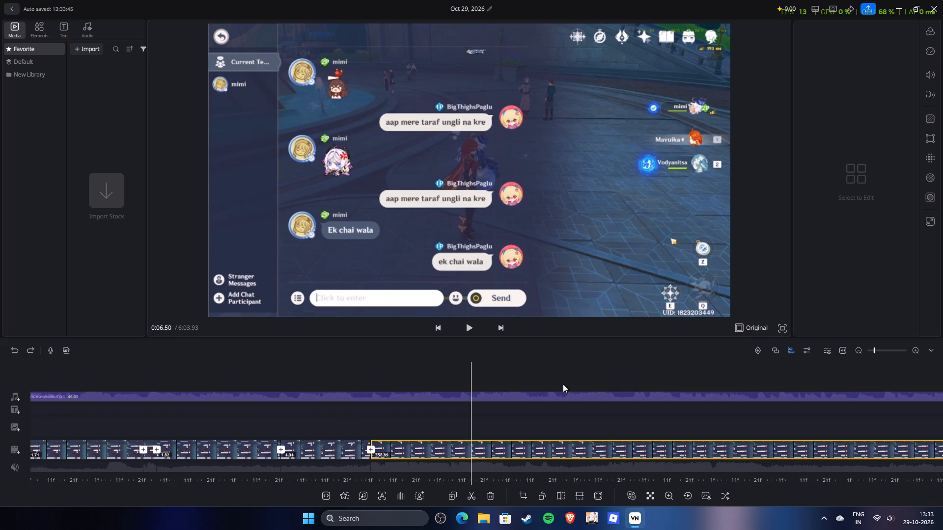
left_click_drag(563, 384, 578, 391)
key("space")
key("space")
left_click_drag(573, 382, 583, 382)
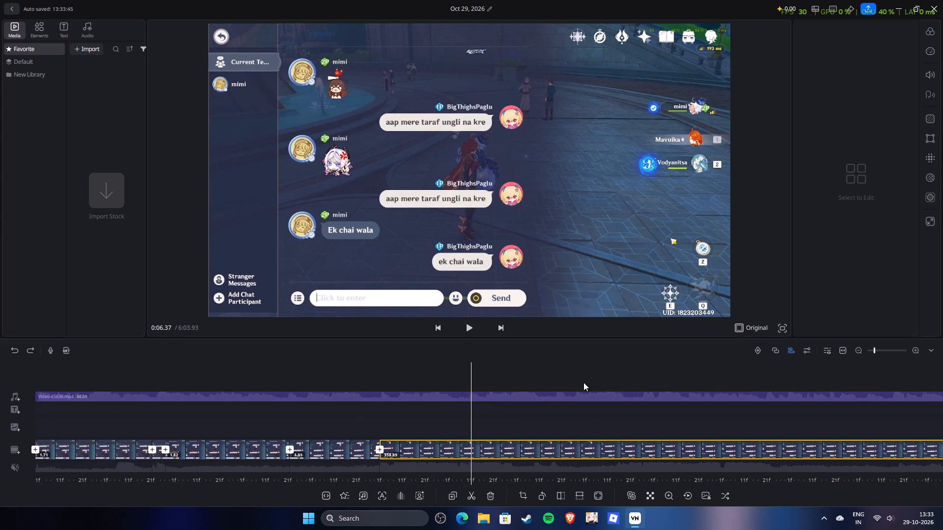
left_click_drag(583, 382, 585, 388)
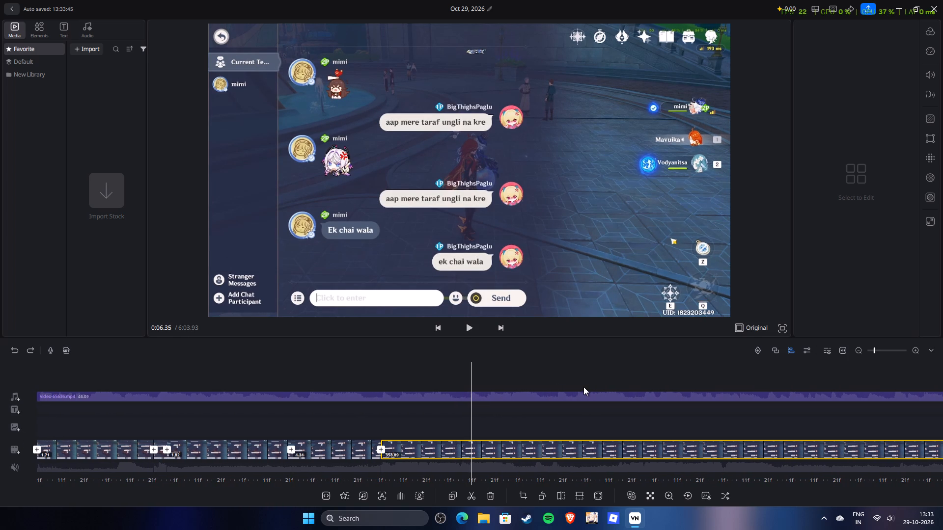
left_click(473, 493)
Split at 13.77 s just before mimi's second "Ek chai wala", delete the wait before it, keeping the 350.15 s clip, and play the cut.
left_click_drag(539, 373, 510, 376)
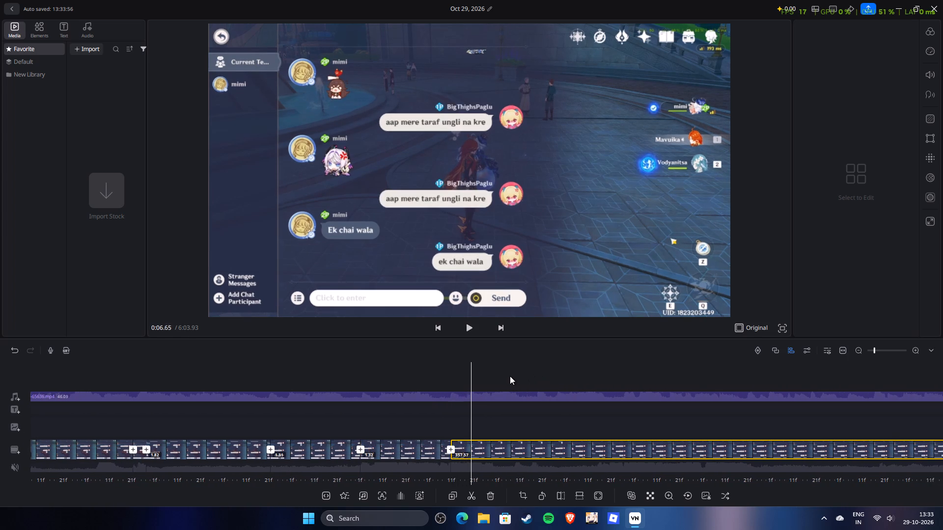
left_click_drag(510, 376, 143, 385)
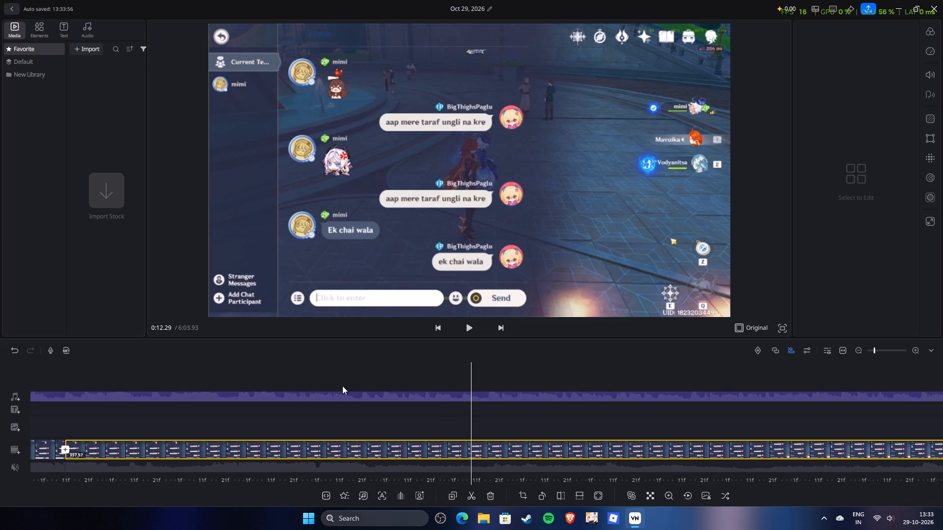
left_click_drag(500, 378, 339, 382)
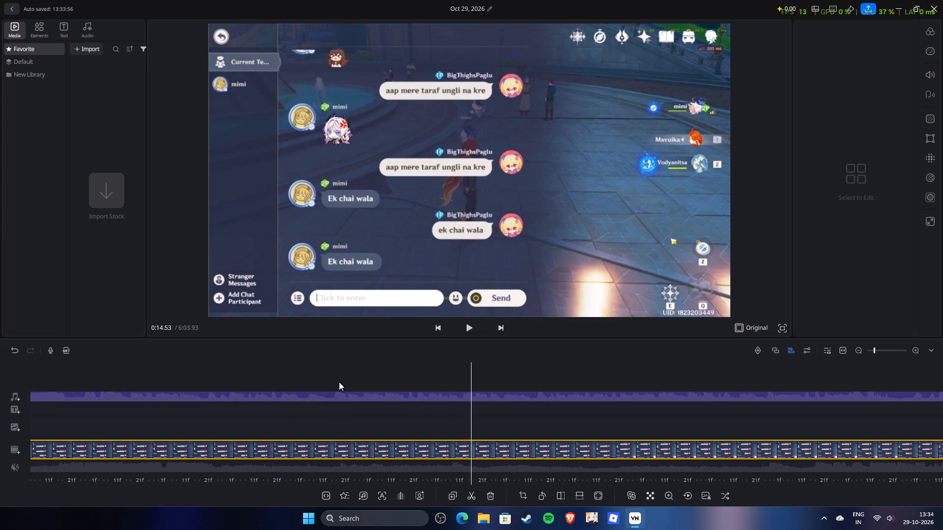
left_click_drag(339, 382, 387, 389)
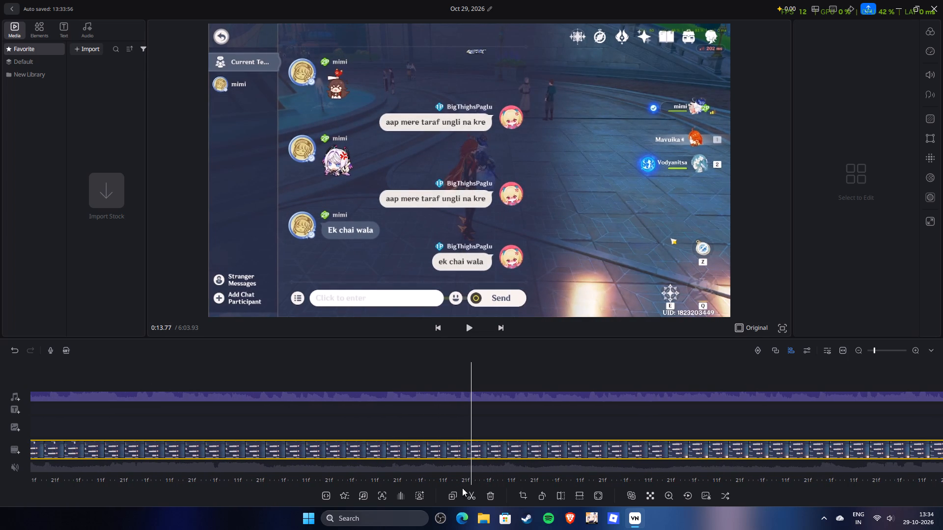
left_click(469, 496)
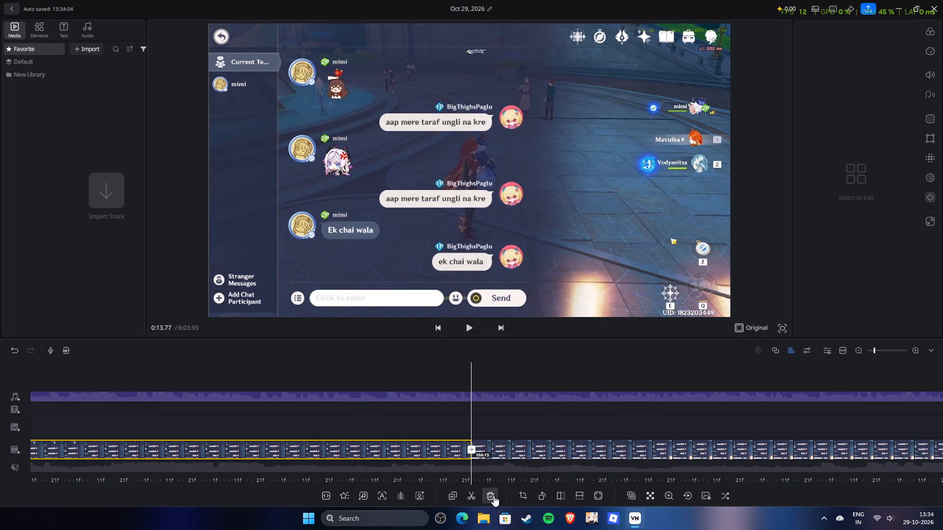
left_click(493, 496)
left_click_drag(486, 423, 517, 425)
key("space")
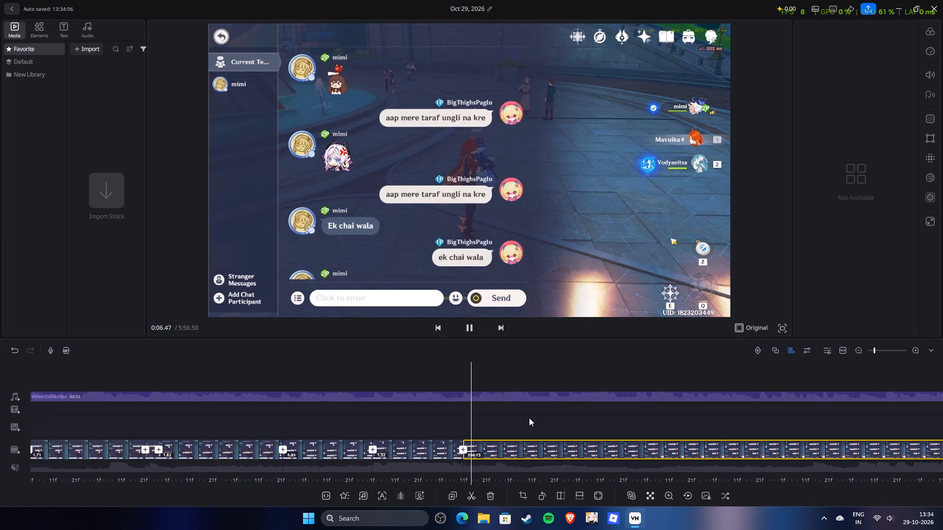
Play past mimi's second "Ek chai wala" and split the last gameplay clip at about 7.69 s, leaving a 1.33 s piece.
left_click_drag(509, 411, 570, 415)
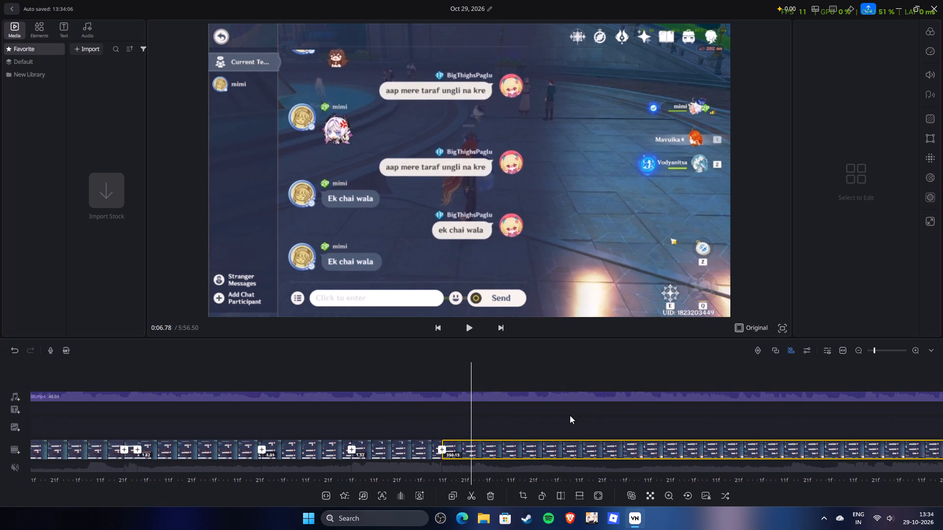
left_click_drag(570, 415, 528, 422)
left_click_drag(529, 419, 524, 419)
key("space")
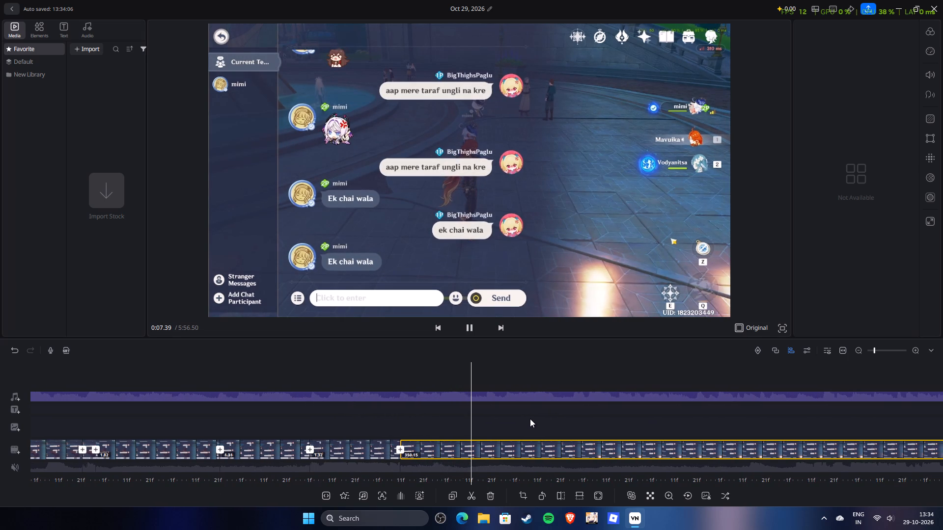
key("space")
left_click_drag(526, 419, 549, 421)
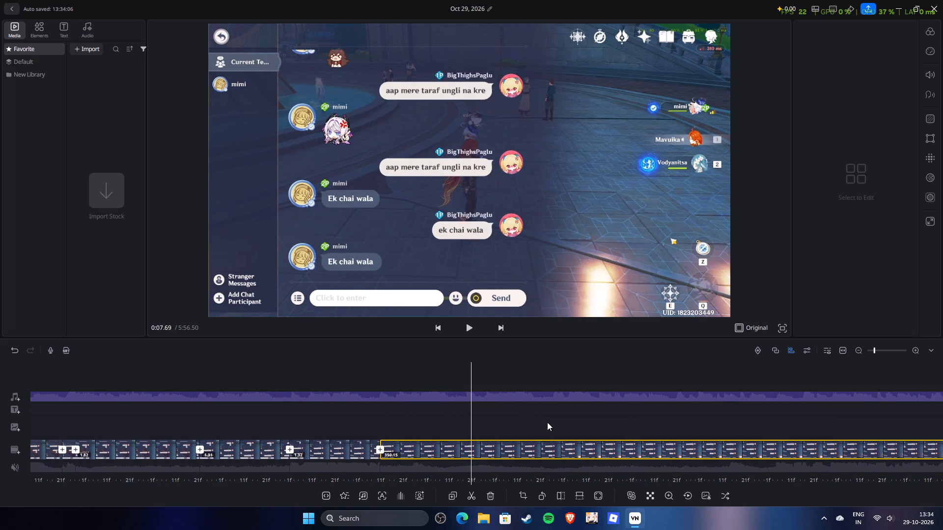
left_click(468, 496)
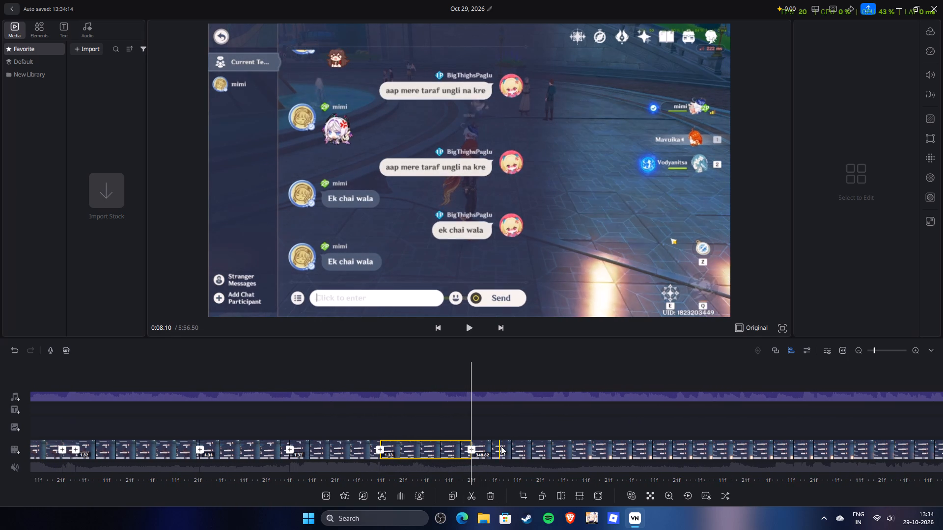
Split at 13.34 s just before BigThighsPaglu's second "ek chai wala", delete the wait before it, keeping the 343.16 s clip, and play the cut.
left_click_drag(507, 417, 269, 426)
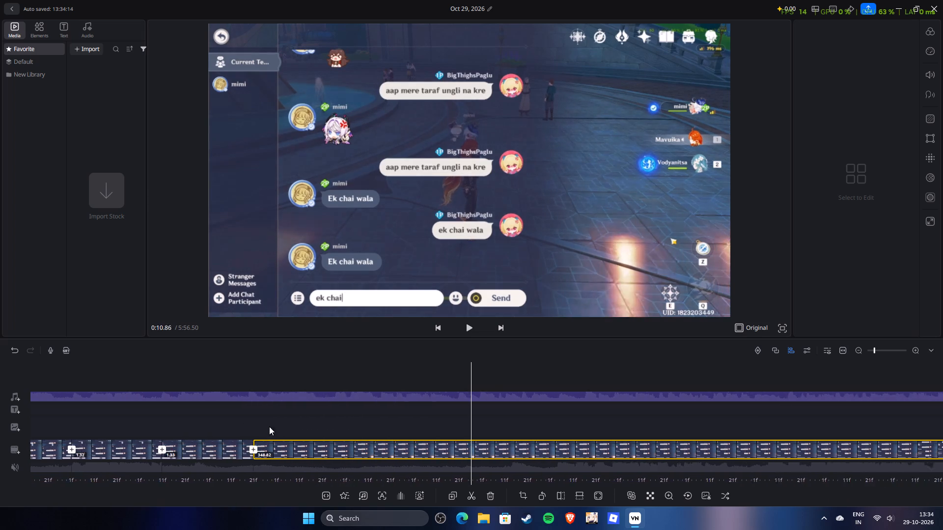
left_click_drag(269, 426, 223, 428)
left_click_drag(552, 428, 414, 430)
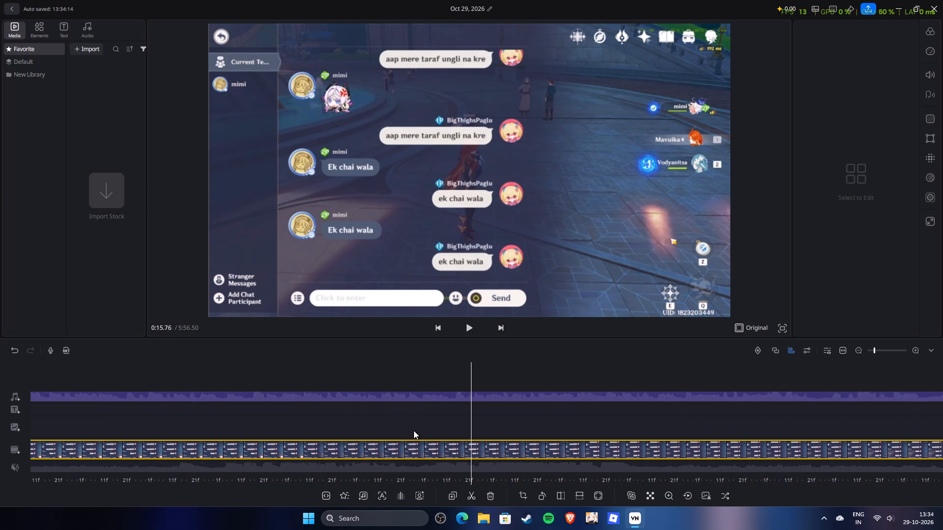
left_click_drag(414, 430, 563, 433)
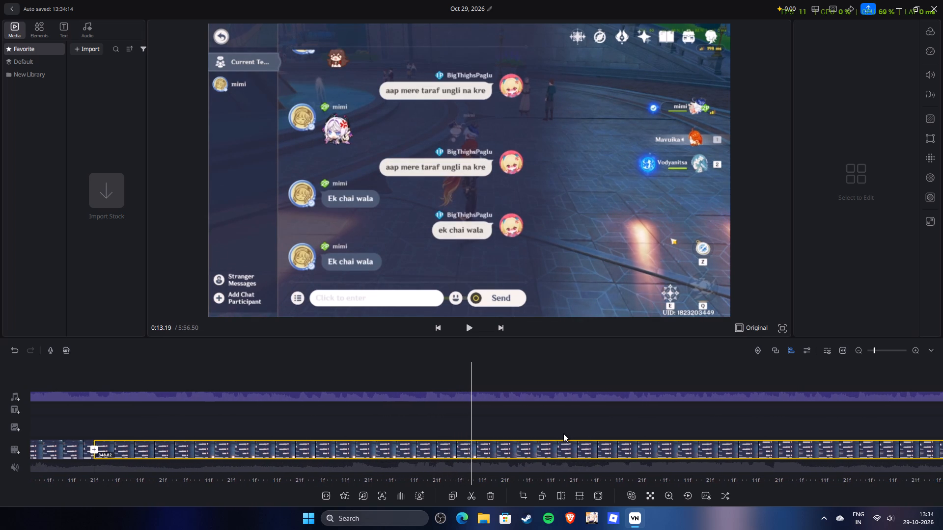
left_click_drag(563, 433, 555, 437)
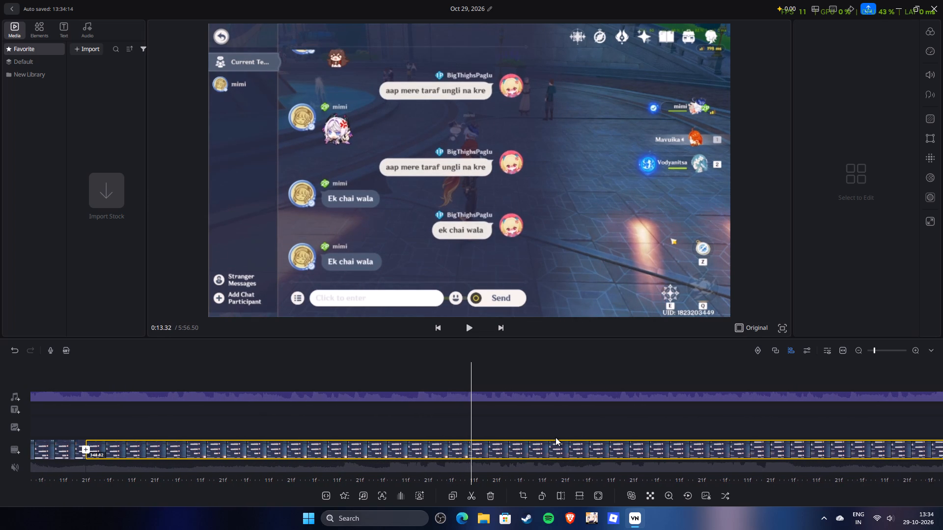
left_click_drag(555, 437, 554, 436)
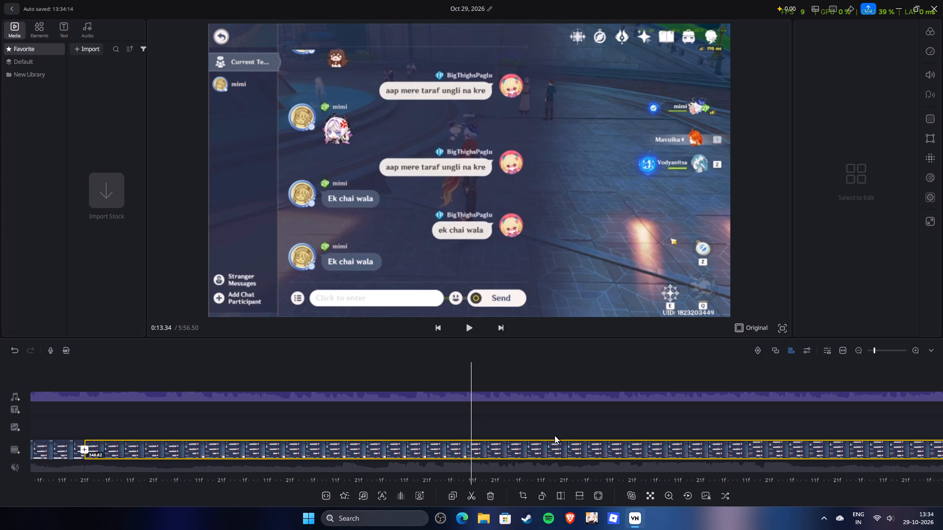
left_click(472, 495)
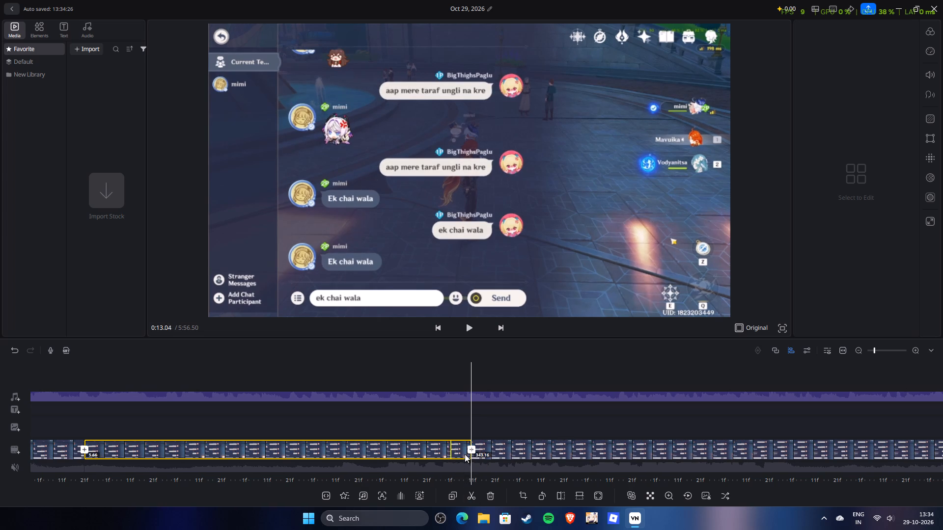
left_click(494, 492)
left_click_drag(506, 417, 604, 416)
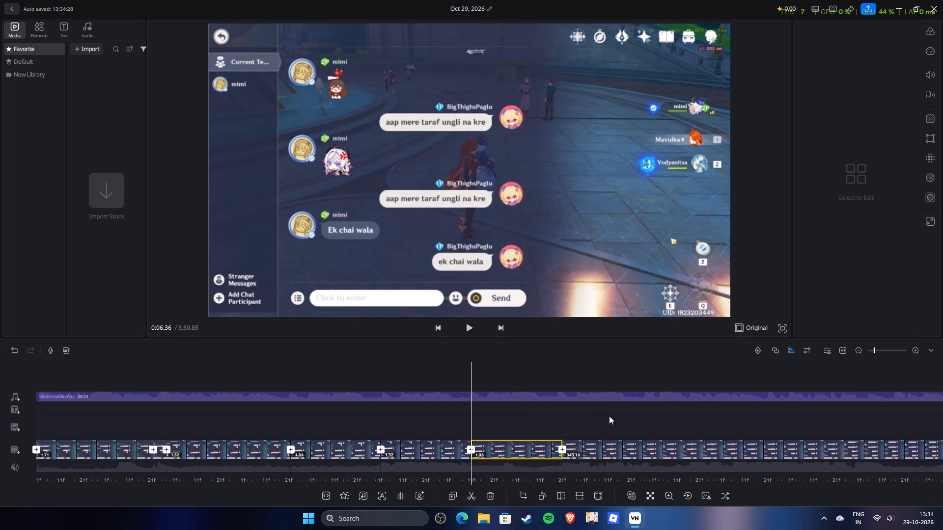
key("space")
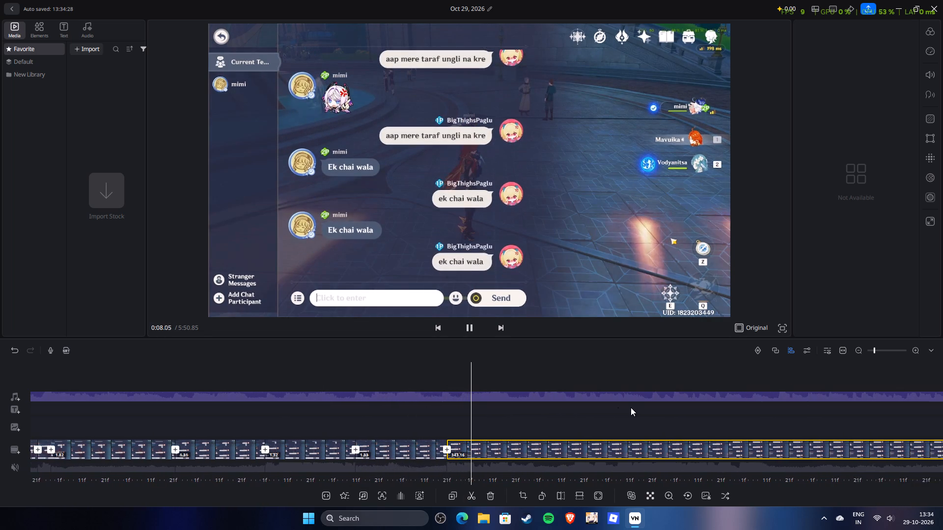
left_click_drag(570, 401, 550, 404)
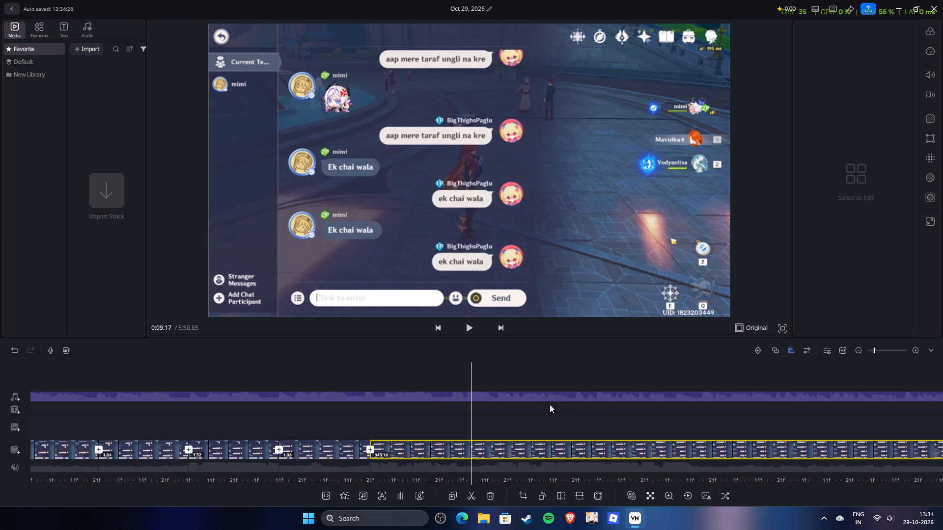
left_click_drag(550, 404, 602, 422)
key("space")
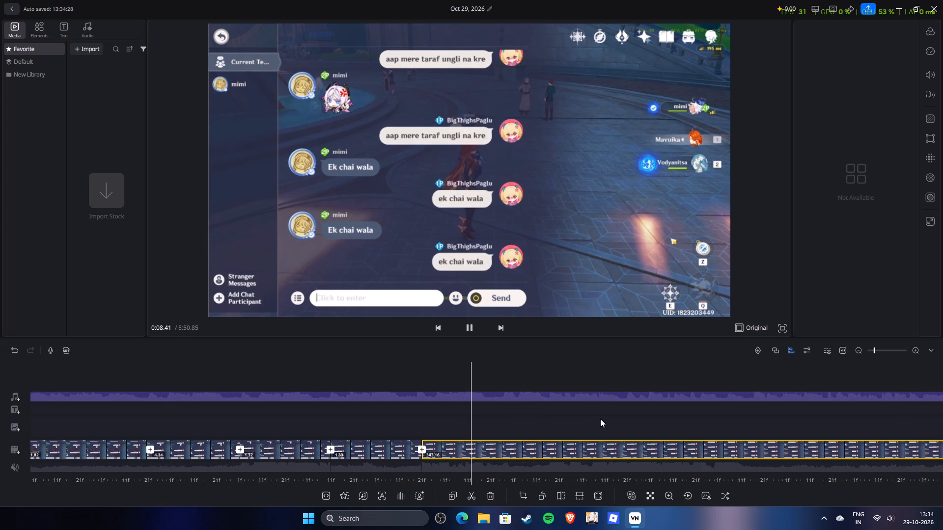
key("space")
left_click_drag(595, 417, 609, 416)
key("space")
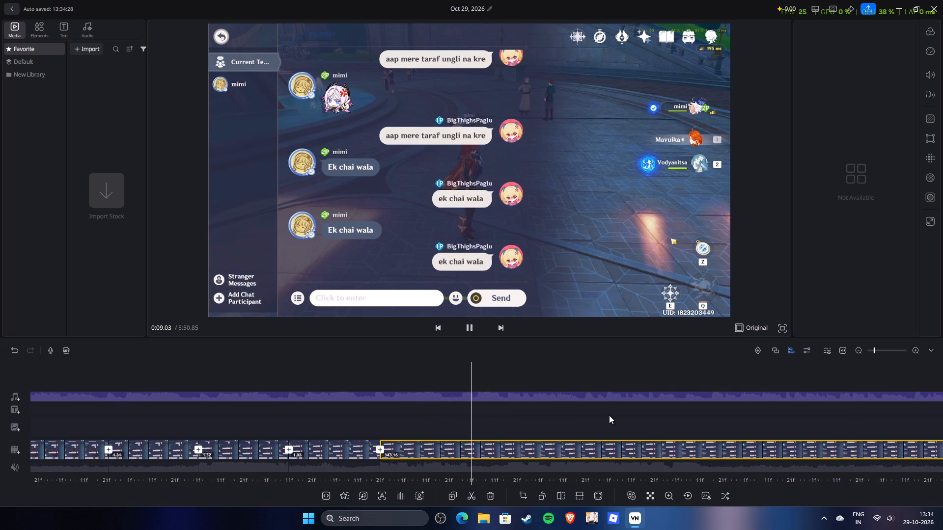
left_click_drag(609, 415, 659, 414)
key("space")
left_click_drag(656, 414, 673, 412)
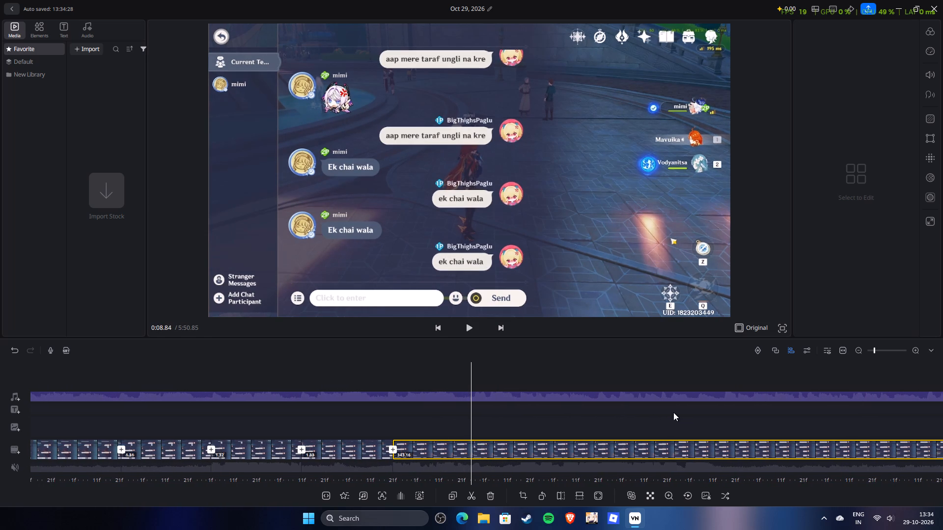
left_click_drag(673, 412, 676, 417)
left_click(473, 492)
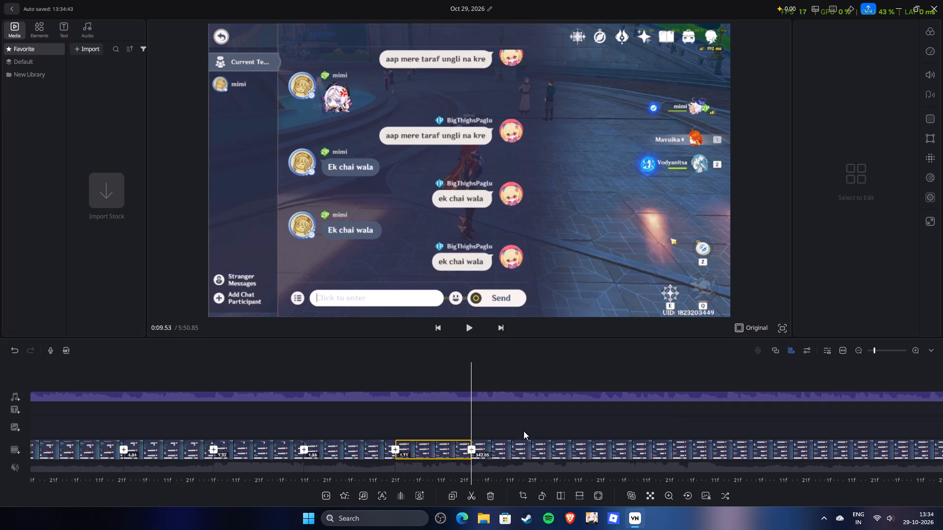
Split at 1:11.60 just before mimi's "Is loktantra ke andar" message and delete the long wait before it, keeping the 279.24 s clip.
key("space")
left_click_drag(526, 420, 400, 426)
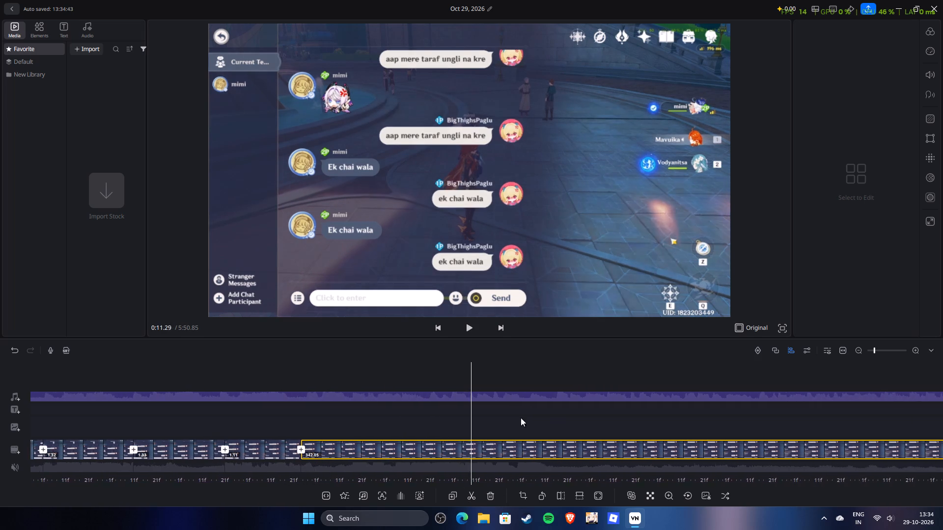
left_click_drag(562, 418, 390, 418)
left_click_drag(576, 418, 404, 418)
left_click_drag(600, 416, 452, 416)
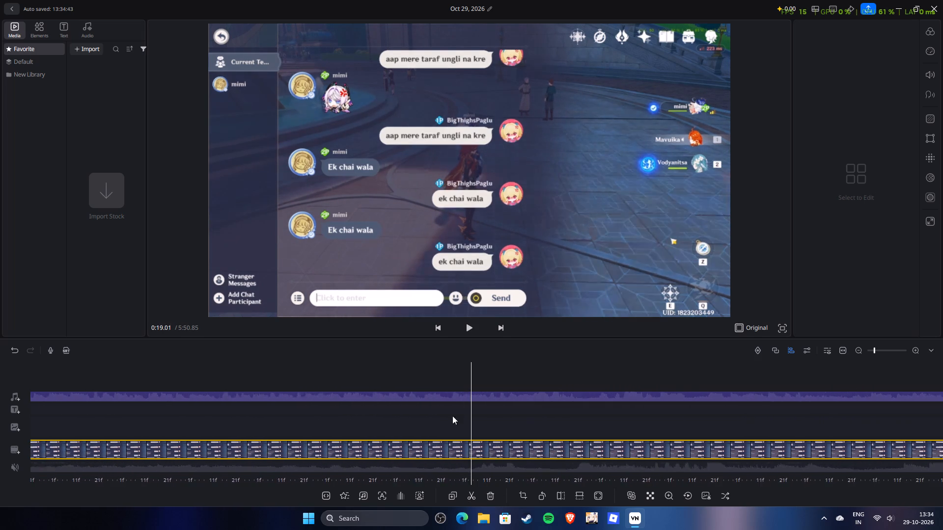
left_click_drag(452, 416, 392, 416)
left_click_drag(632, 414, 452, 414)
left_click_drag(706, 412, 466, 412)
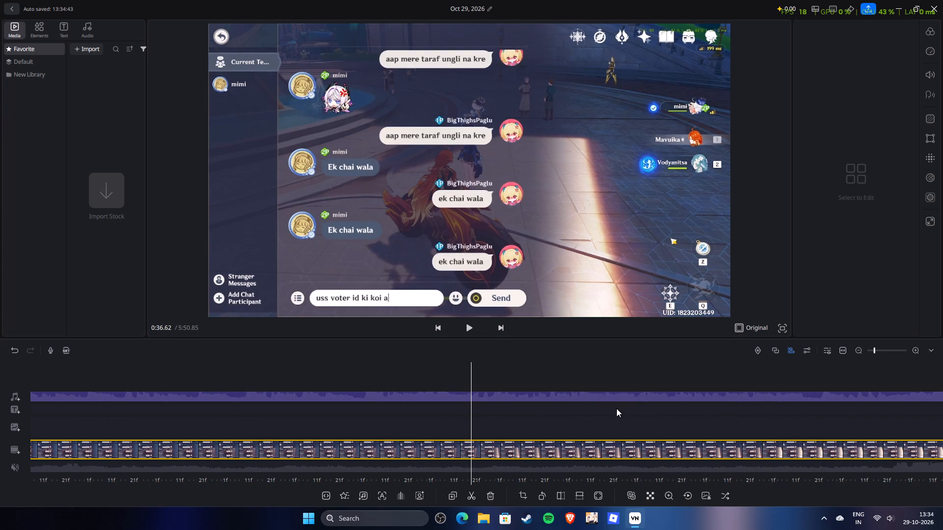
left_click_drag(622, 419, 422, 428)
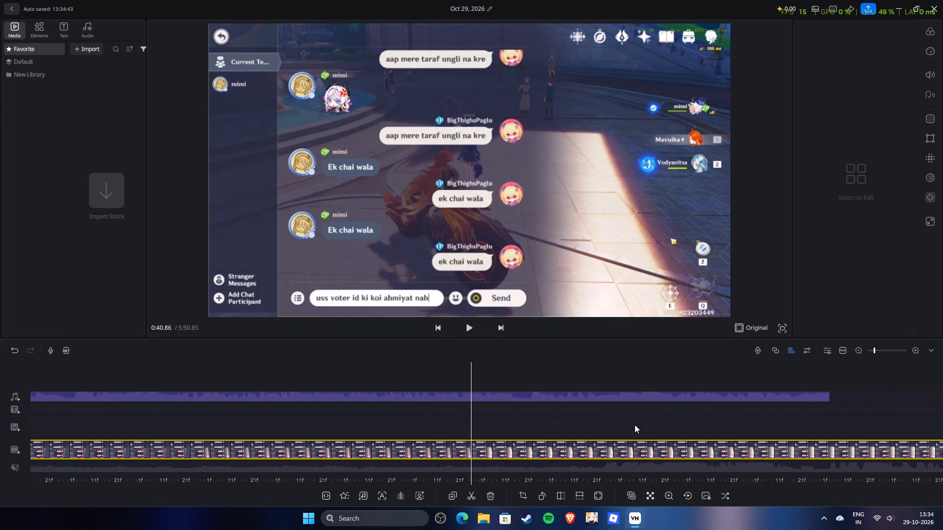
left_click_drag(589, 425, 360, 430)
left_click_drag(688, 418, 443, 418)
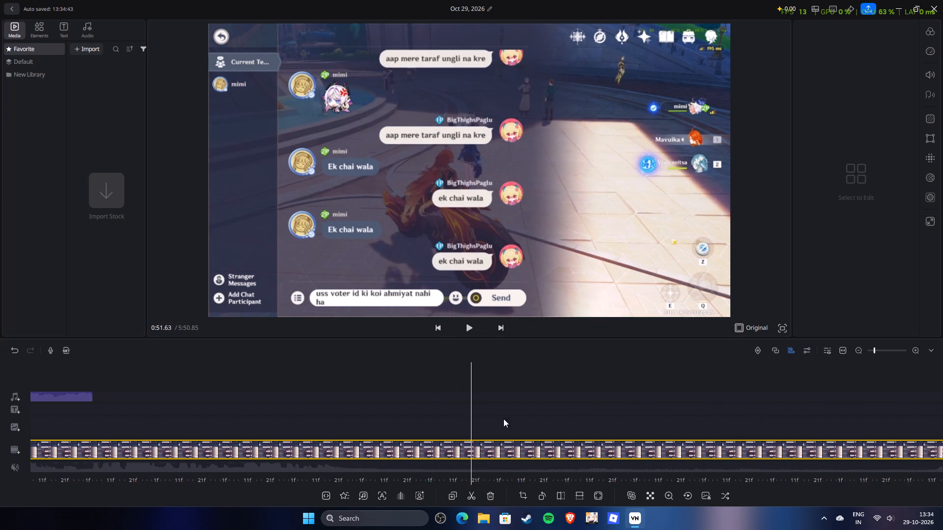
left_click_drag(728, 418, 484, 418)
left_click_drag(832, 416, 515, 425)
left_click_drag(803, 421, 671, 421)
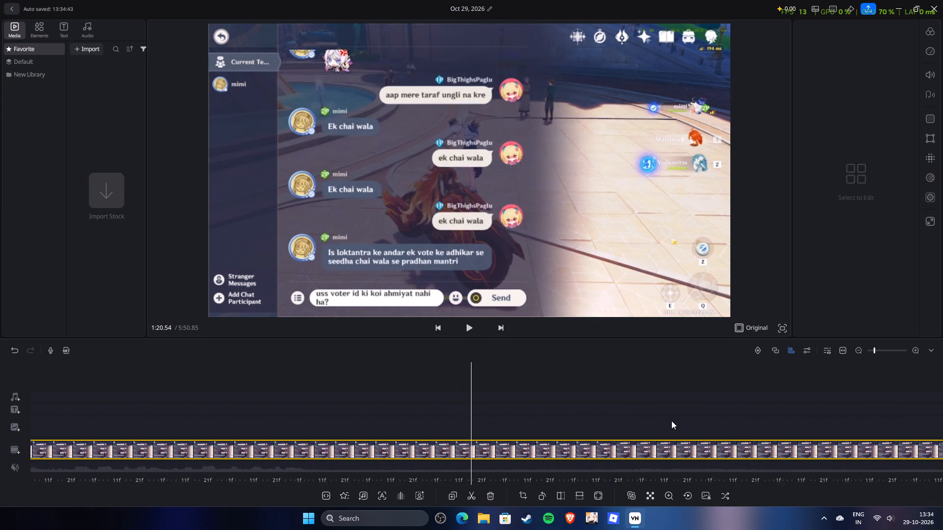
left_click_drag(671, 421, 844, 418)
left_click_drag(570, 419, 749, 419)
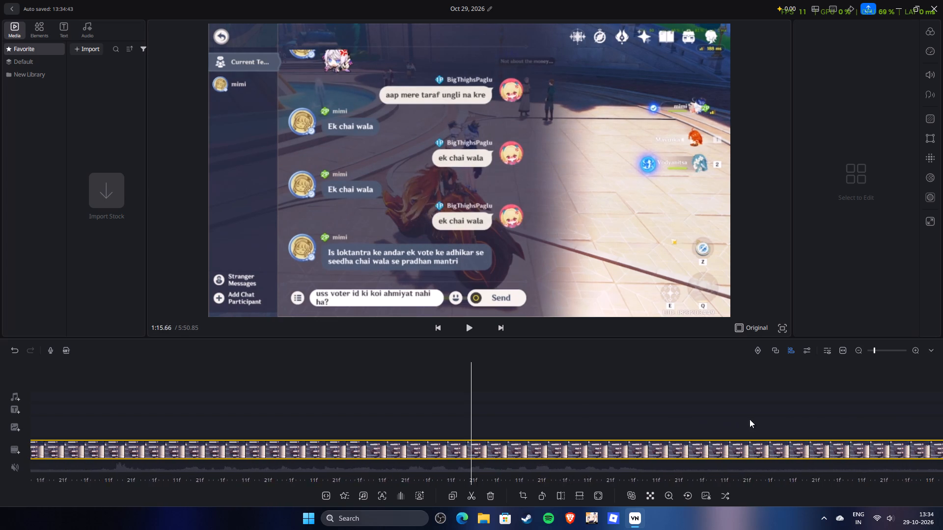
left_click_drag(749, 419, 807, 419)
left_click_drag(550, 418, 759, 417)
left_click_drag(695, 415, 653, 417)
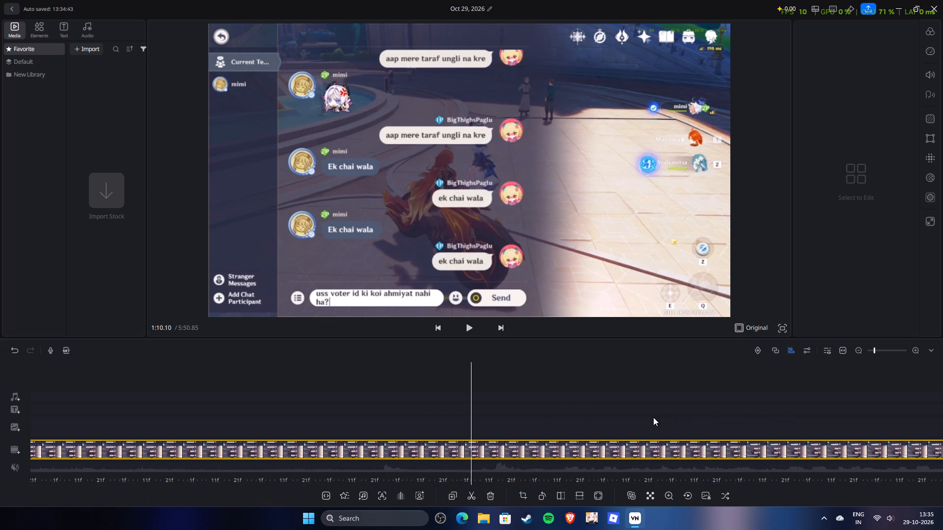
left_click_drag(653, 417, 520, 438)
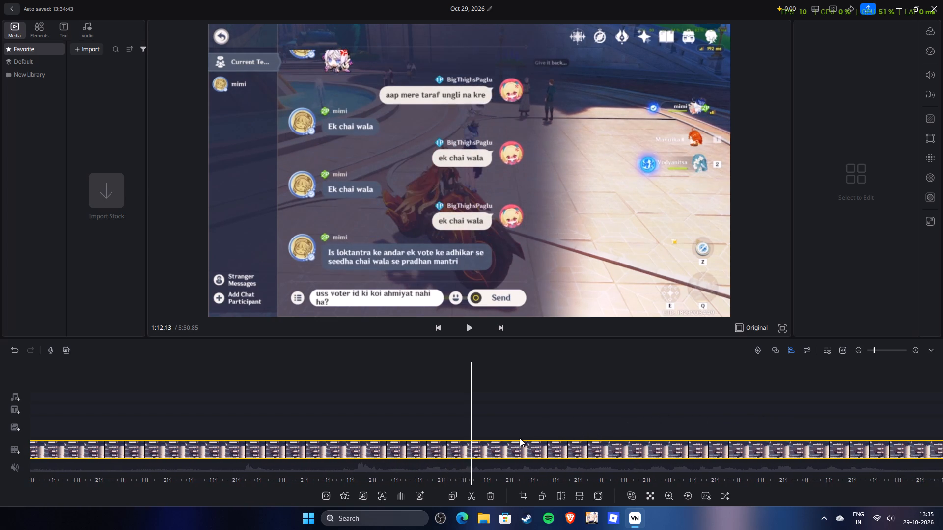
left_click_drag(520, 438, 555, 433)
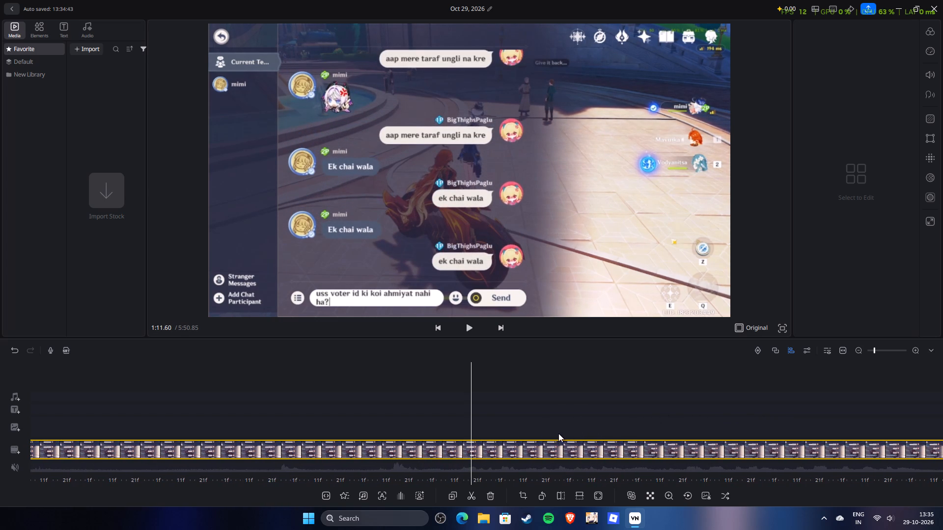
left_click(470, 496)
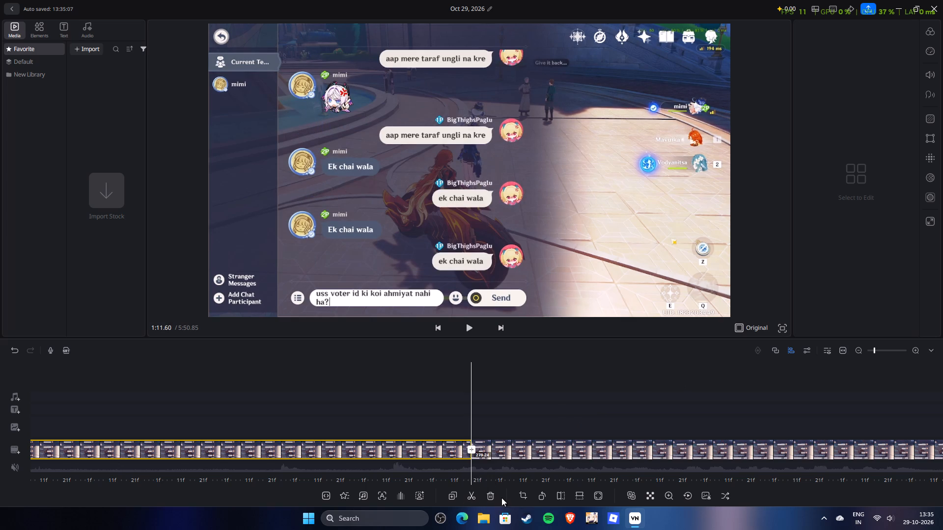
left_click(494, 498)
Play mimi's "Is loktantra ke andar" message against the audio and split the last gameplay clip at about 14.71 s, leaving a 5.91 s piece.
left_click_drag(503, 432, 521, 430)
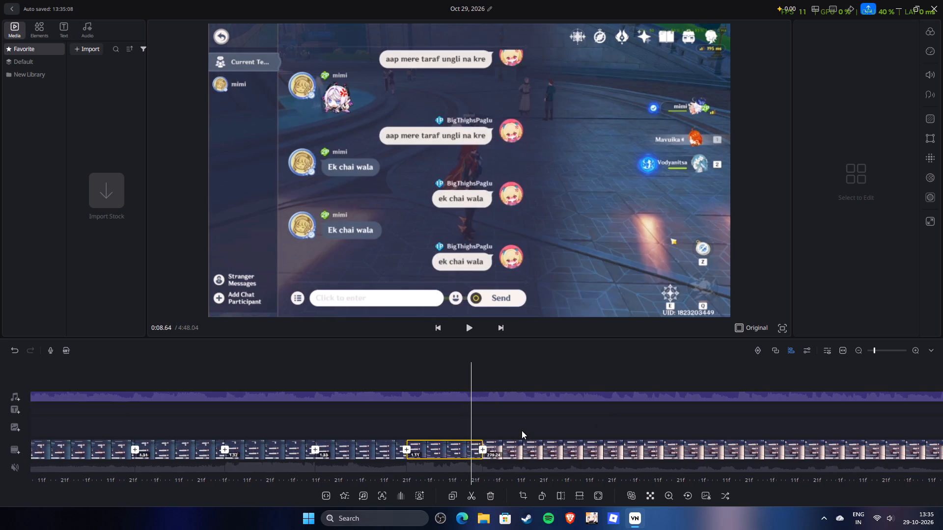
key("space")
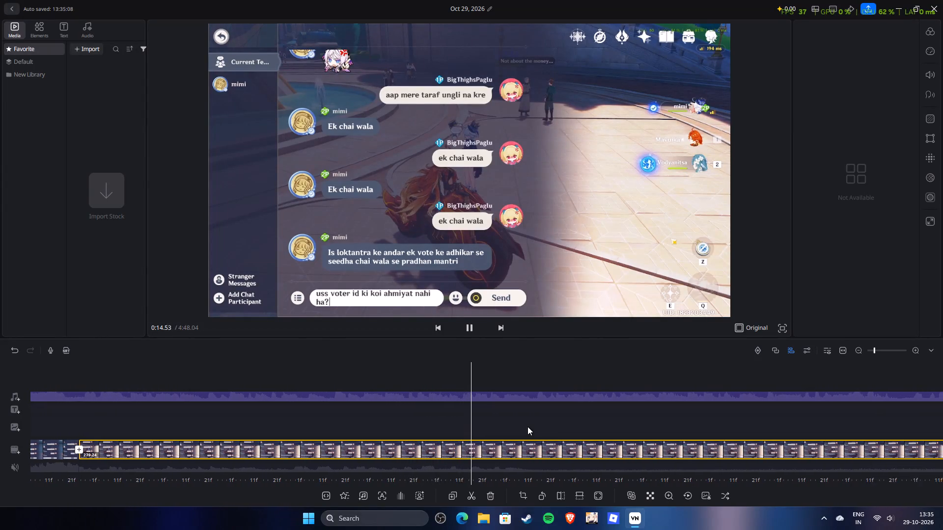
key("space")
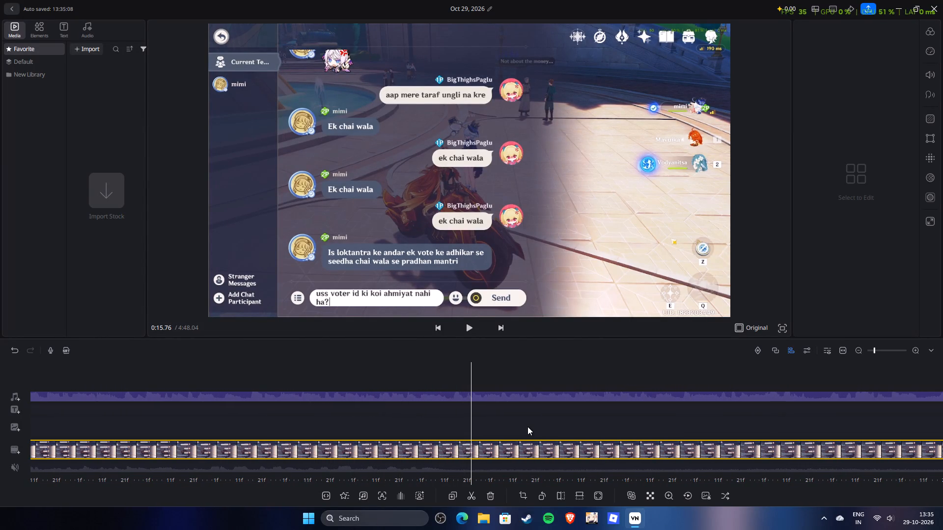
key("space")
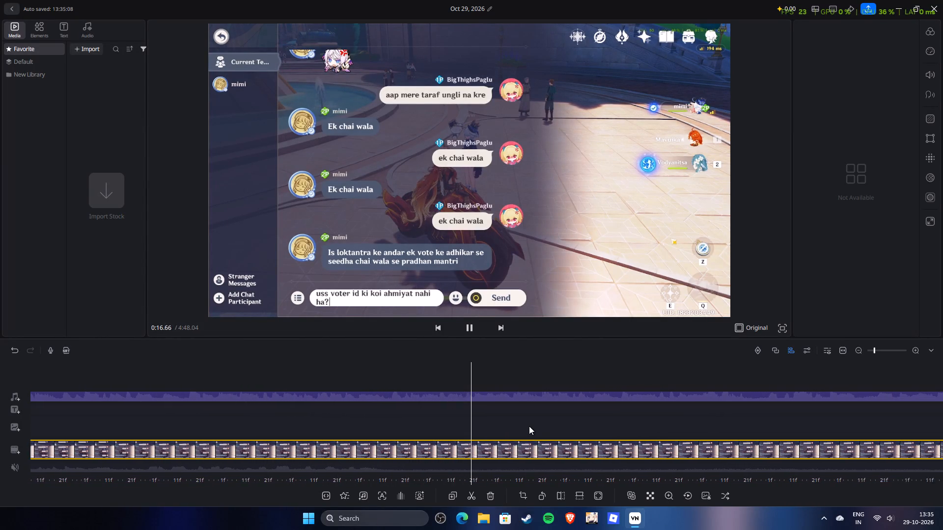
left_click_drag(529, 426, 533, 425)
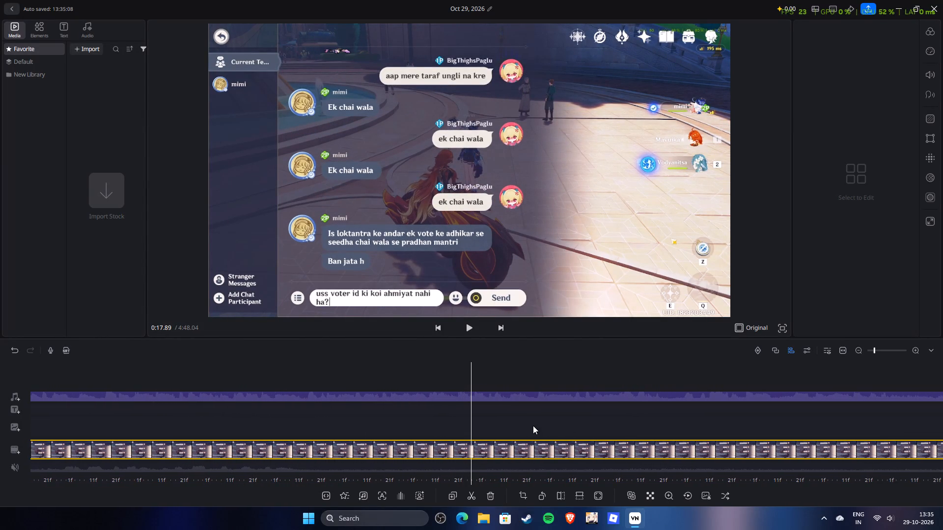
left_click_drag(533, 425, 790, 415)
key("space")
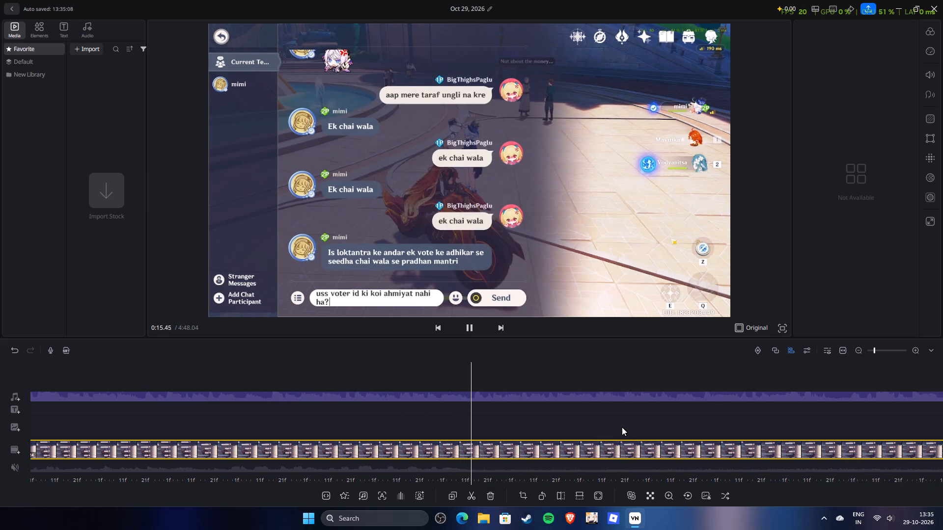
left_click_drag(616, 427, 664, 428)
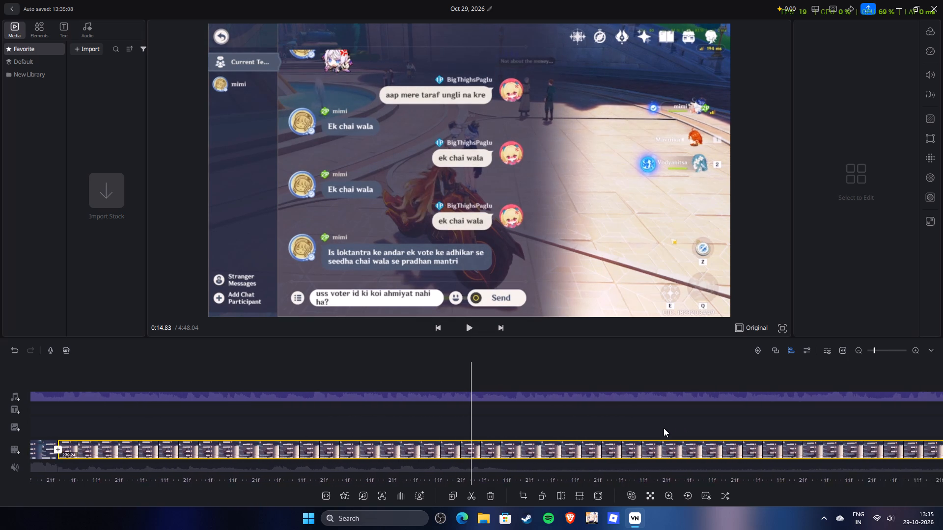
left_click_drag(664, 428, 724, 430)
key("space")
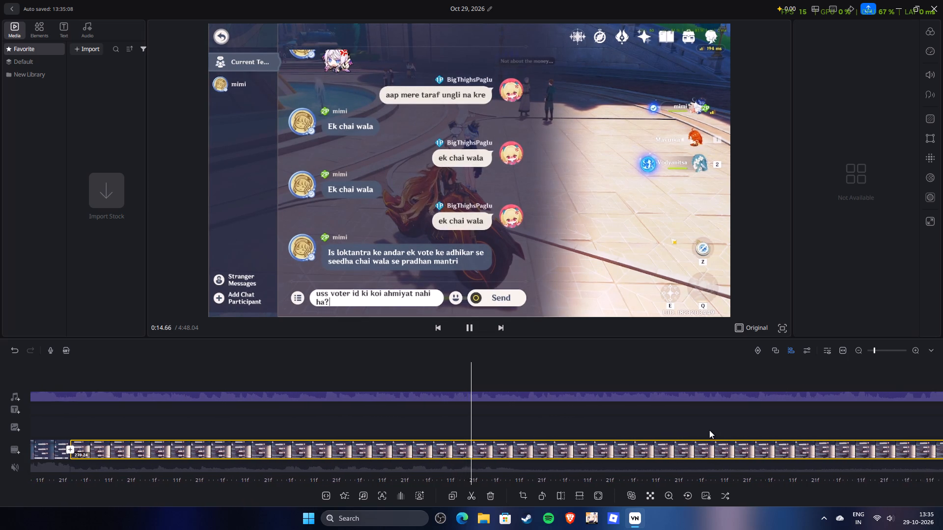
left_click_drag(680, 428, 699, 426)
key("space")
left_click_drag(694, 426, 712, 425)
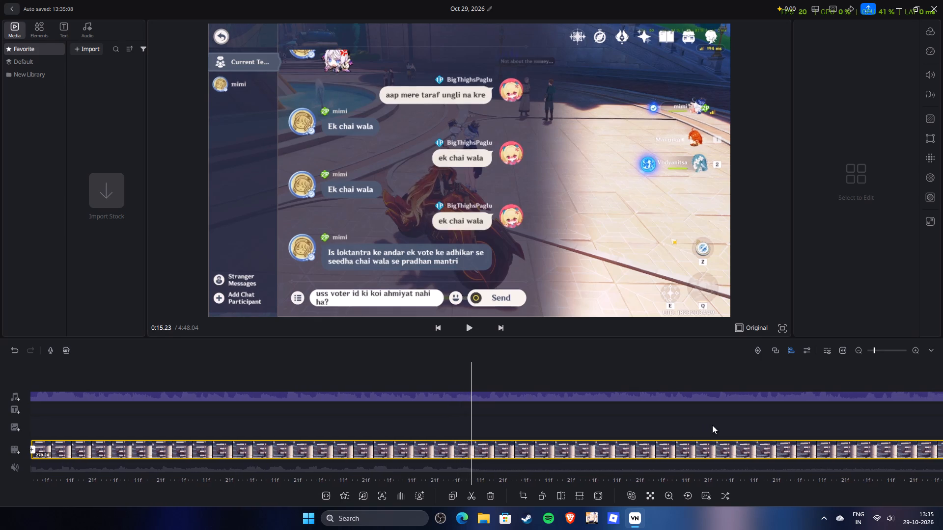
left_click_drag(712, 425, 750, 430)
key("space")
left_click_drag(740, 428, 746, 424)
left_click_drag(694, 424, 713, 428)
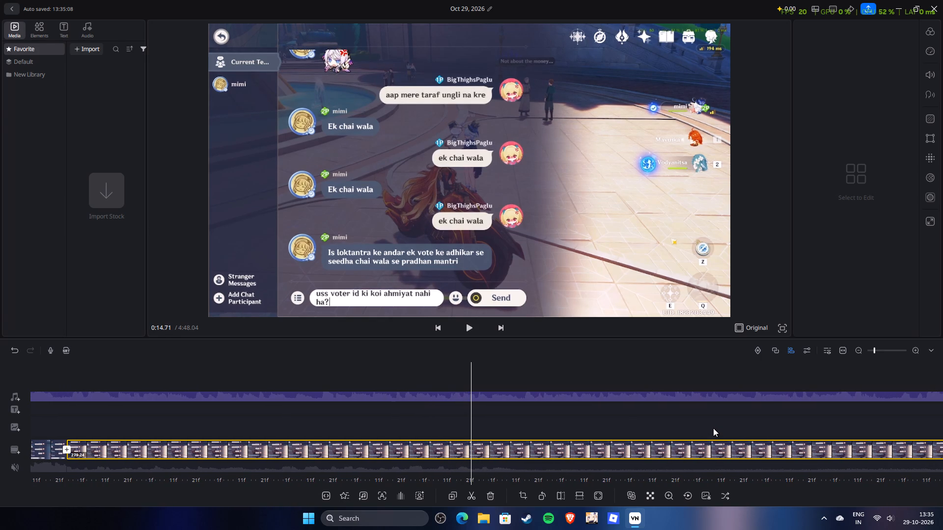
left_click(470, 498)
Split at about 17.39 s just before mimi's "Ban jata h" and delete the wait before it, keeping the 270.65 s clip.
left_click(517, 438)
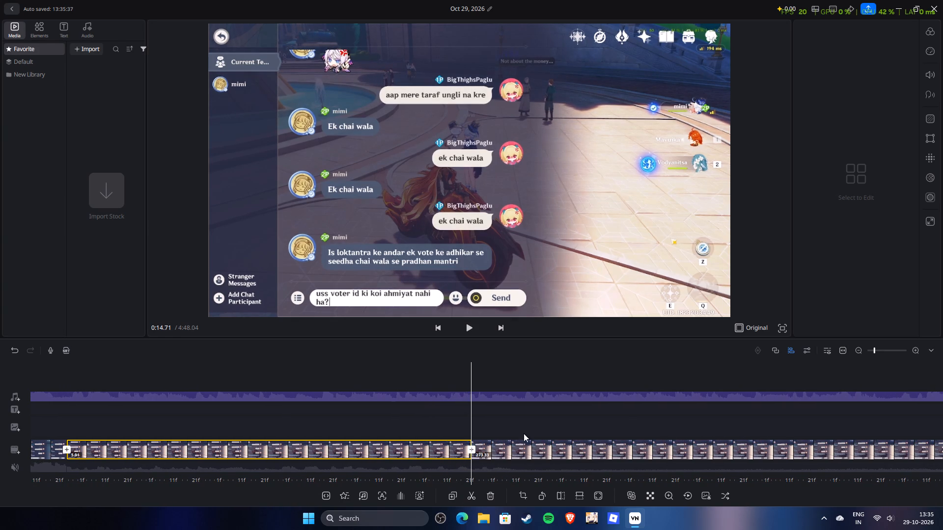
left_click_drag(556, 424, 422, 439)
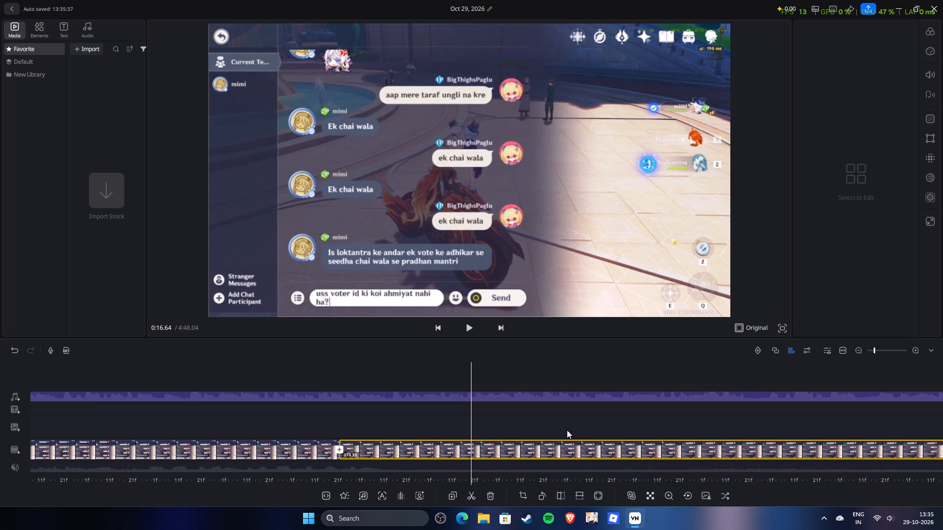
left_click_drag(528, 426, 471, 428)
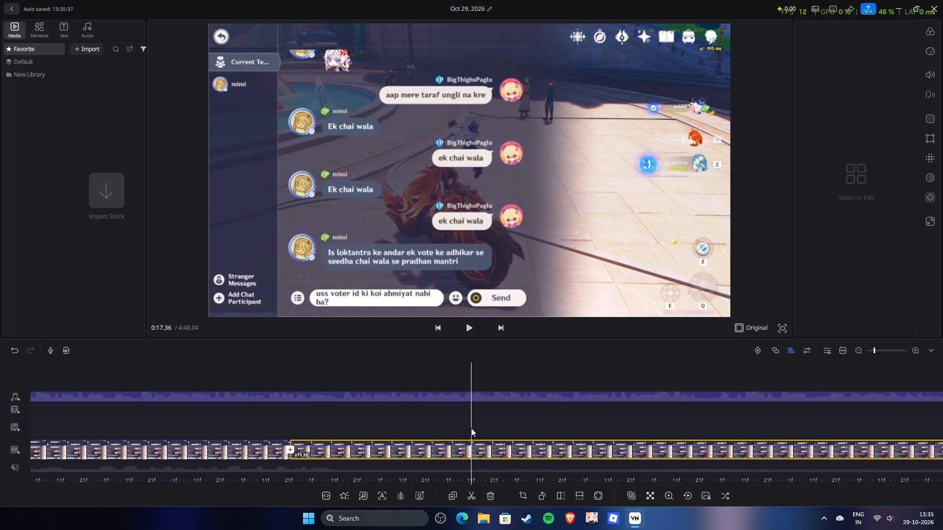
left_click_drag(471, 428, 473, 428)
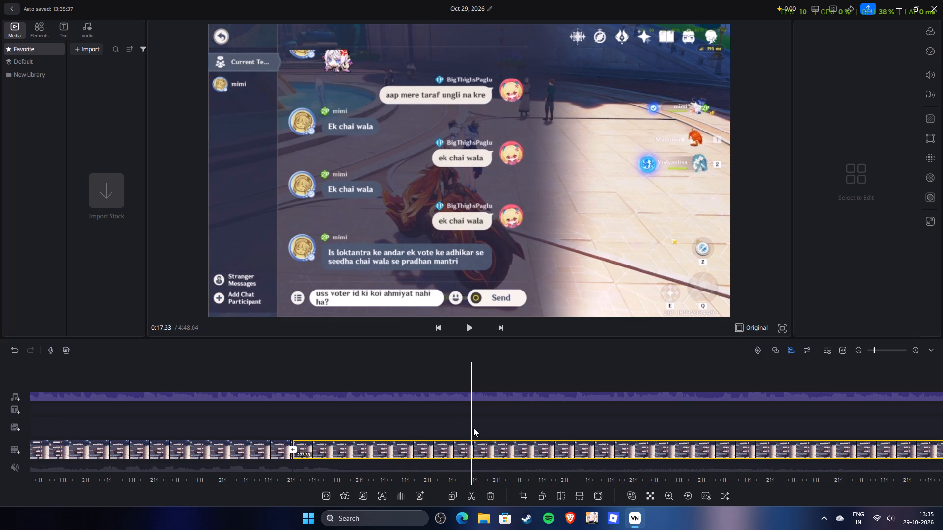
left_click_drag(473, 428, 472, 437)
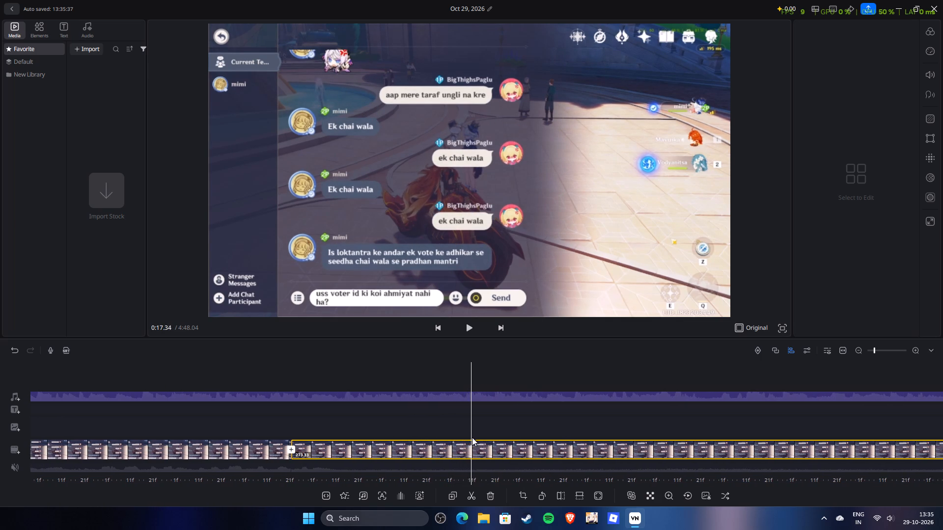
left_click_drag(472, 437, 469, 442)
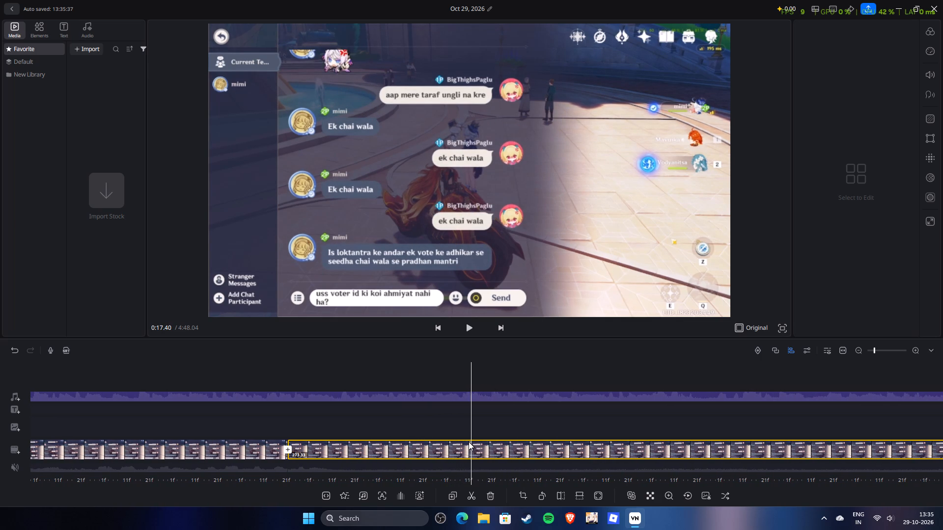
left_click_drag(469, 442, 469, 442)
left_click(469, 496)
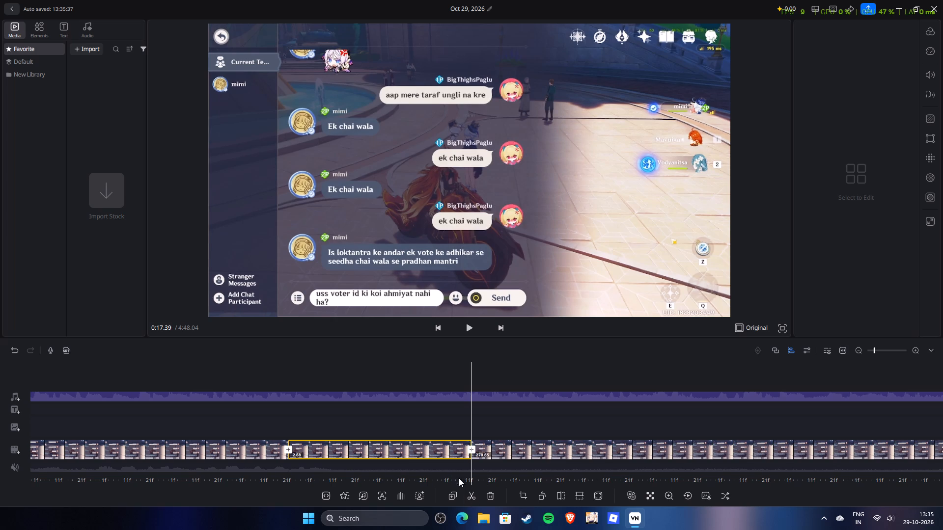
left_click(492, 498)
Replay the cut into mimi's "Ban jata h" message and check its timing against the audio.
left_click_drag(483, 426, 523, 429)
key("space")
left_click_drag(507, 424, 588, 422)
key("space")
left_click_drag(512, 416, 609, 417)
key("space")
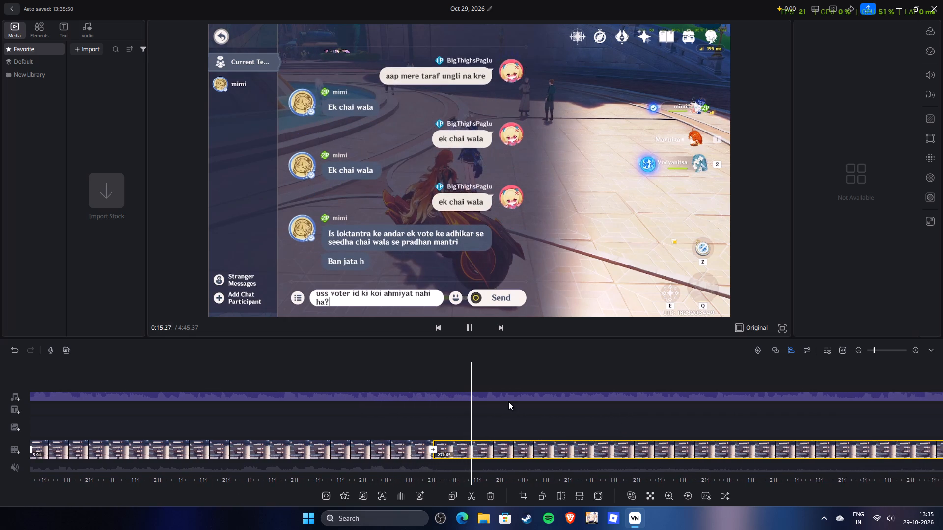
left_click_drag(537, 422, 561, 424)
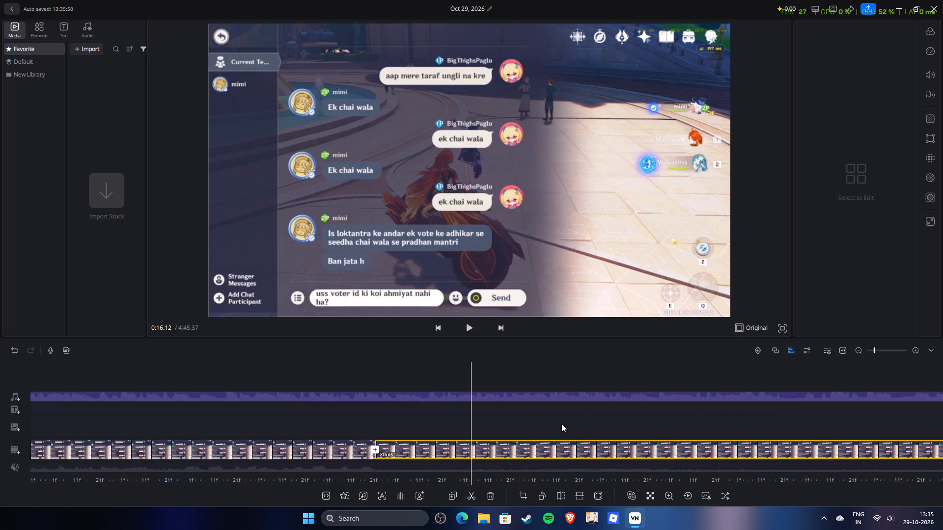
left_click_drag(561, 424, 531, 432)
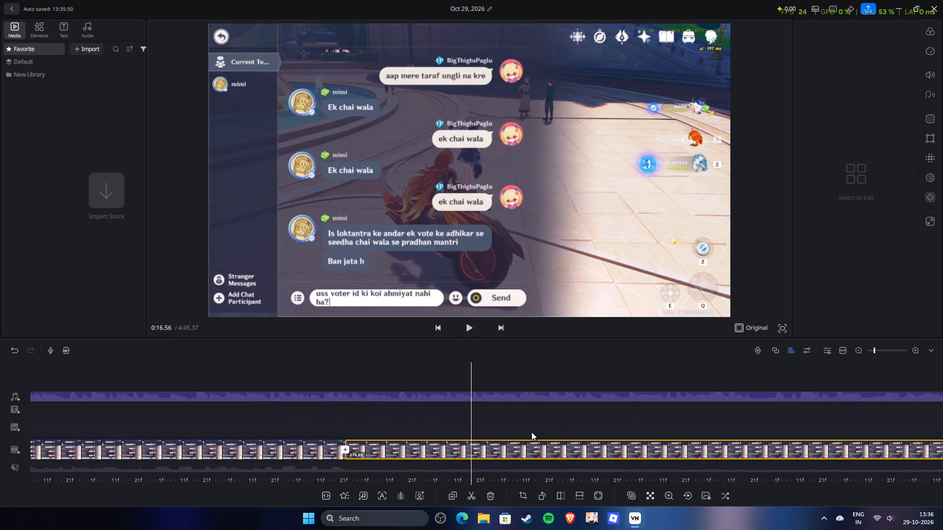
left_click_drag(531, 432, 611, 430)
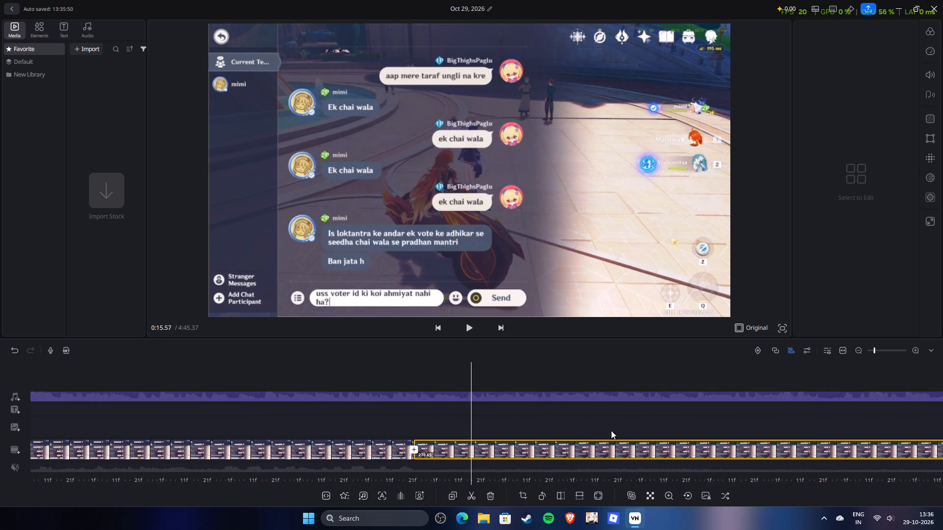
Split the 5.91 s "Is loktantra" piece at about 9.22 s, just after the message appears, and delete its remainder, leaving a 0.42 s piece.
left_click_drag(611, 430, 788, 414)
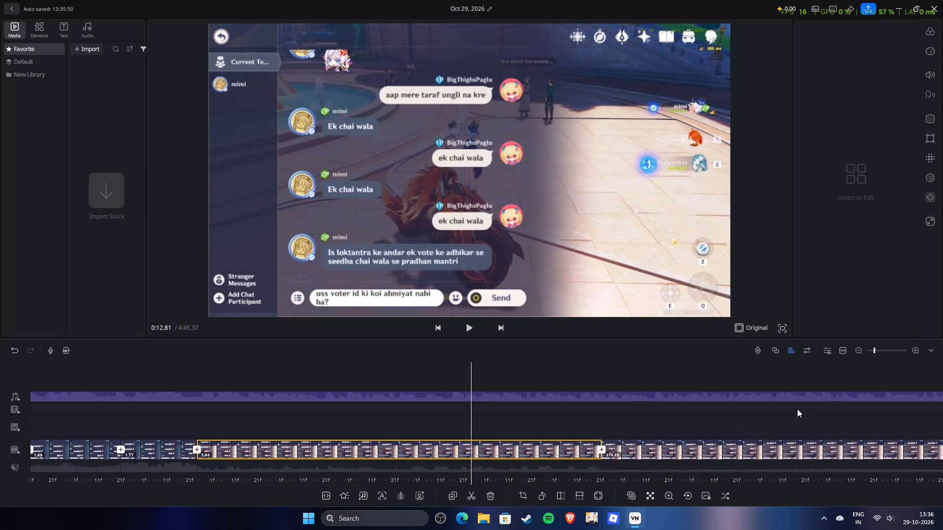
left_click_drag(631, 424, 772, 423)
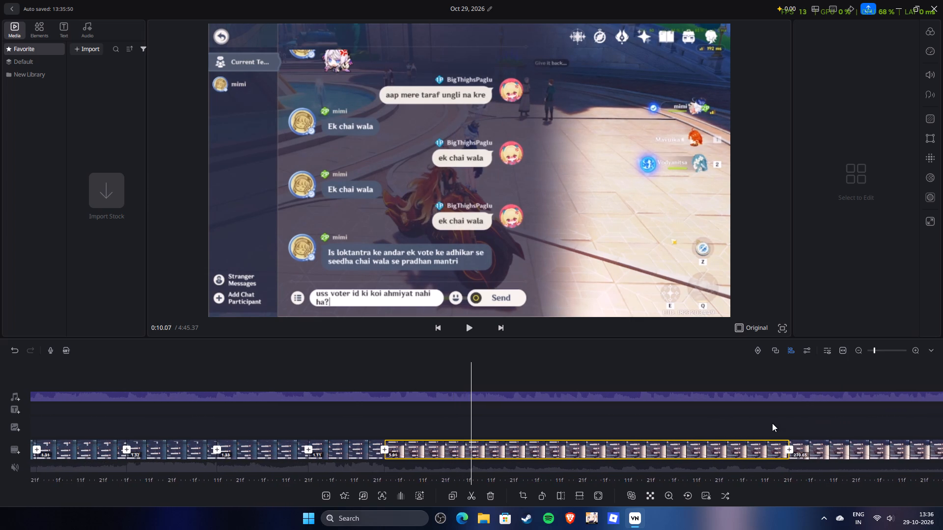
left_click_drag(772, 423, 838, 417)
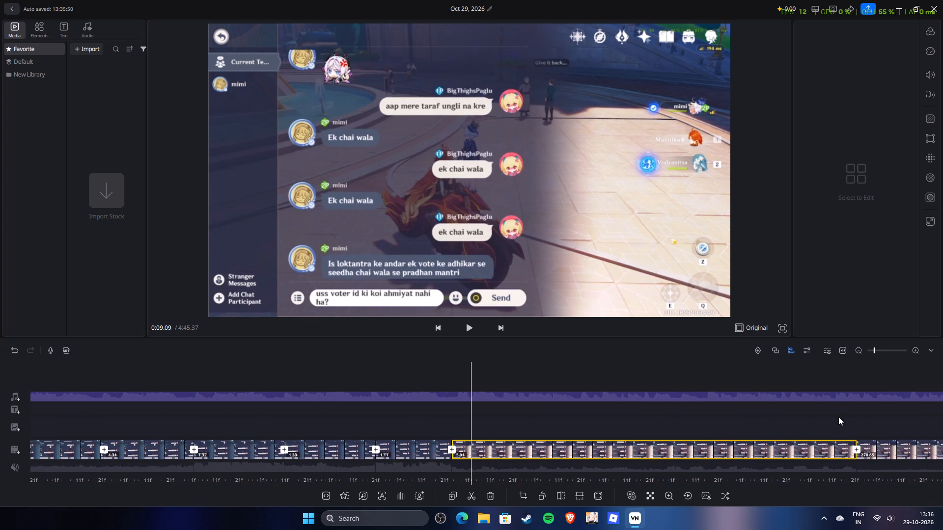
left_click_drag(838, 417, 851, 419)
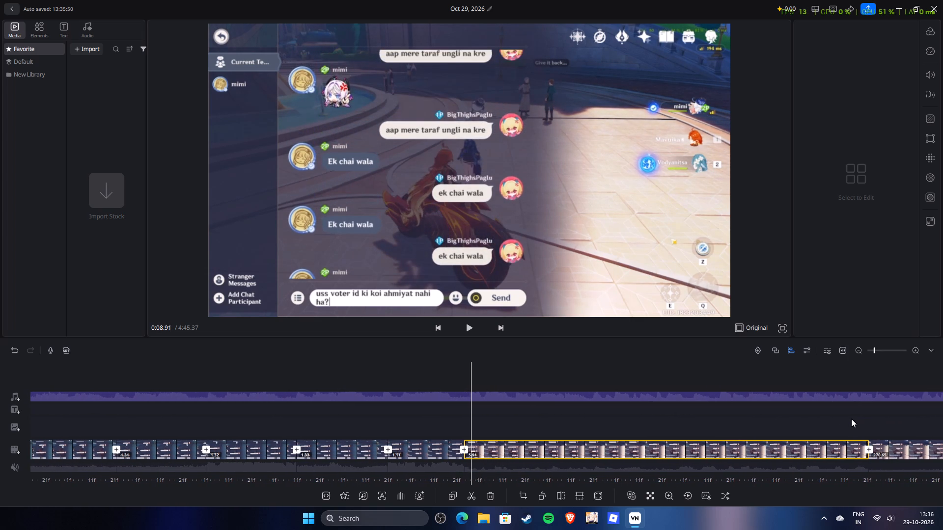
left_click_drag(851, 419, 821, 421)
left_click_drag(513, 432, 555, 437)
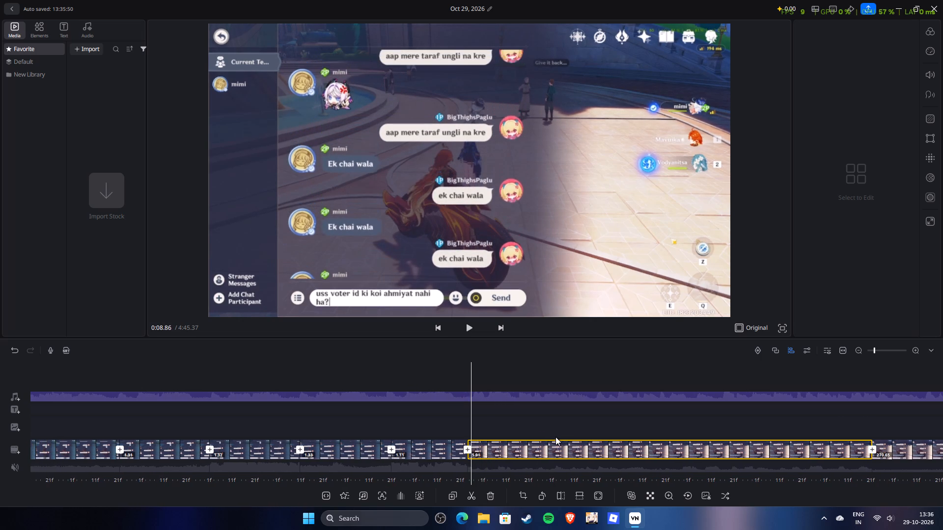
left_click_drag(555, 437, 532, 445)
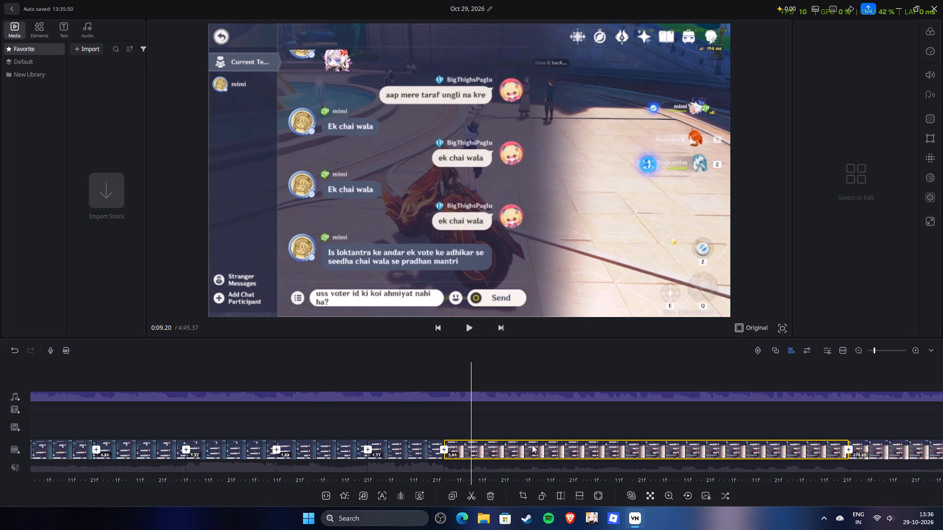
left_click_drag(532, 445, 530, 448)
left_click(475, 496)
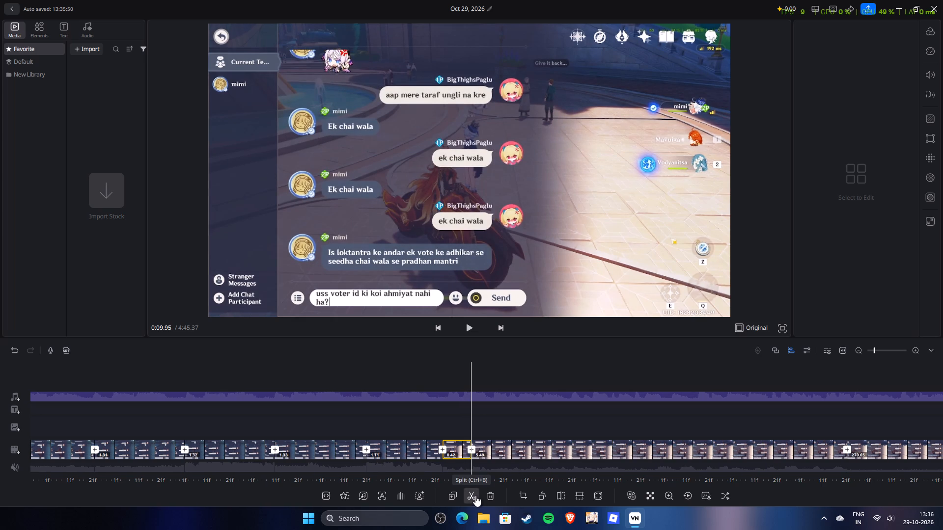
left_click(526, 450)
left_click(489, 497)
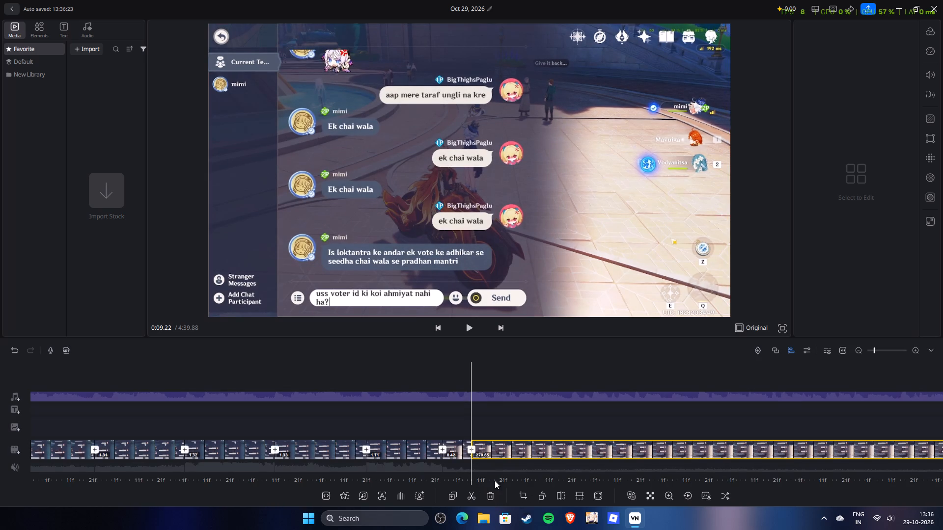
Play mimi's "Ban jata h" message against the audio and split the last gameplay clip at about 15.32 s, leaving a 6.10 s piece.
left_click_drag(518, 420, 571, 421)
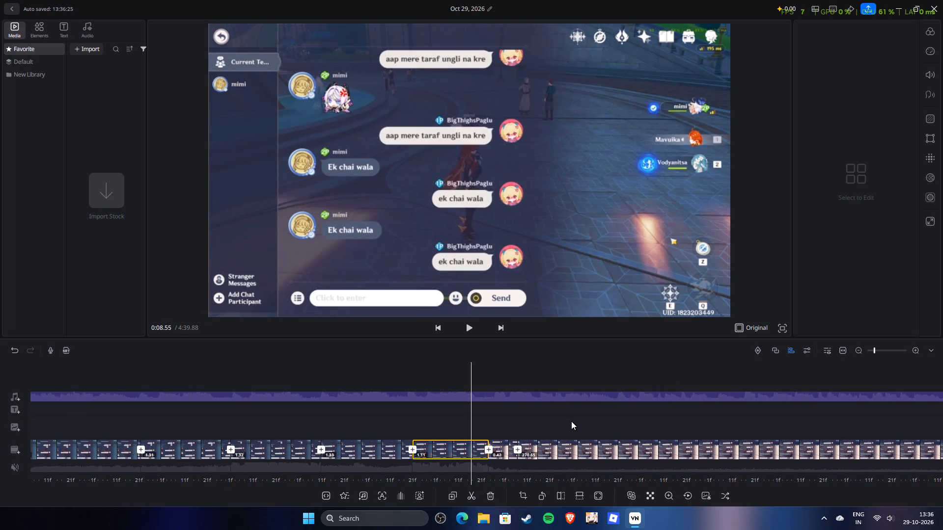
key("space")
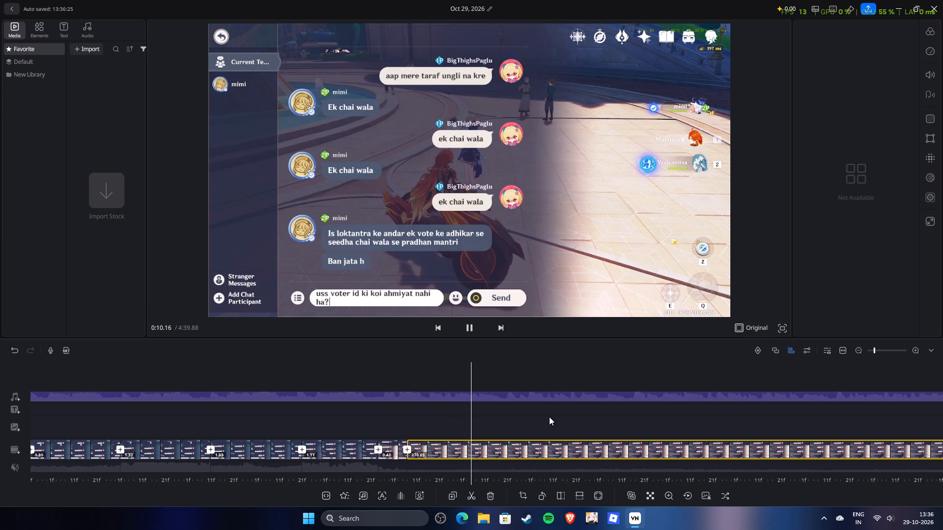
left_click_drag(515, 422, 605, 427)
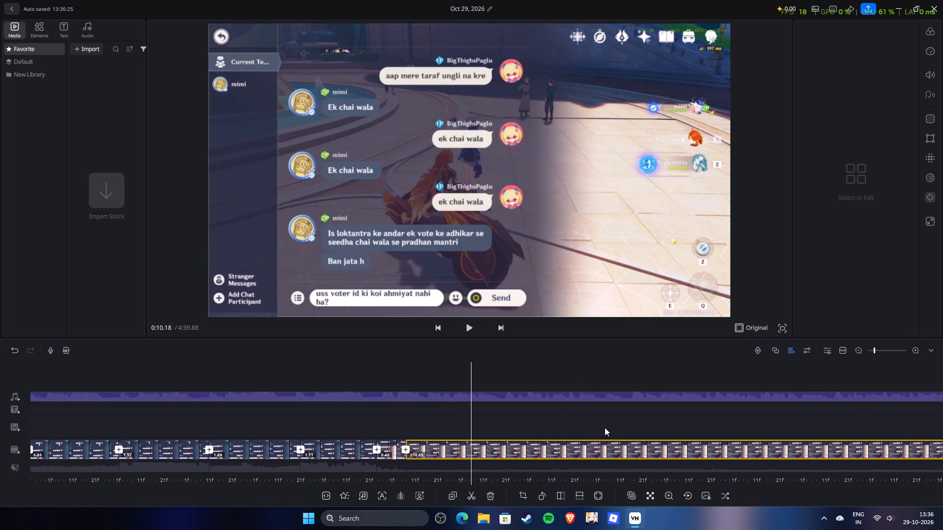
left_click_drag(605, 427, 611, 427)
key("space")
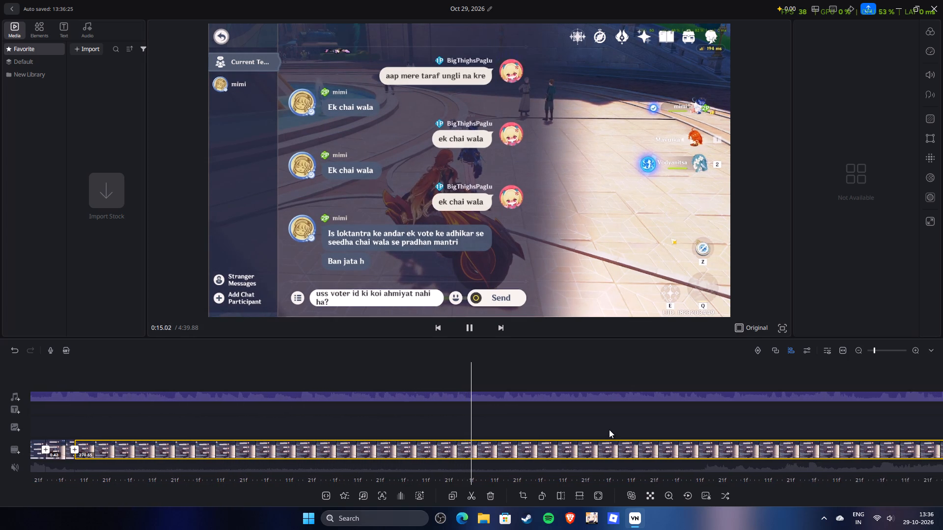
left_click_drag(545, 417, 612, 424)
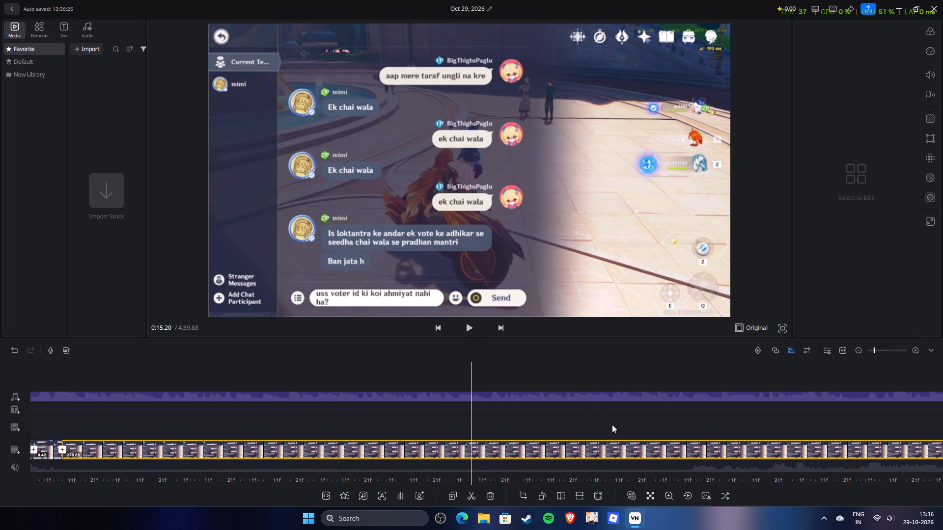
left_click_drag(612, 424, 603, 425)
key("space")
left_click_drag(584, 414, 620, 421)
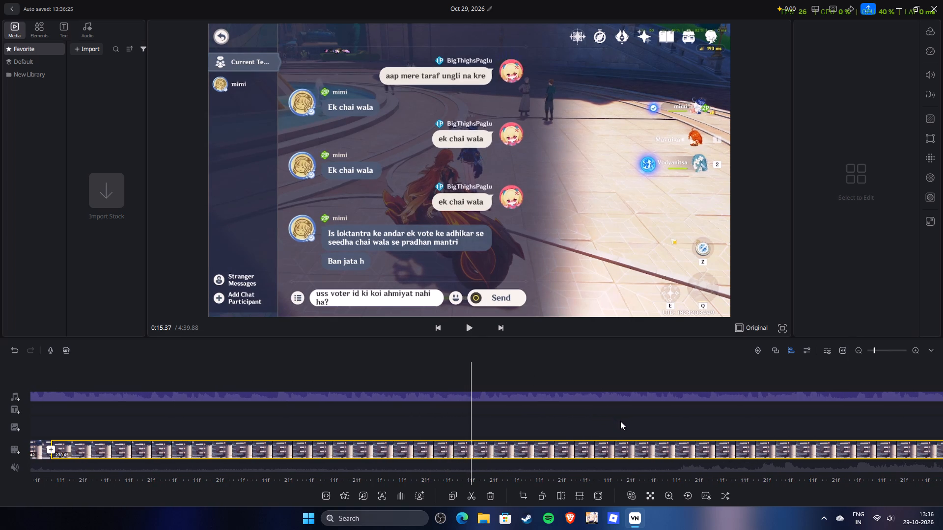
left_click_drag(620, 421, 623, 426)
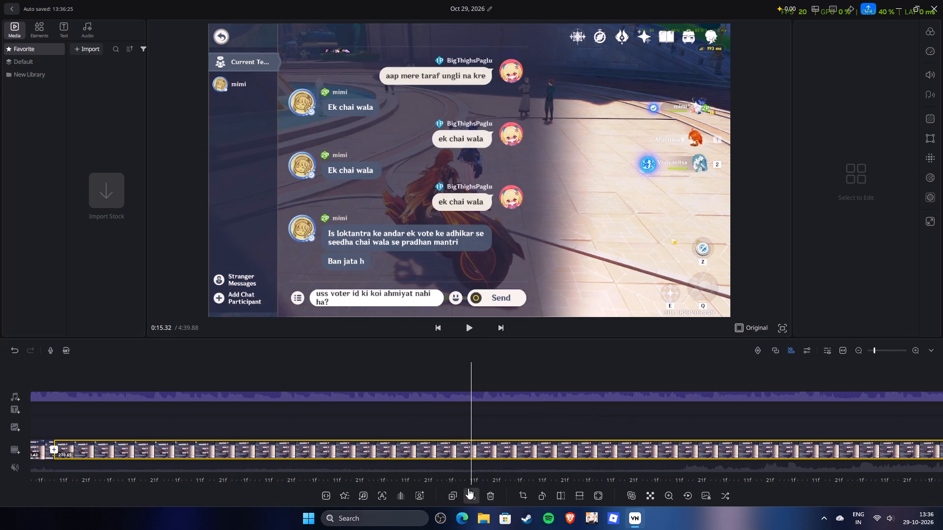
left_click(472, 491)
Split at about 18.42 s just before the "uss voter id" reply appears and delete the wait before it, keeping the 261.45 s clip.
left_click_drag(525, 420, 307, 426)
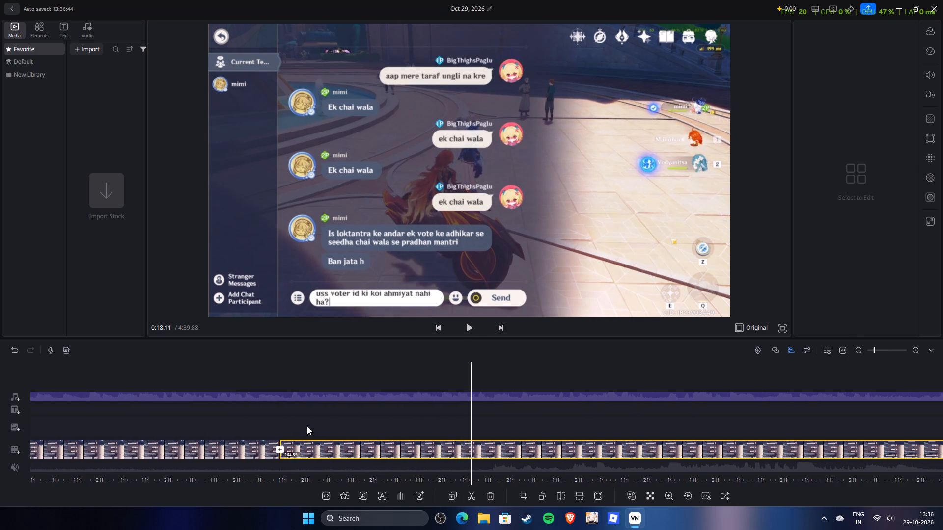
left_click_drag(307, 426, 292, 432)
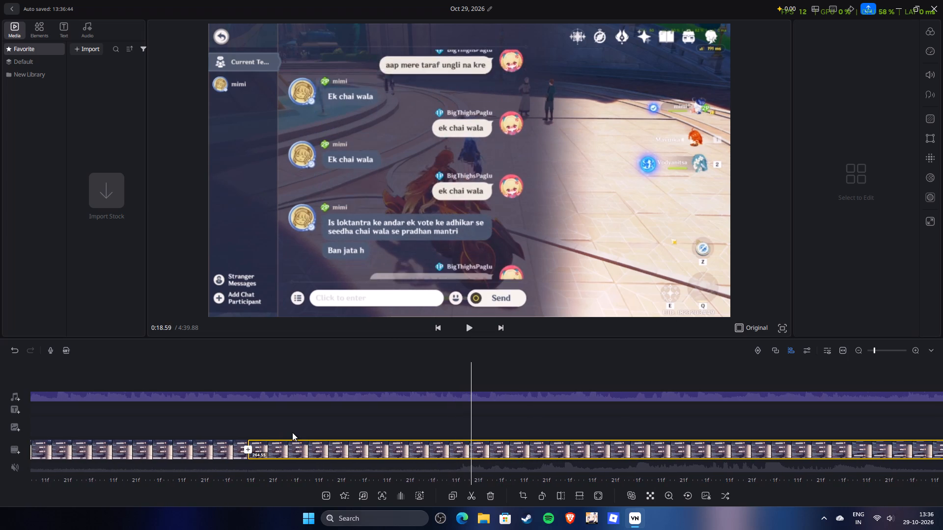
left_click_drag(292, 432, 303, 433)
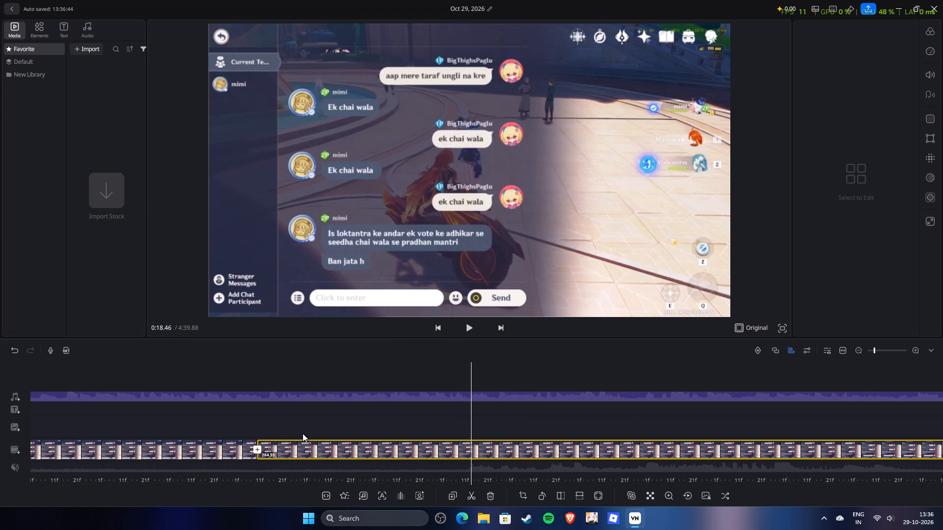
left_click_drag(303, 433, 305, 437)
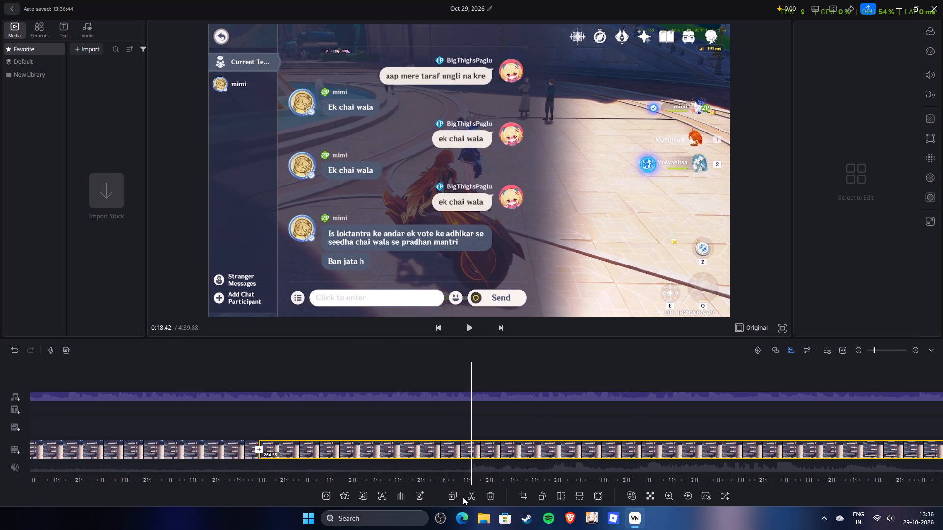
left_click(473, 495)
left_click(493, 495)
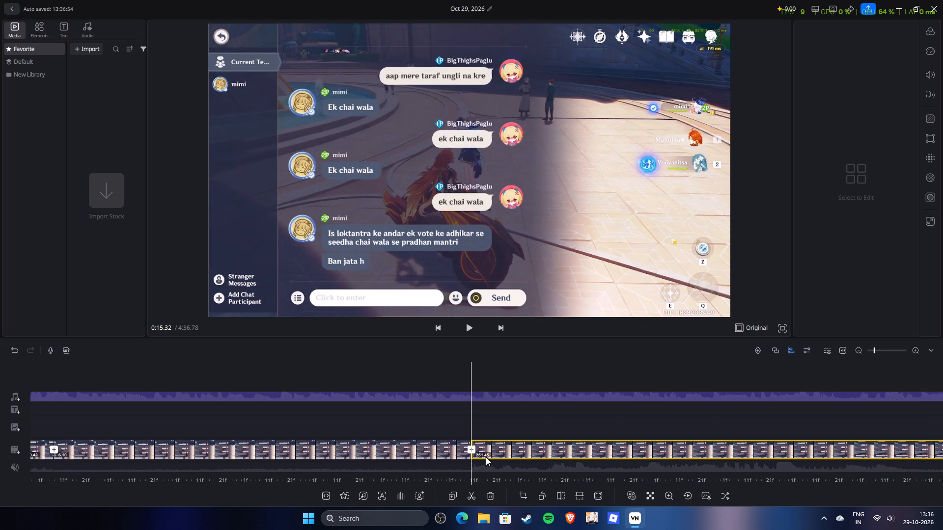
Replay the "uss voter id" reply against the audio and split the last gameplay clip at about 17.53 s, leaving a 2.20 s piece.
left_click_drag(455, 419, 554, 418)
key("space")
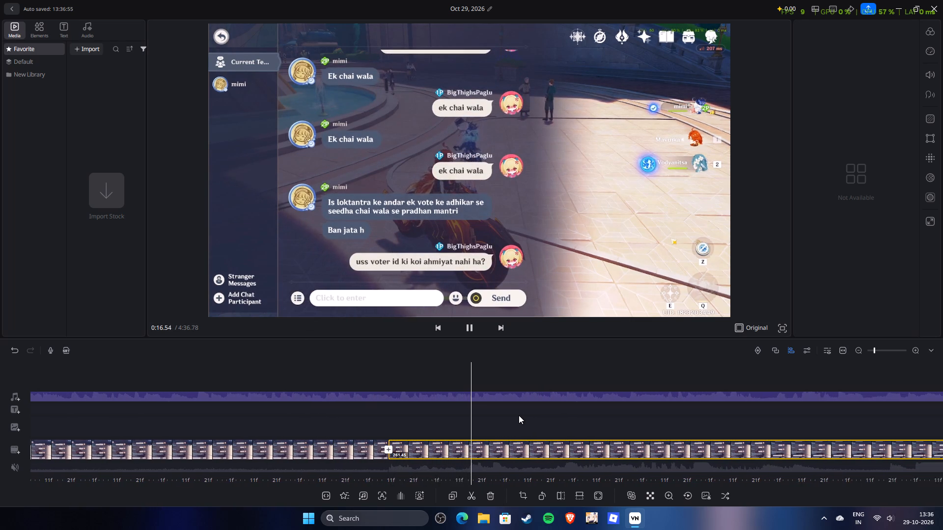
left_click_drag(519, 415, 666, 406)
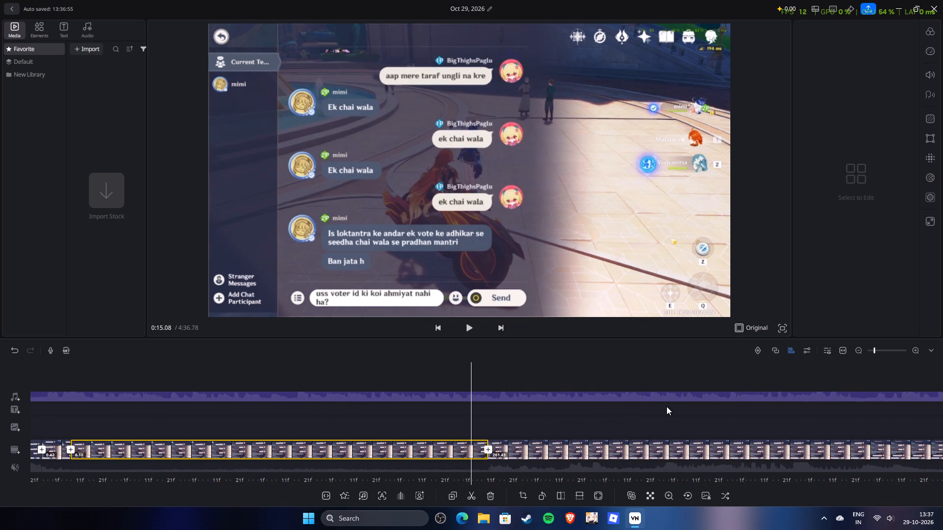
key("space")
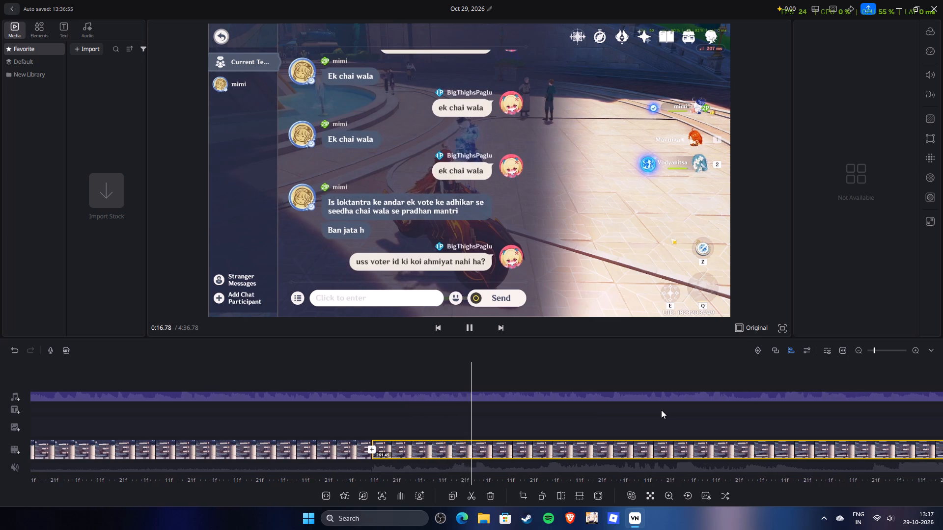
left_click_drag(554, 412, 592, 412)
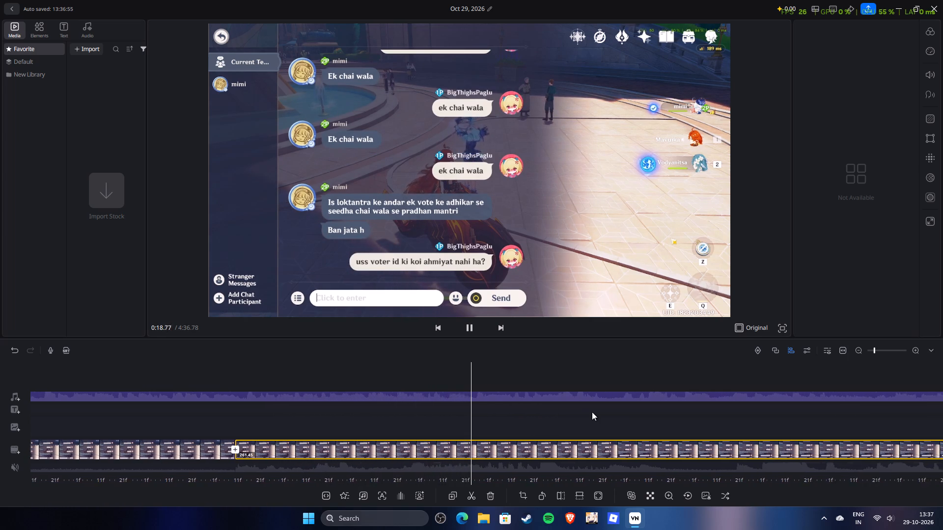
left_click_drag(592, 412, 830, 419)
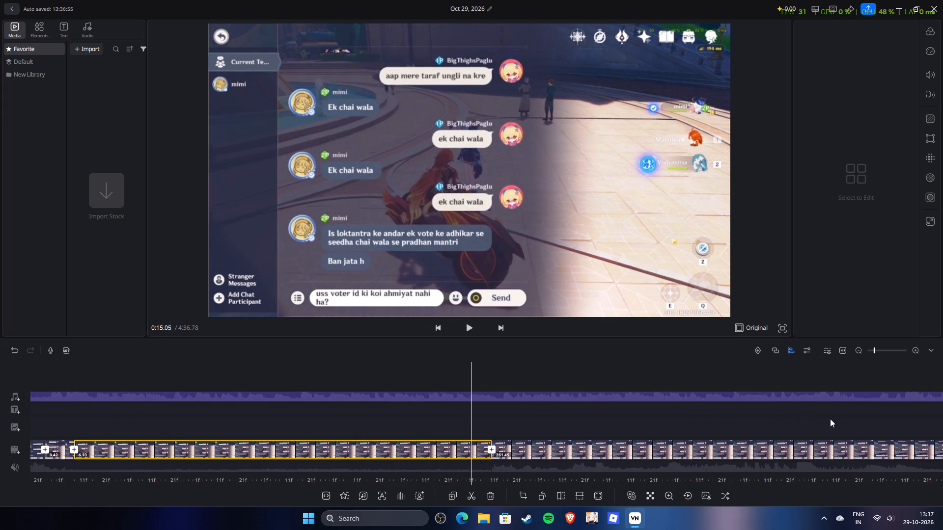
left_click_drag(830, 419, 837, 419)
key("space")
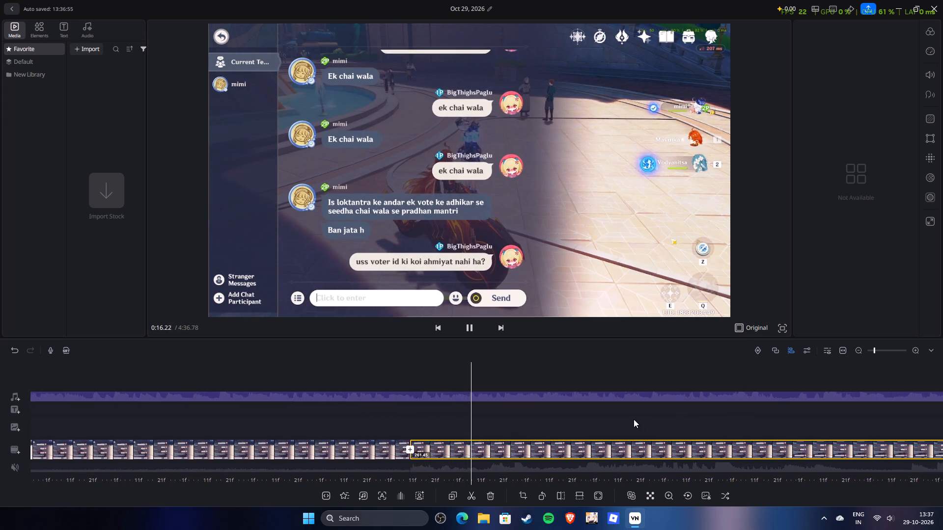
left_click_drag(602, 415, 628, 421)
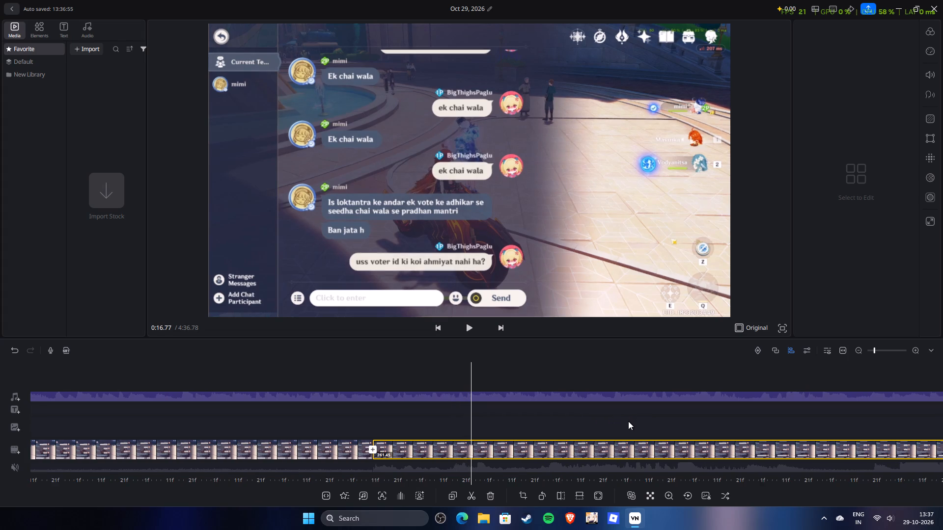
key("space")
key("space")
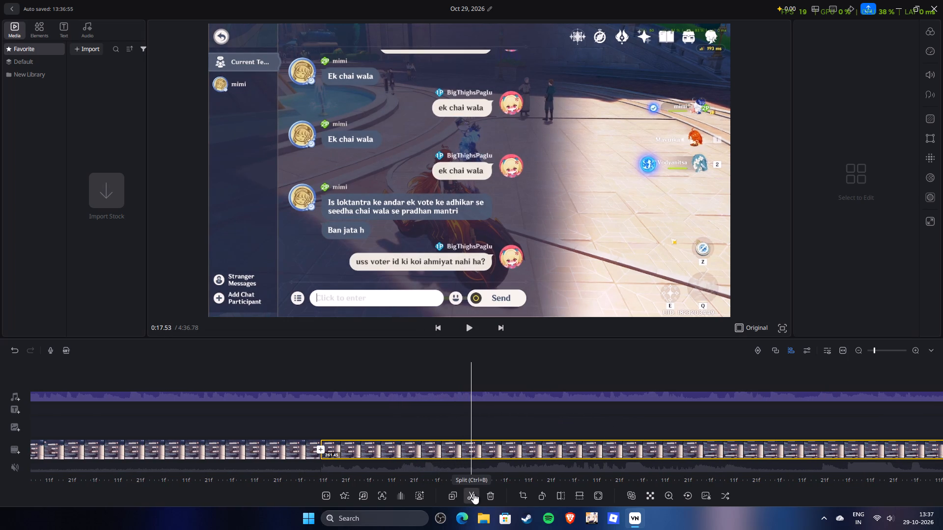
left_click(474, 493)
Split at about 30.92 s, shortly before mimi's "Kya baat krte ho" message, and delete the wait from 17.53 s up to it.
key("space")
left_click_drag(529, 424, 471, 424)
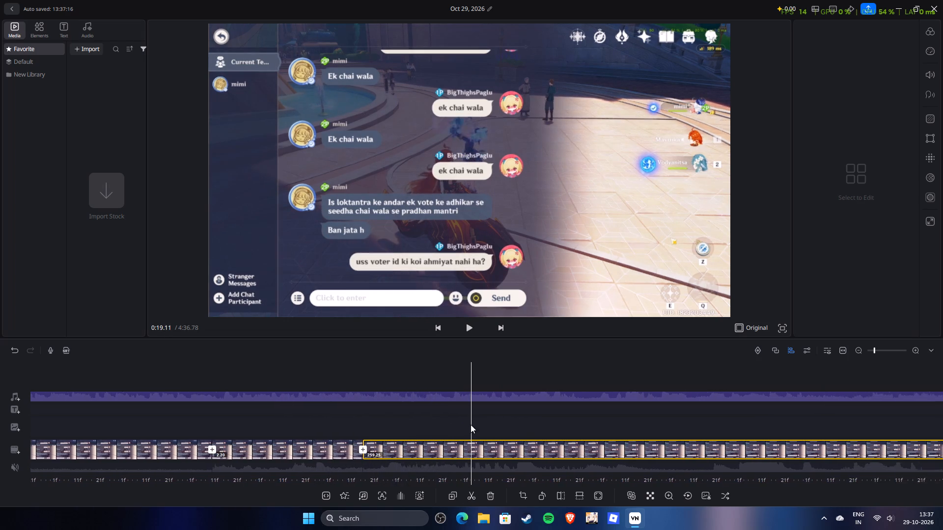
left_click_drag(471, 424, 420, 426)
left_click_drag(570, 402, 371, 402)
left_click_drag(577, 397, 363, 402)
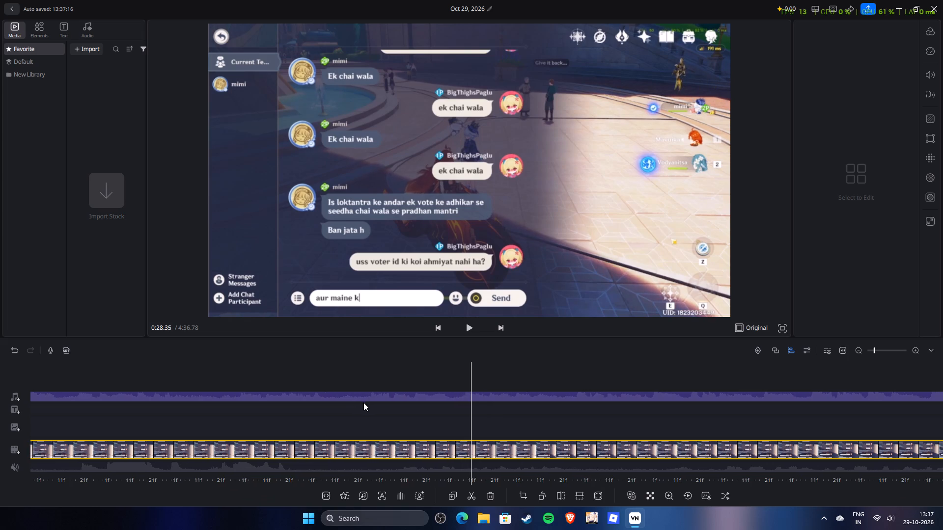
left_click_drag(363, 402, 332, 409)
left_click_drag(500, 405, 324, 408)
left_click_drag(669, 386, 693, 388)
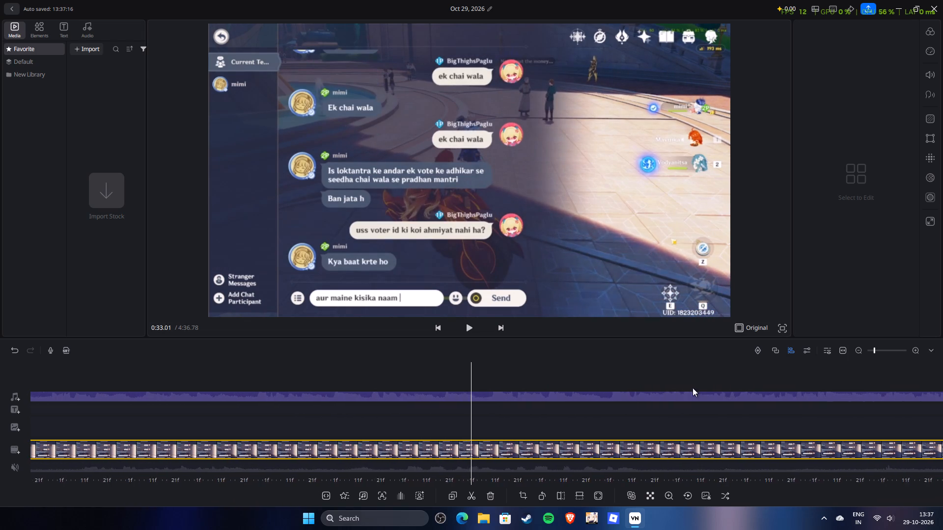
left_click_drag(693, 388, 810, 388)
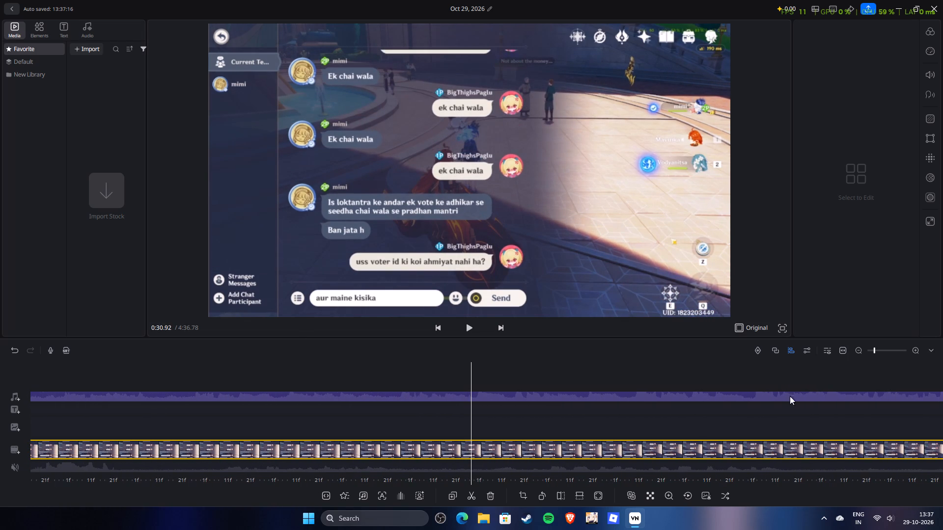
left_click(470, 500)
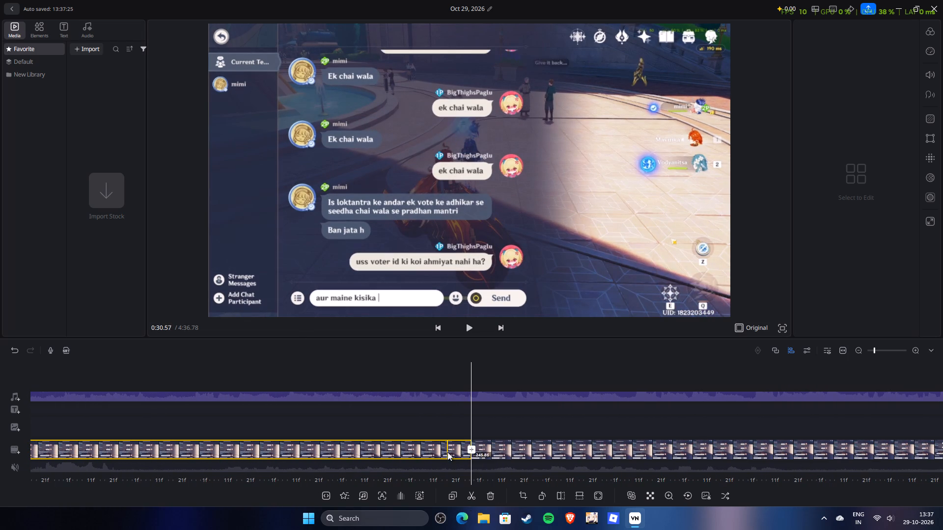
left_click(491, 496)
Check the cut into mimi's "Kya baat krte ho", split at about 17.90 s just before the message, and delete the 0.37 s piece.
left_click_drag(500, 424, 532, 424)
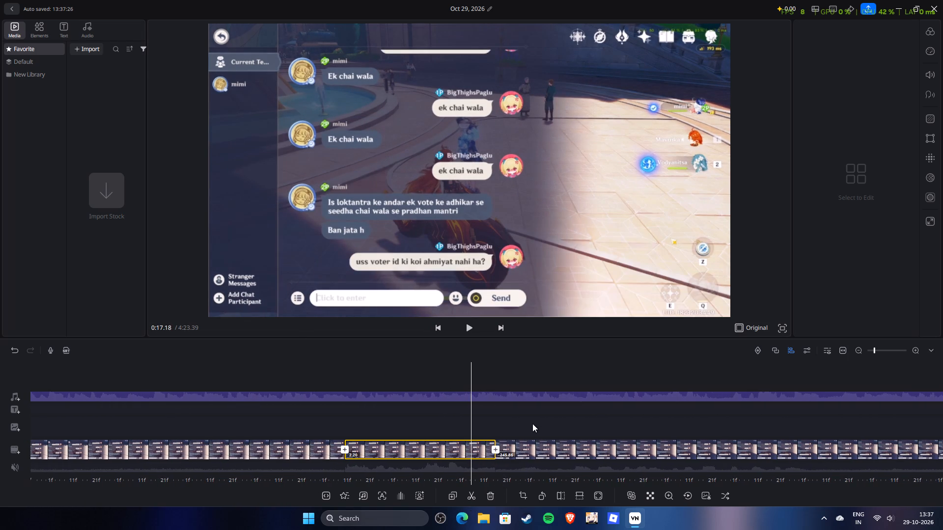
key("space")
left_click_drag(479, 414, 523, 414)
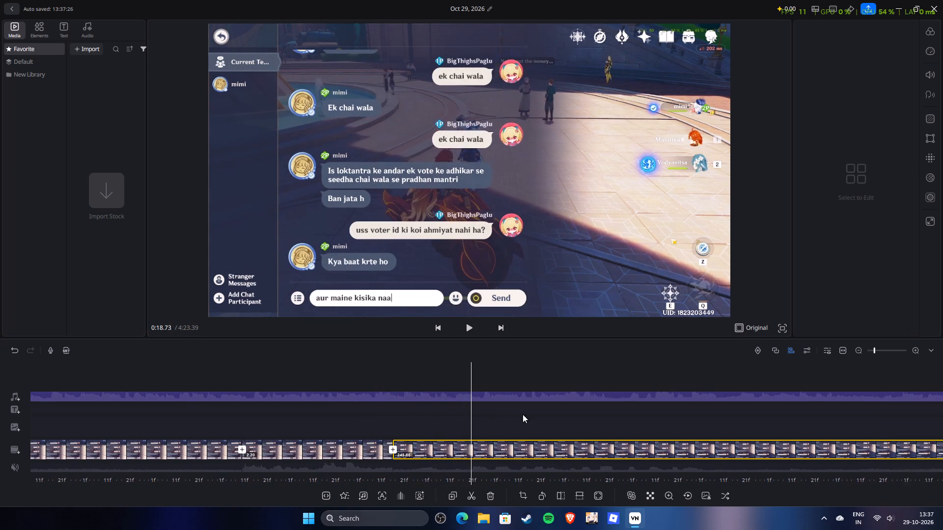
left_click_drag(523, 414, 579, 424)
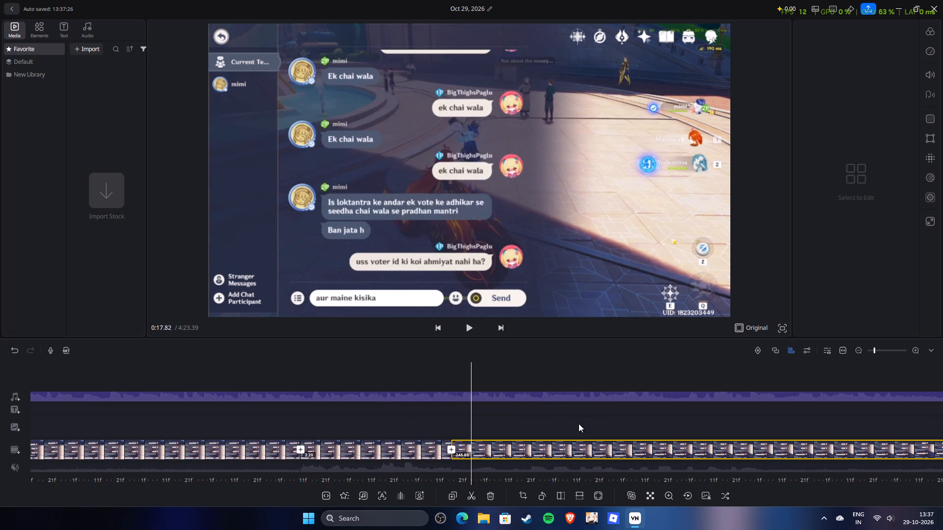
left_click_drag(579, 424, 564, 430)
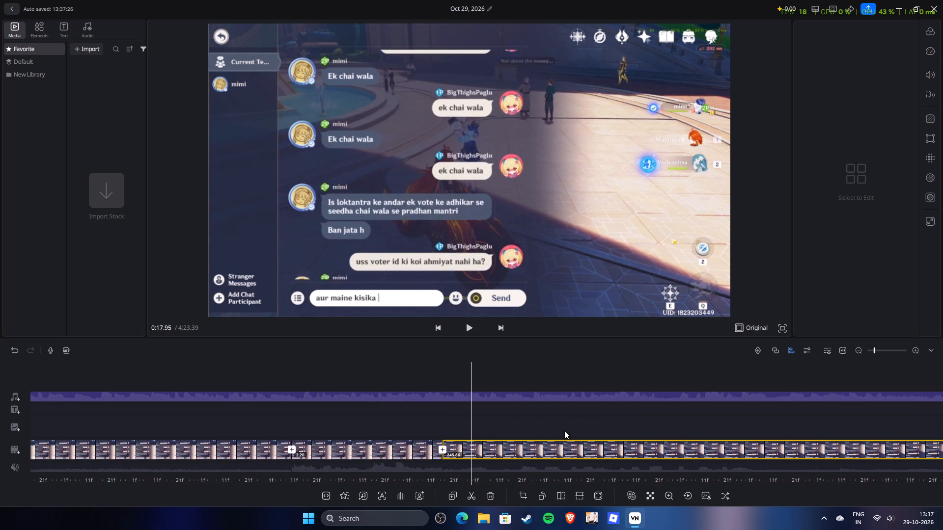
left_click_drag(564, 430, 567, 431)
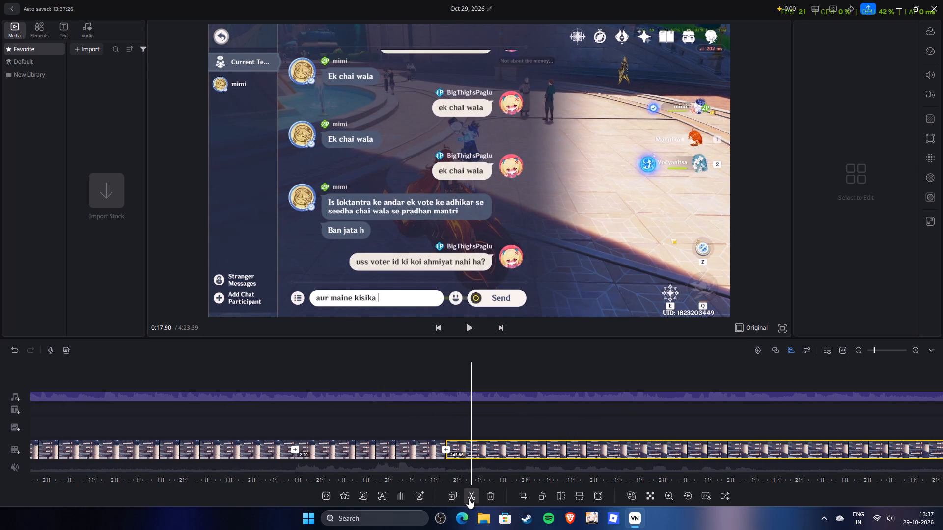
left_click(469, 498)
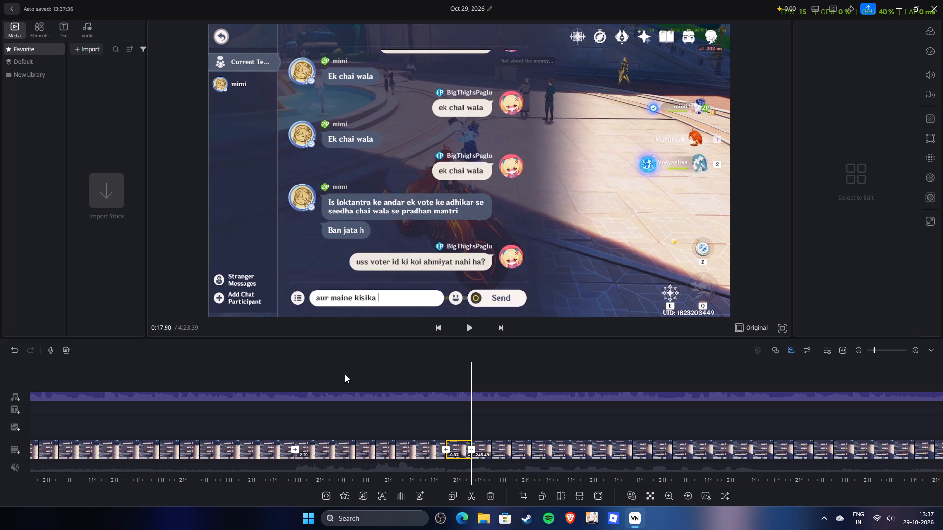
left_click(492, 494)
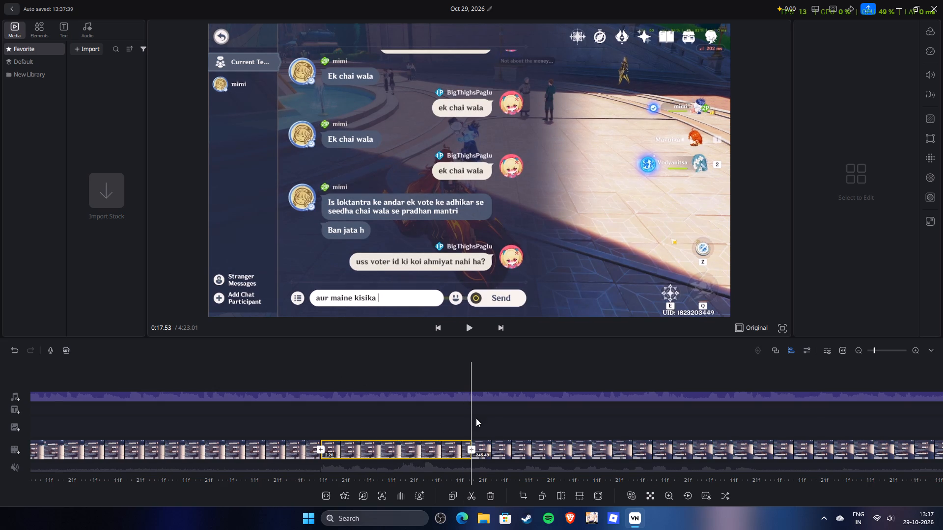
Replay the cut into mimi's "Kya baat krte ho" message and check its timing against the audio.
left_click_drag(477, 418, 503, 425)
key("space")
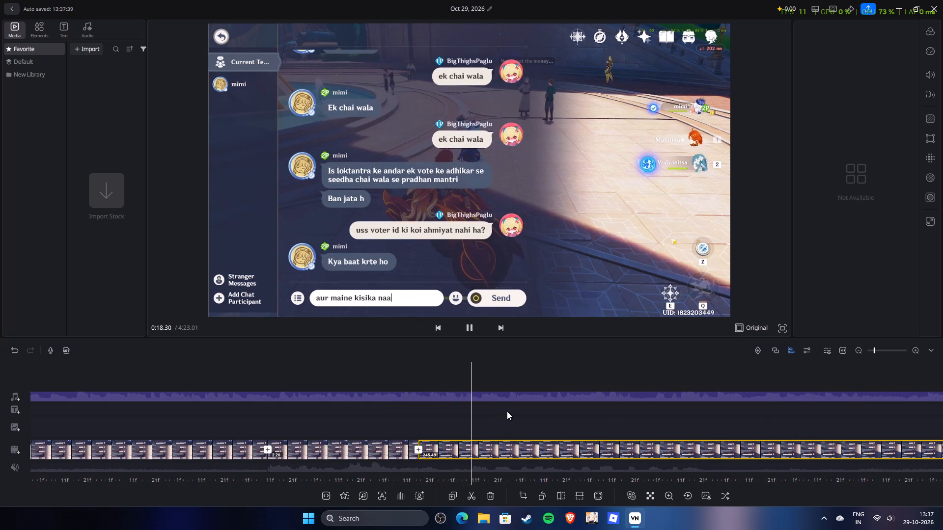
Split the last gameplay clip at about 25.04 s, just before the "aur maine kisika naam nhi liya" message is sent.
left_click_drag(485, 413, 448, 426)
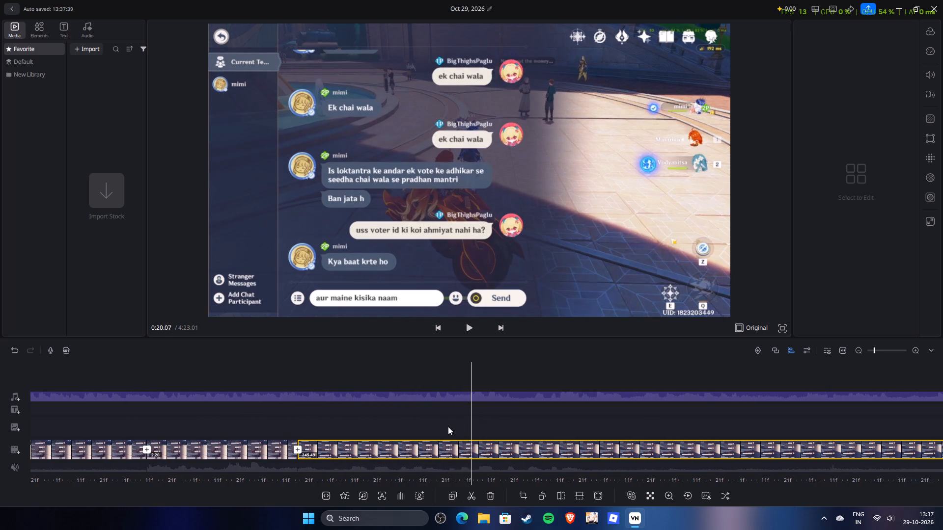
left_click_drag(448, 426, 370, 443)
left_click_drag(577, 412, 399, 430)
left_click_drag(588, 429, 455, 430)
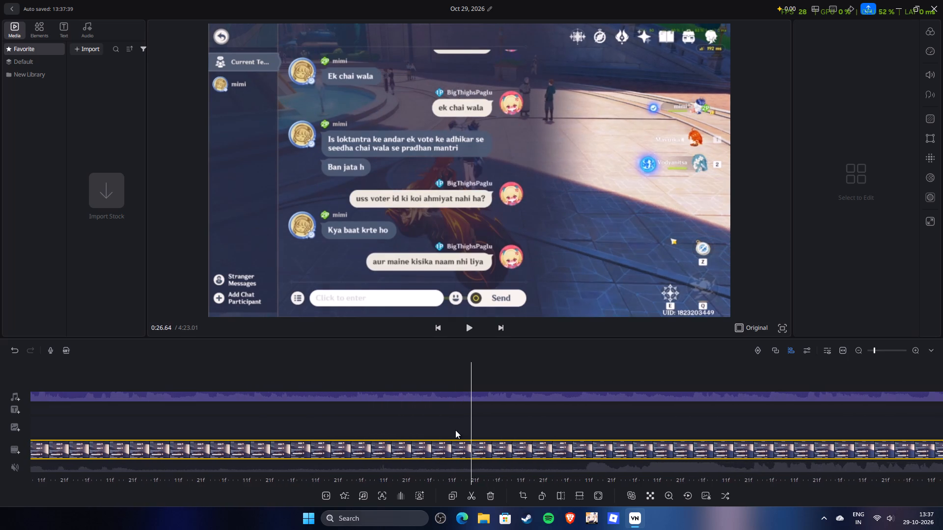
left_click_drag(455, 430, 520, 435)
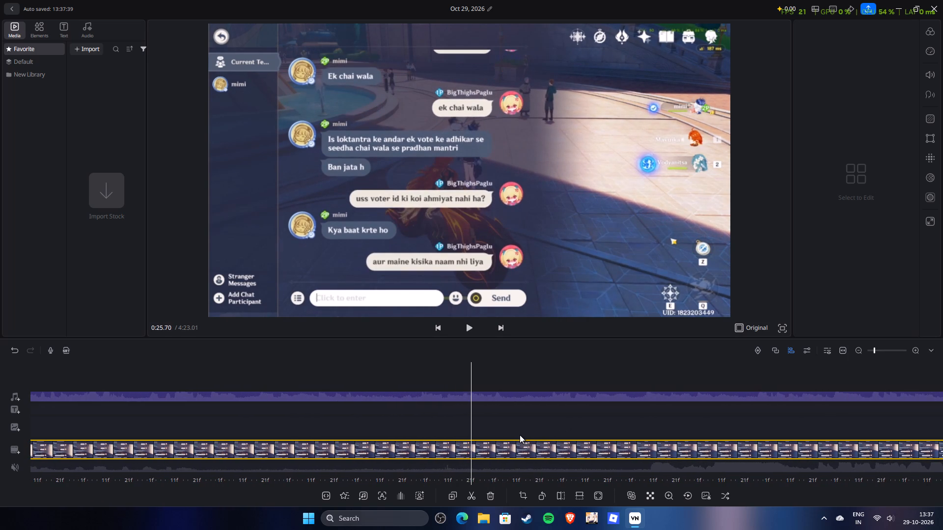
left_click_drag(520, 435, 565, 435)
left_click(474, 494)
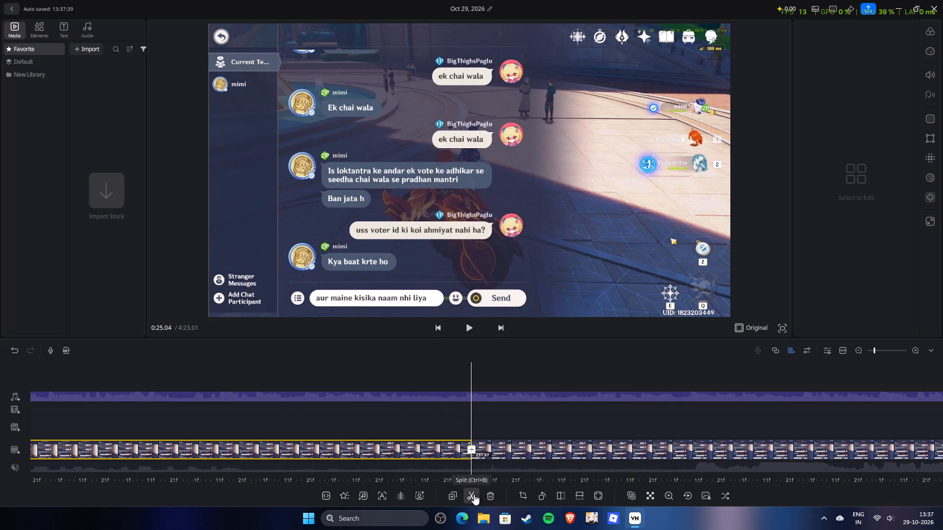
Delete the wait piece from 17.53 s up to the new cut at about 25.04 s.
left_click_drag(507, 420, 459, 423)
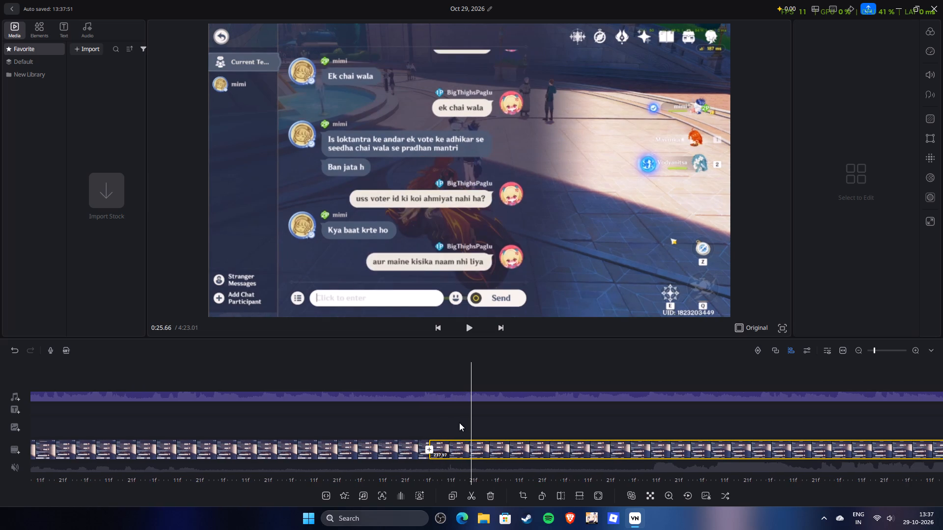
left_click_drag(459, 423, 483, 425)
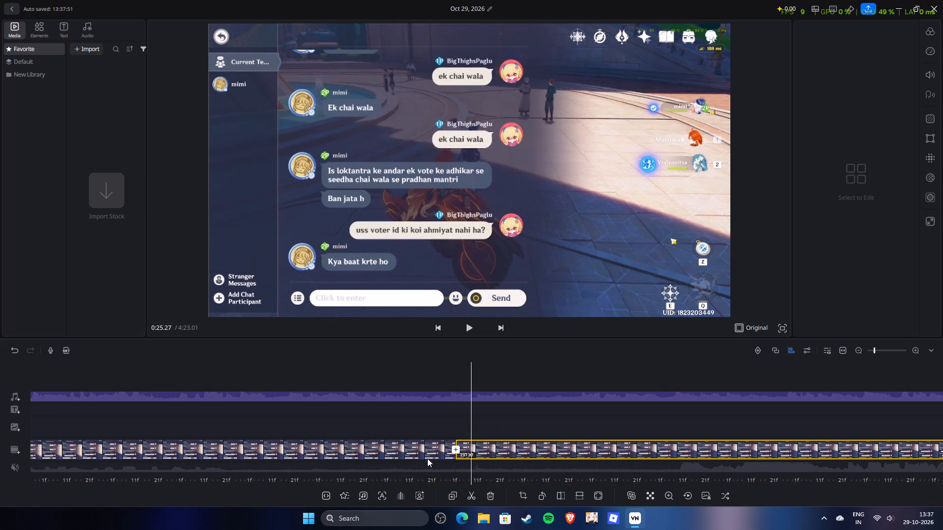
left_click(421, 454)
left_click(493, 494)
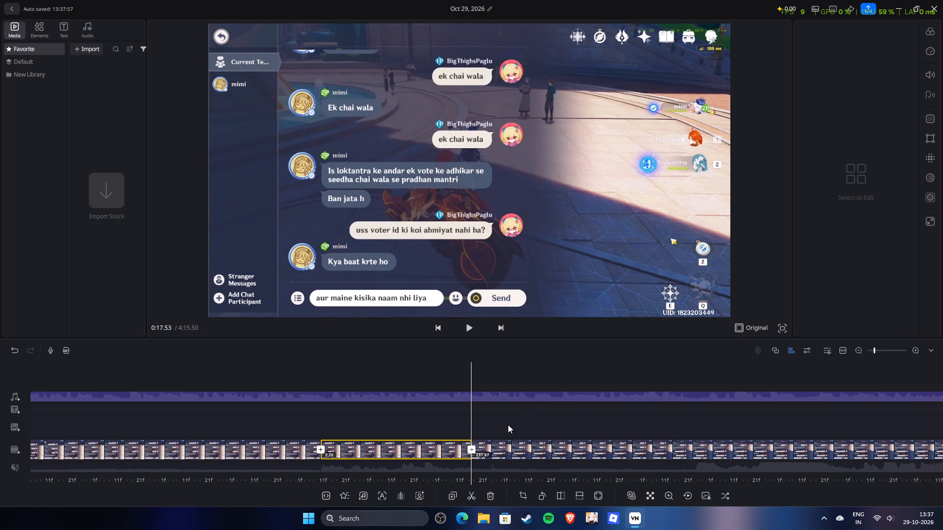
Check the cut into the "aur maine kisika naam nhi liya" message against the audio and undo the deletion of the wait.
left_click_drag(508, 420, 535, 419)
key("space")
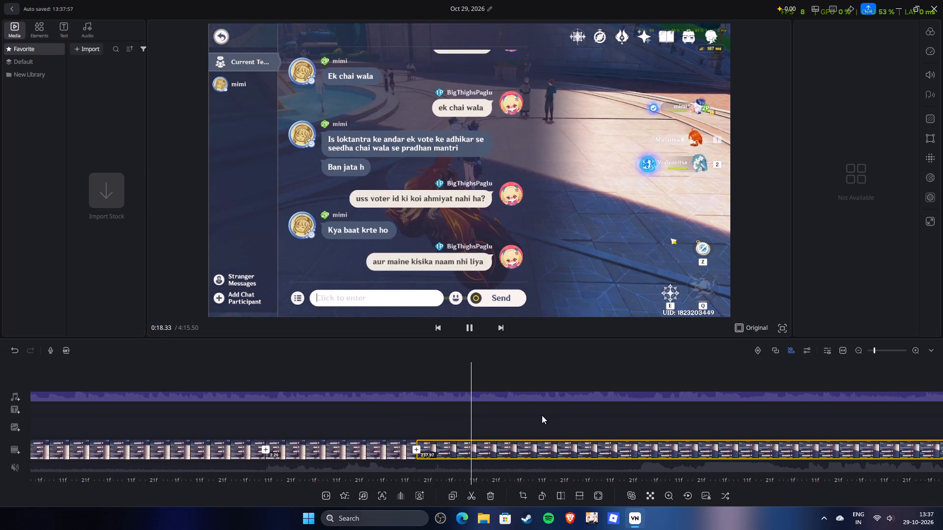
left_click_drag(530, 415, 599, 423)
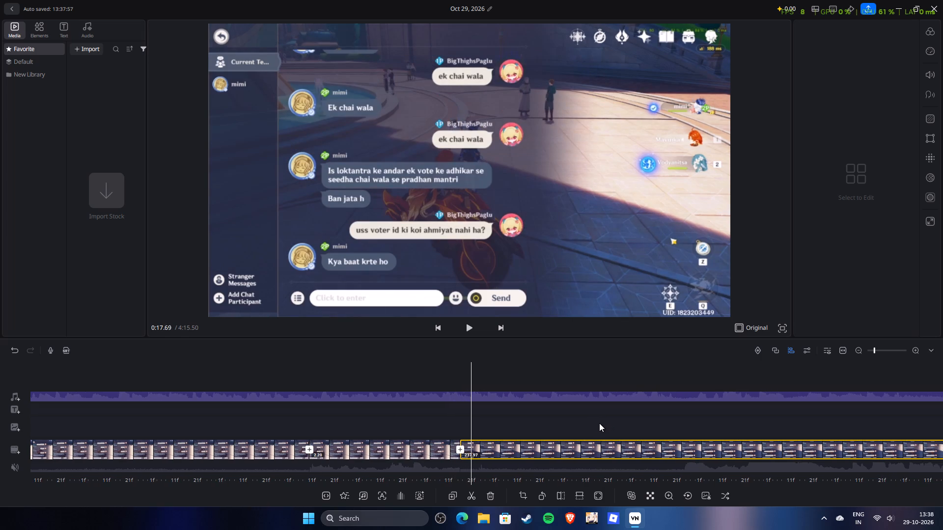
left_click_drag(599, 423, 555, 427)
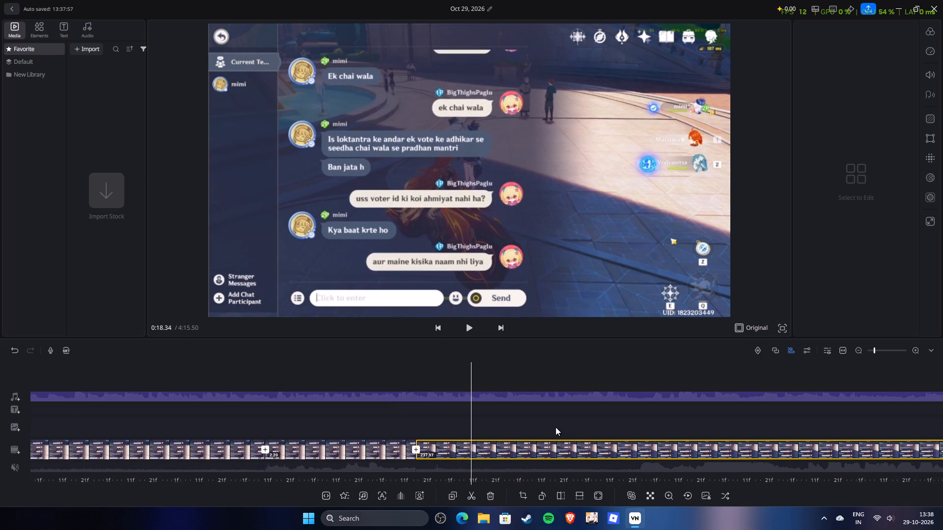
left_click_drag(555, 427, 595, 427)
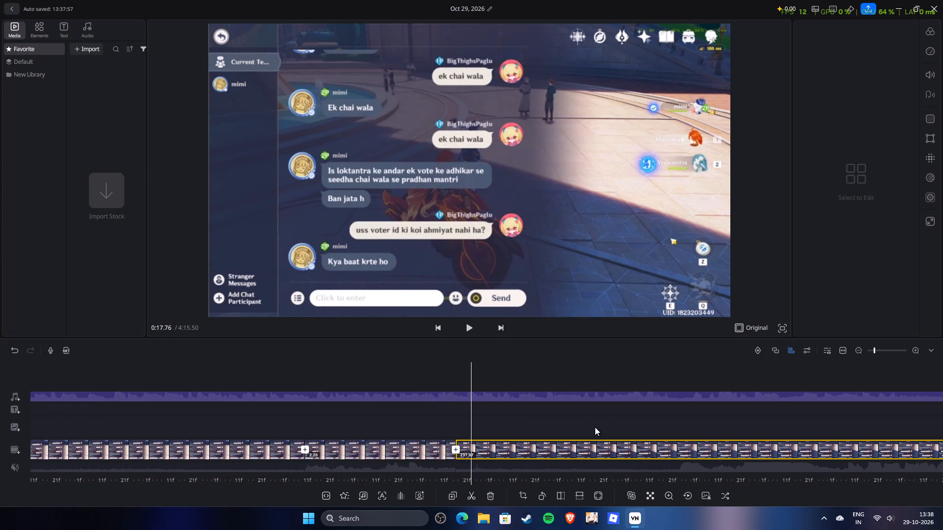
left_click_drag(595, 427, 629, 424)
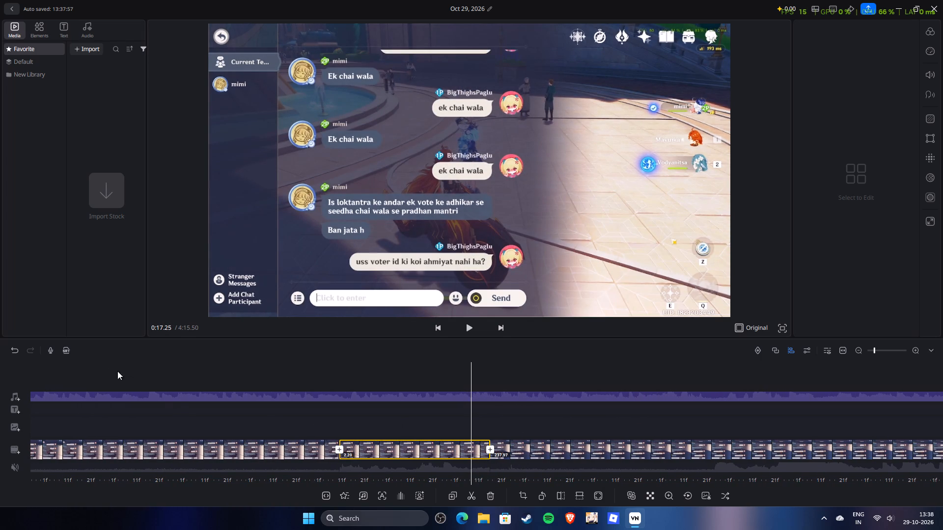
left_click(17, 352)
Replay mimi's "Kya baat krte ho" message against the audio and split the clip at about 18.59 s, leaving a 1.07 s piece.
left_click_drag(382, 423, 494, 421)
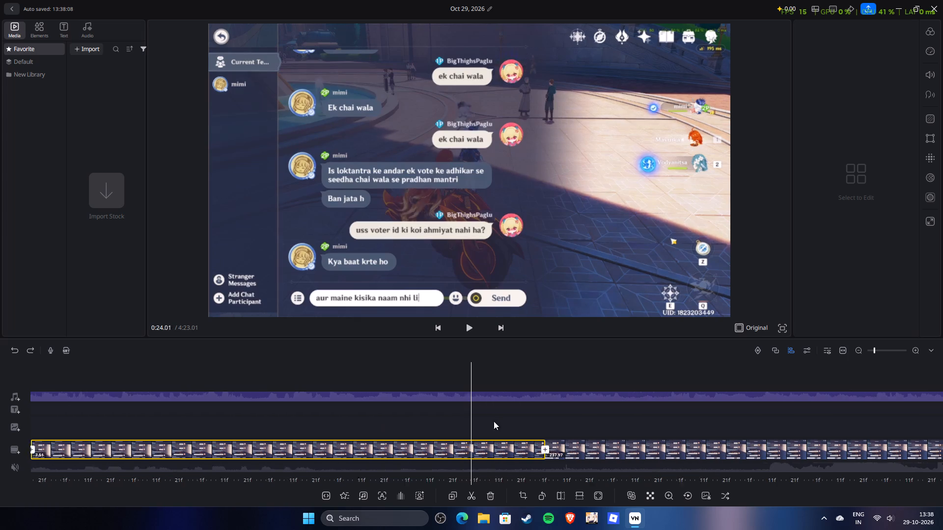
left_click_drag(494, 421, 687, 415)
left_click_drag(510, 413, 523, 417)
key("space")
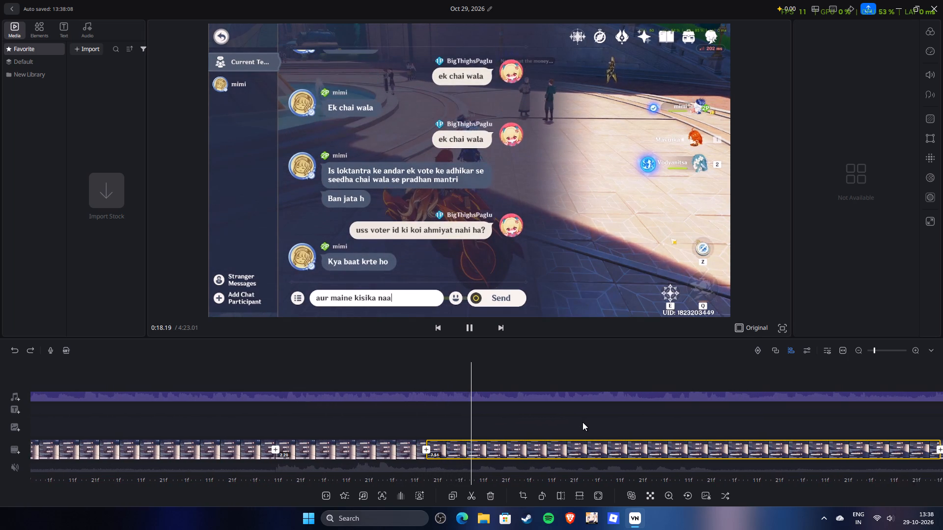
key("space")
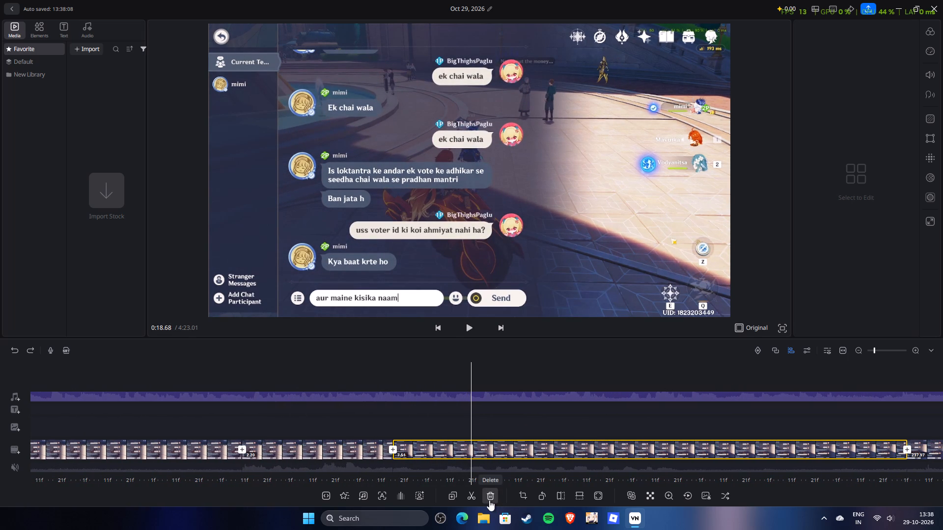
key("space")
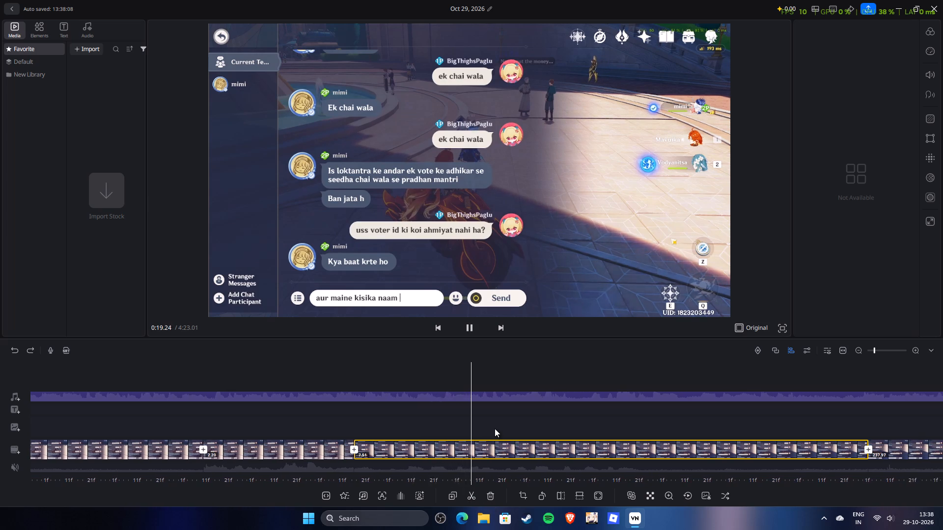
left_click_drag(495, 428, 578, 441)
key("space")
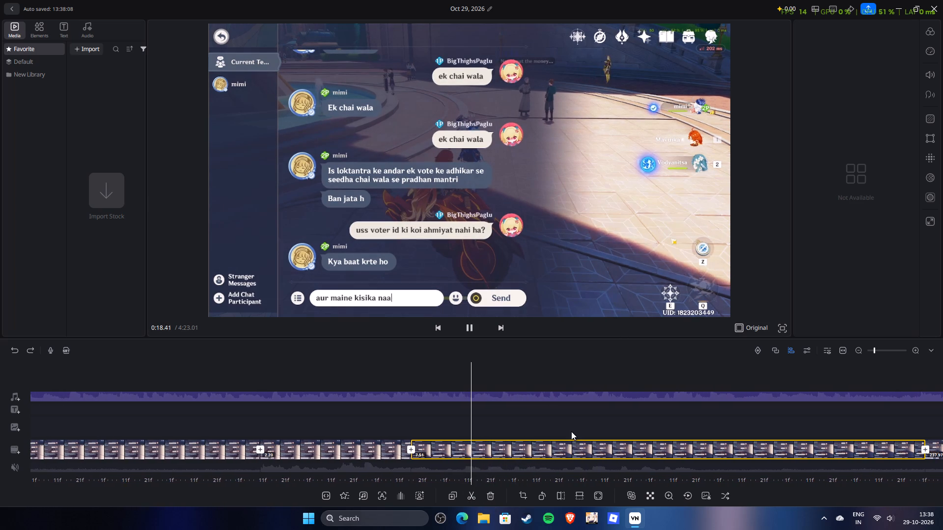
left_click_drag(555, 424, 578, 425)
key("space")
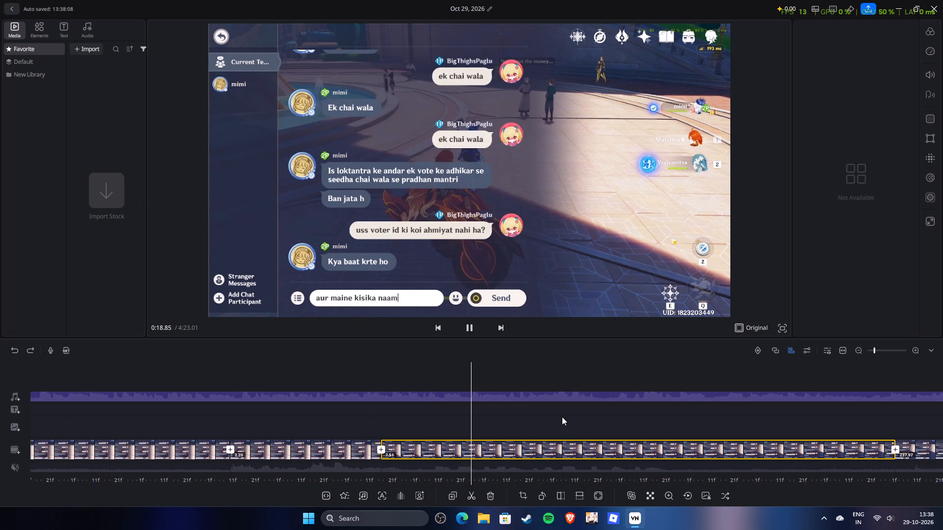
left_click_drag(562, 417, 636, 421)
key("space")
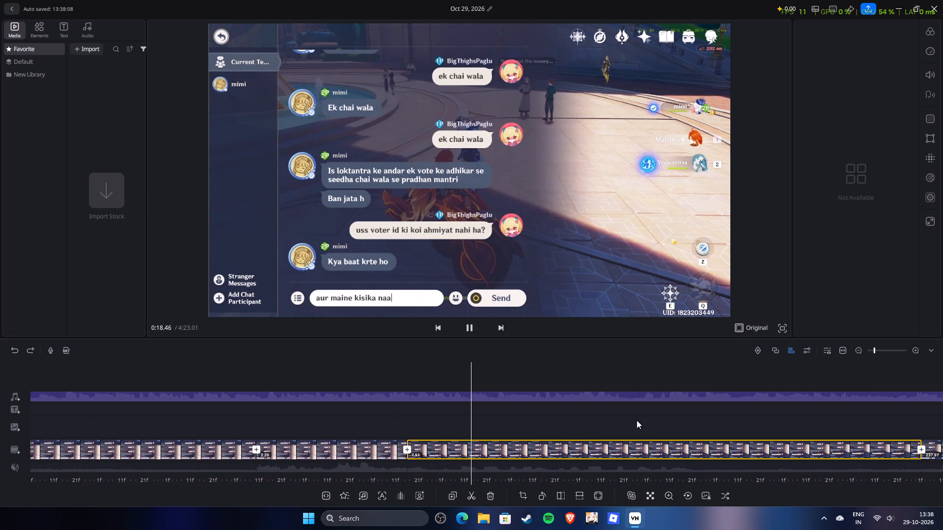
key("space")
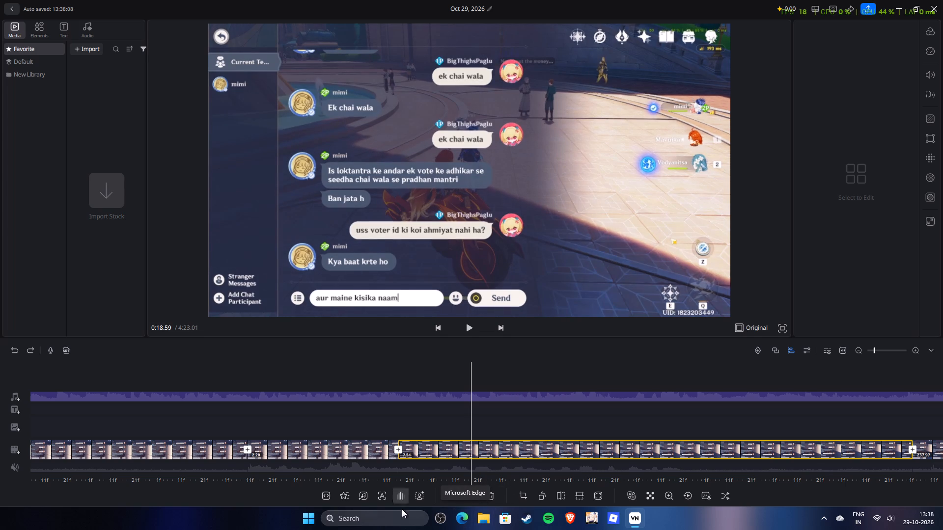
left_click(474, 495)
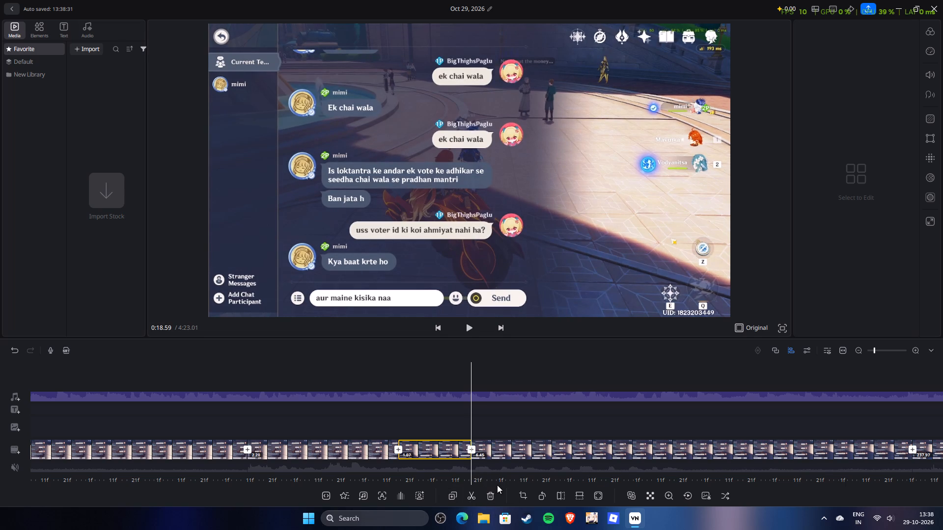
Delete the 6.45 s wait piece between 18.59 s and the cut before the "aur maine kisika naam nhi liya" message.
left_click(560, 451)
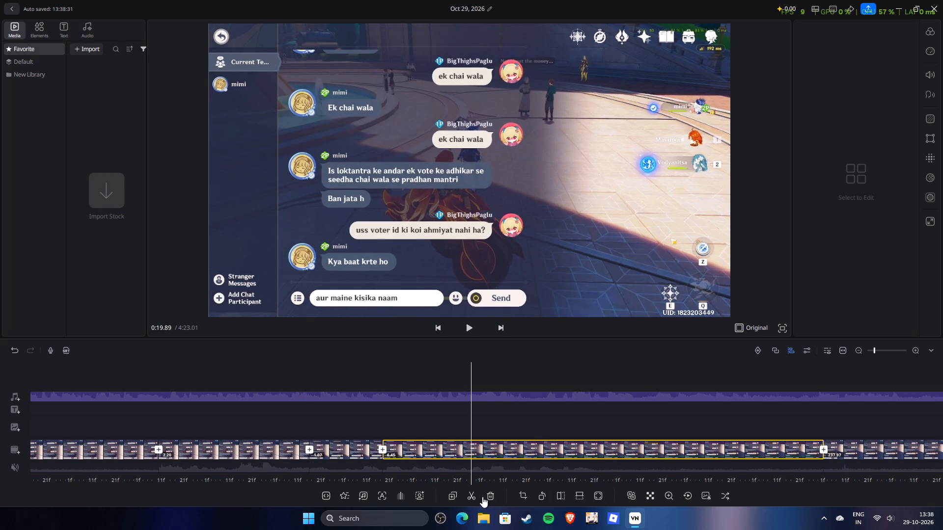
left_click(487, 494)
Check the new cut, split at about 18.83 s just before "aur maine kisika naam nhi liya" appears, and delete the 0.24 s piece.
left_click_drag(479, 420, 508, 420)
key("space")
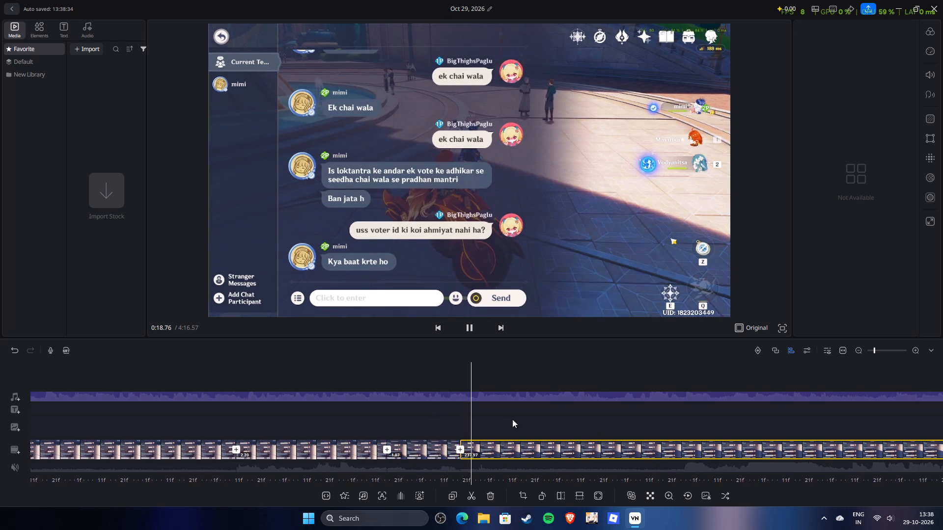
left_click_drag(513, 418, 604, 429)
key("space")
left_click_drag(562, 419, 577, 423)
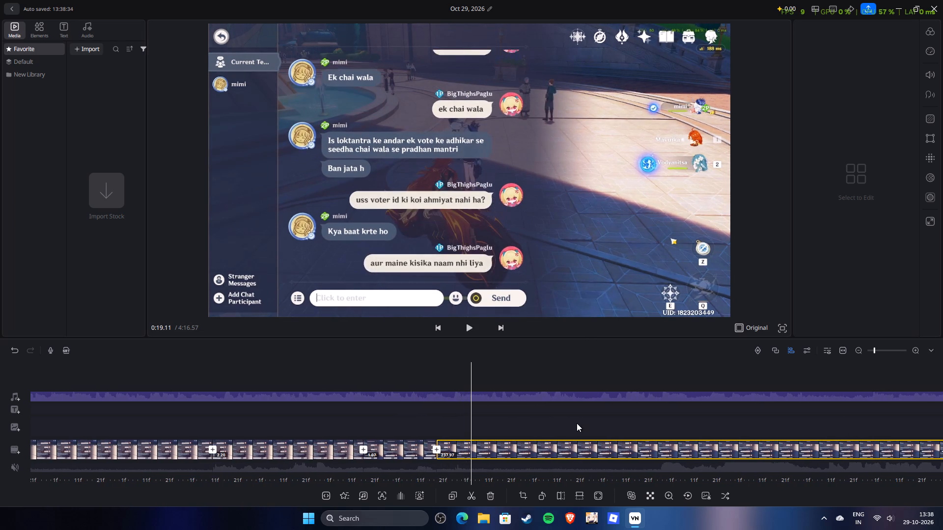
left_click_drag(577, 423, 595, 425)
left_click(473, 497)
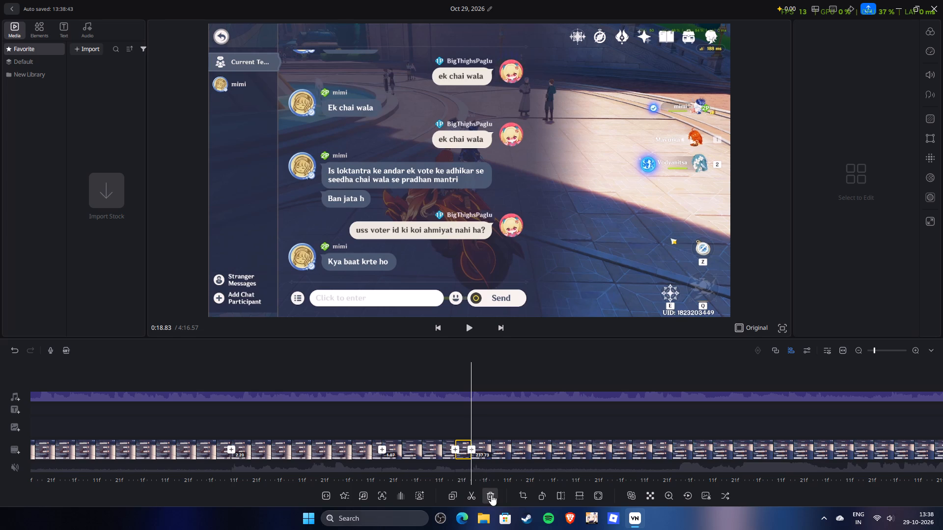
left_click(491, 495)
Replay the "aur maine kisika naam nhi liya" message against the audio and split the last clip at about 20.64 s, leaving a 2.05 s piece.
left_click_drag(494, 419, 514, 419)
key("space")
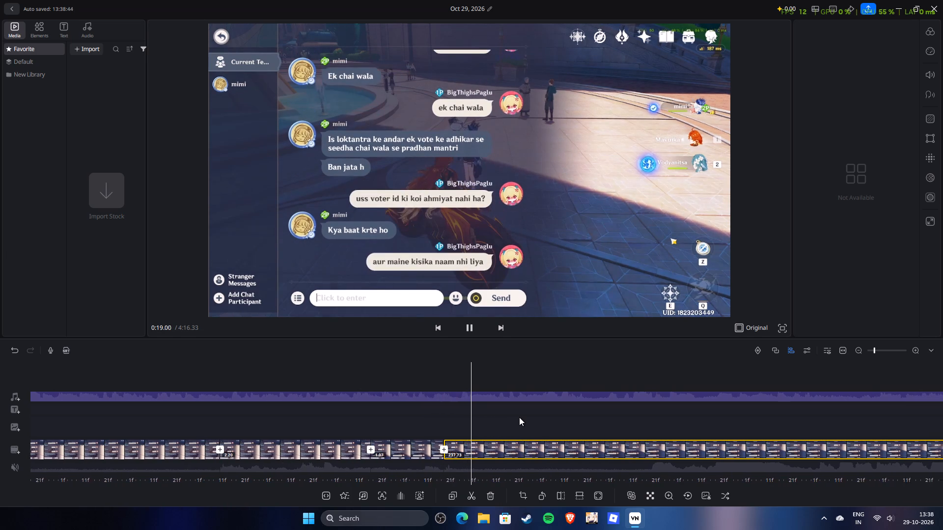
left_click_drag(520, 417, 623, 421)
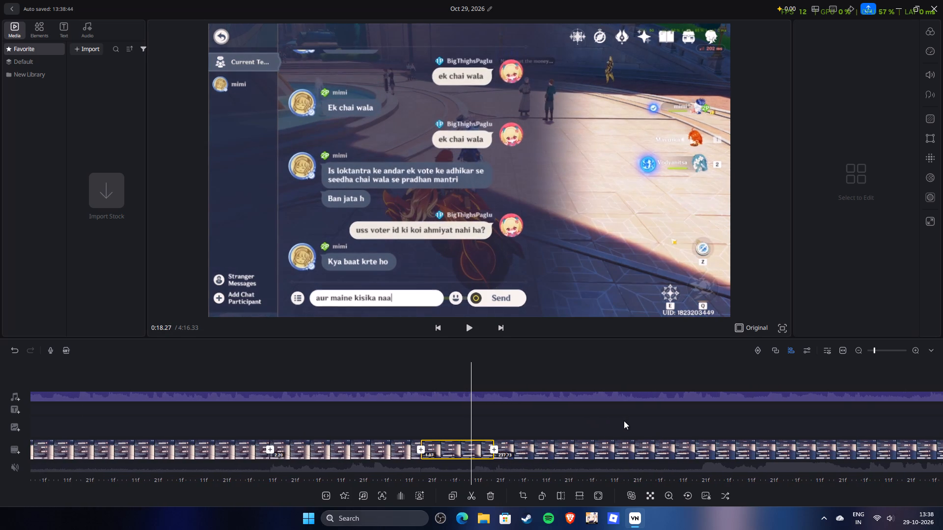
left_click_drag(551, 418, 625, 414)
key("space")
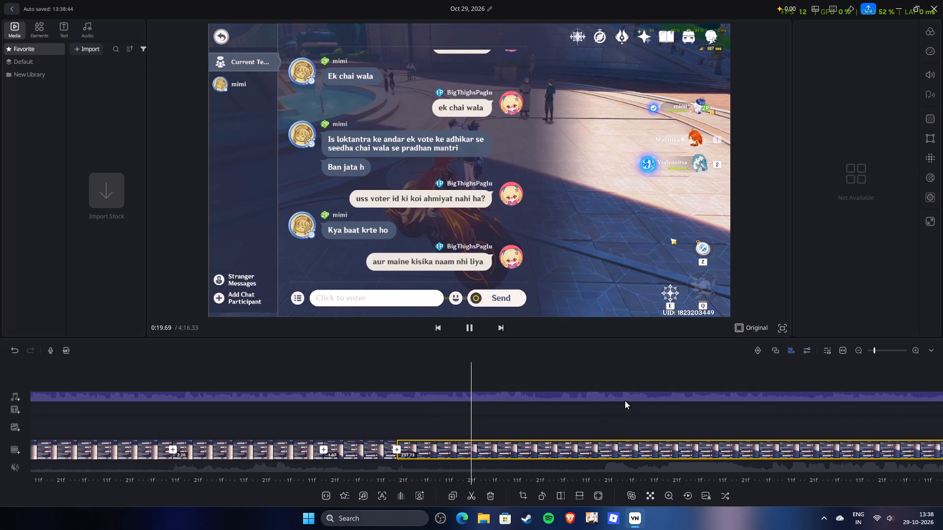
left_click_drag(557, 414, 603, 414)
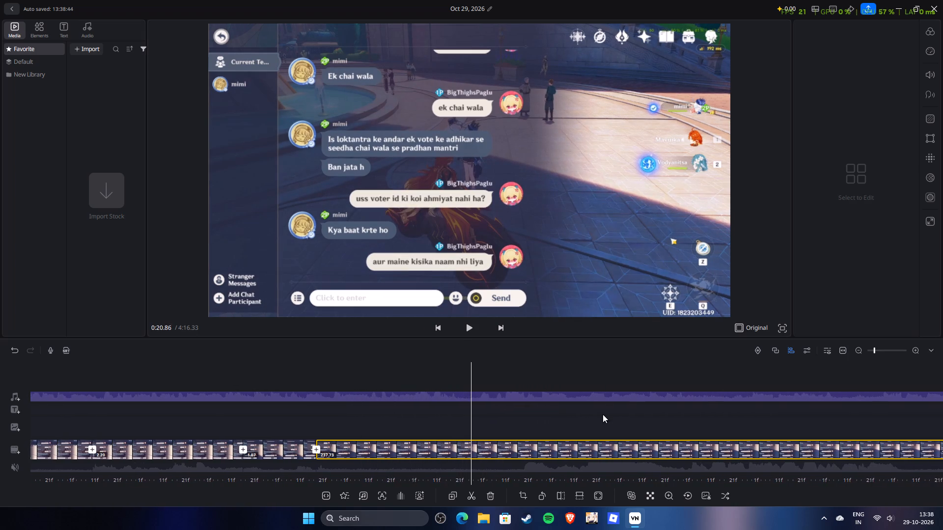
left_click_drag(603, 414, 770, 424)
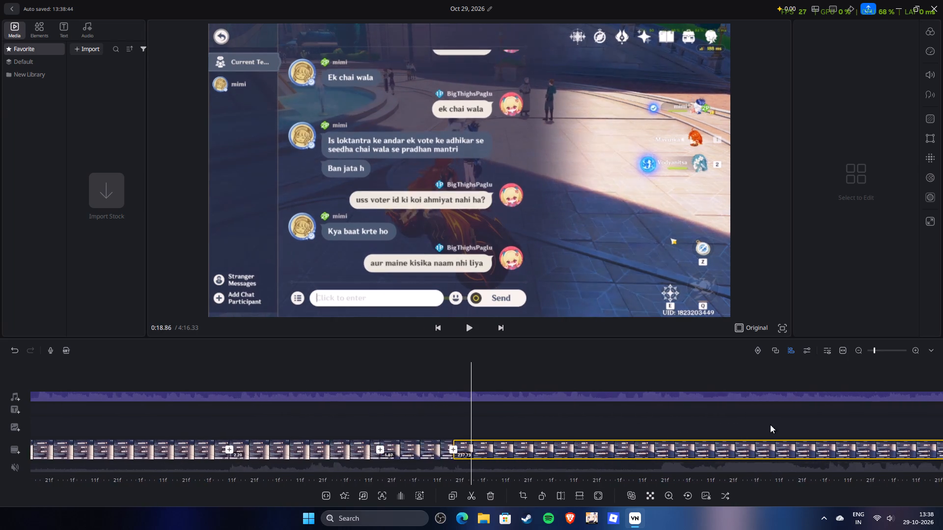
left_click_drag(770, 424, 800, 424)
key("space")
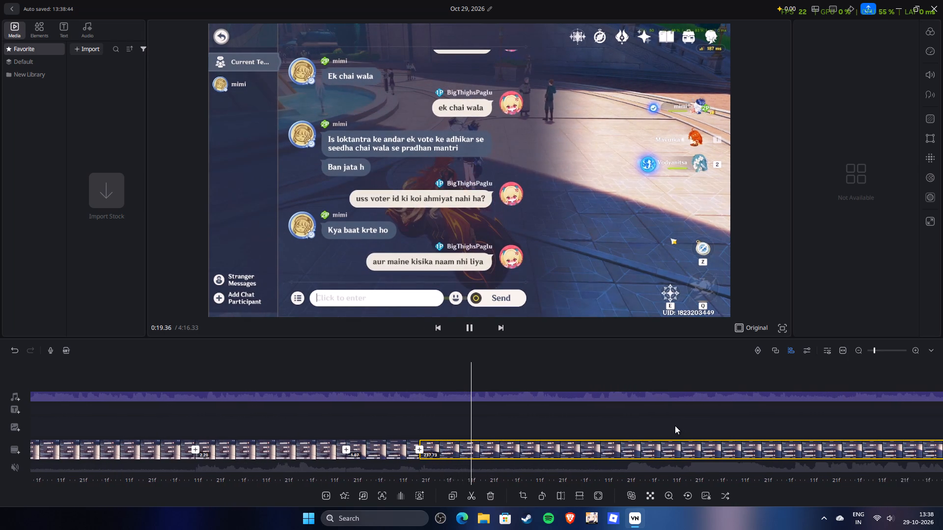
key("space")
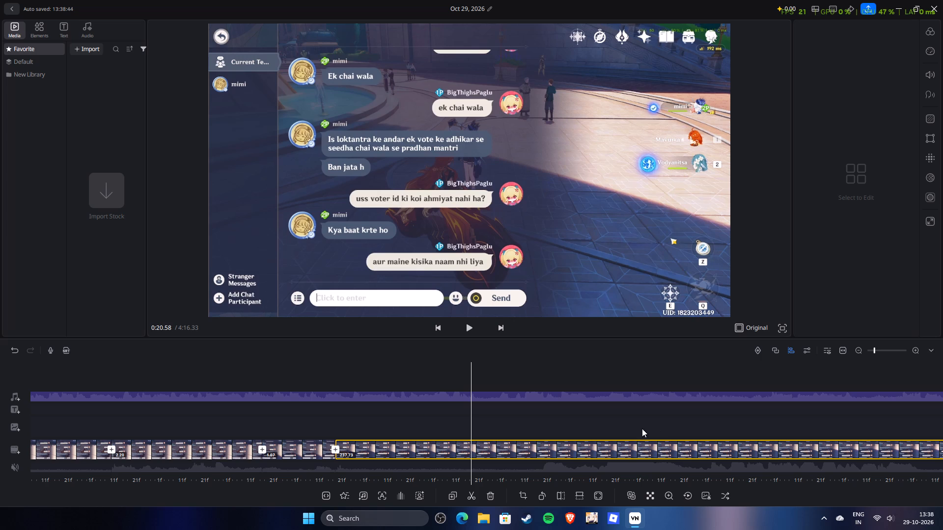
left_click_drag(619, 428, 608, 430)
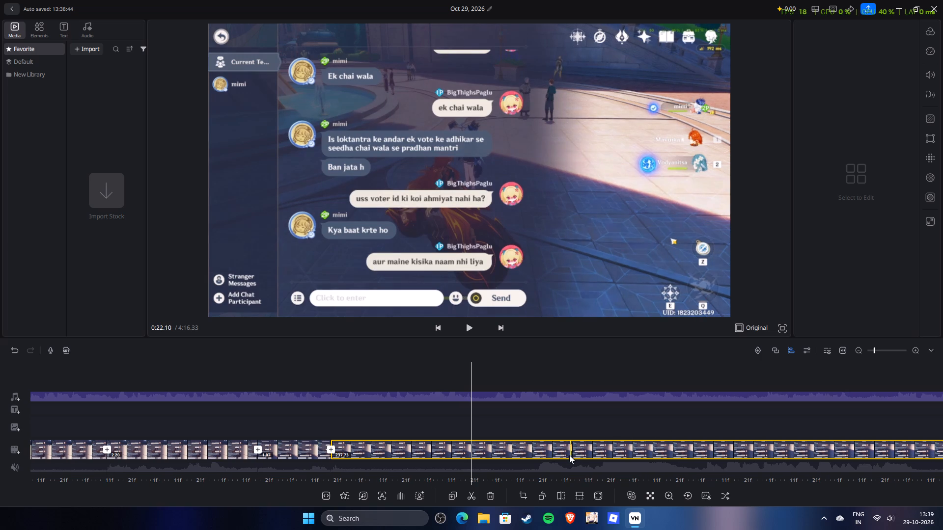
left_click(473, 500)
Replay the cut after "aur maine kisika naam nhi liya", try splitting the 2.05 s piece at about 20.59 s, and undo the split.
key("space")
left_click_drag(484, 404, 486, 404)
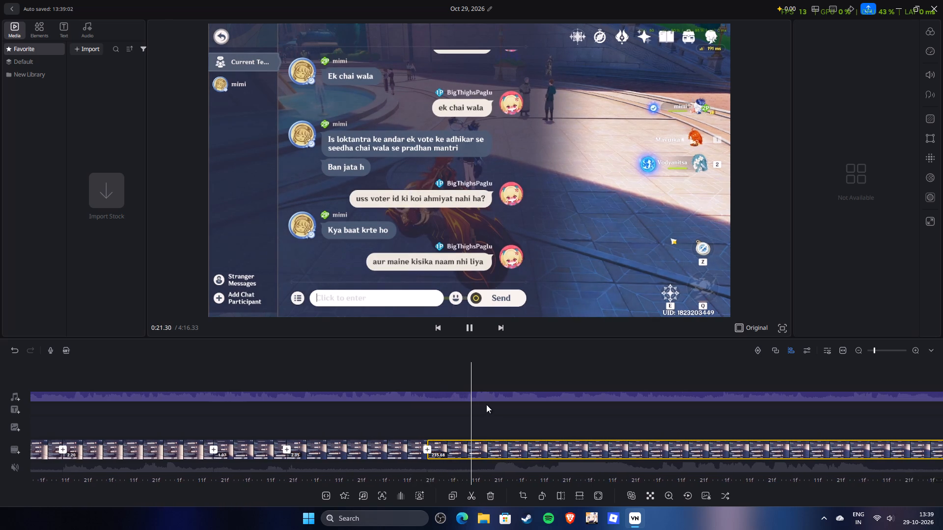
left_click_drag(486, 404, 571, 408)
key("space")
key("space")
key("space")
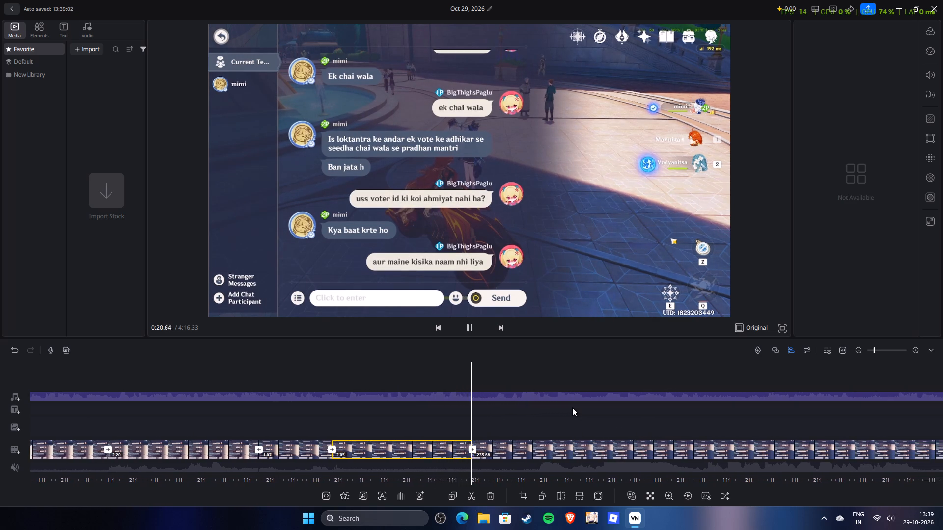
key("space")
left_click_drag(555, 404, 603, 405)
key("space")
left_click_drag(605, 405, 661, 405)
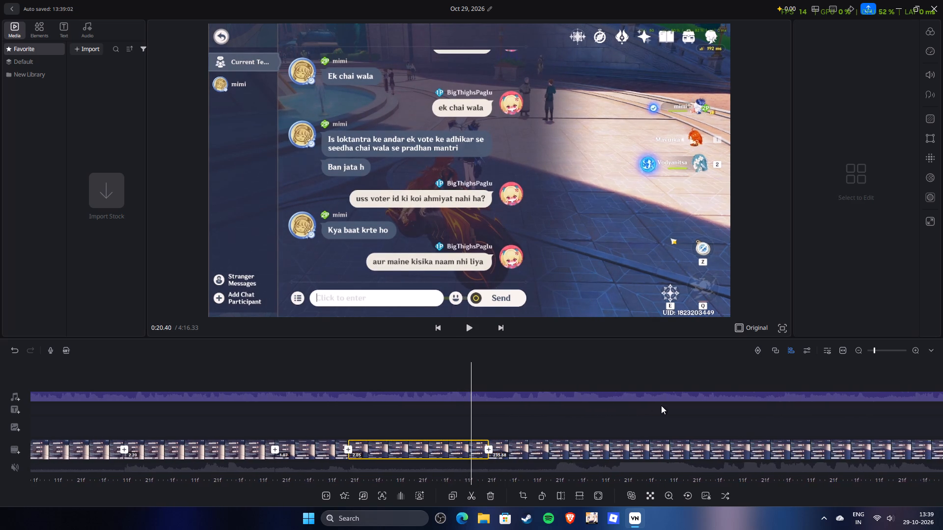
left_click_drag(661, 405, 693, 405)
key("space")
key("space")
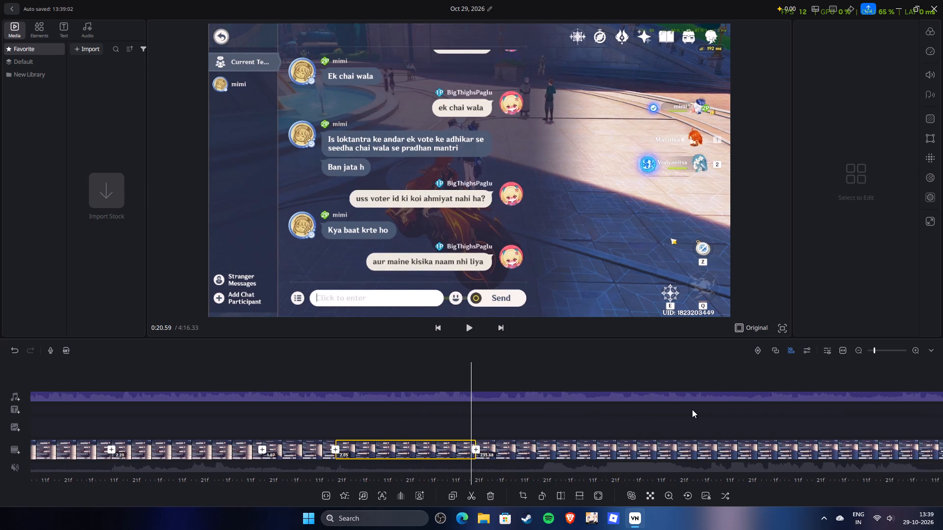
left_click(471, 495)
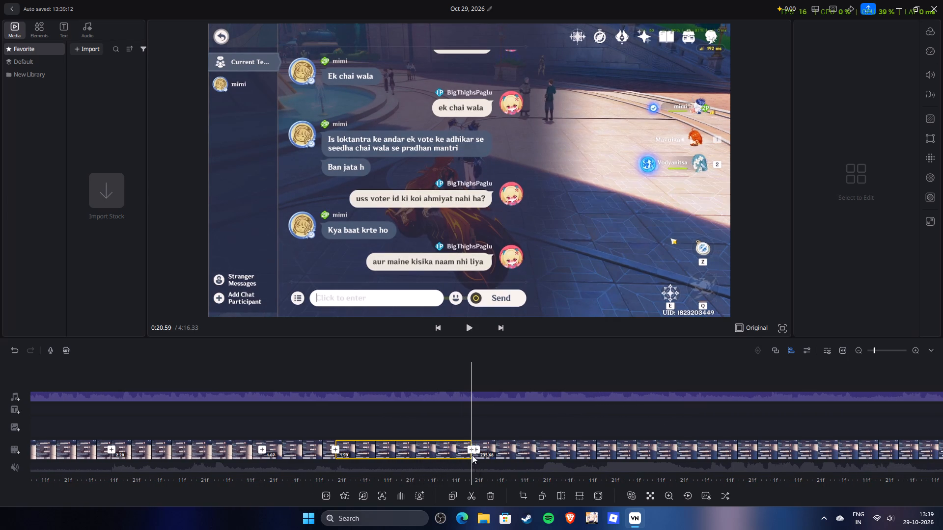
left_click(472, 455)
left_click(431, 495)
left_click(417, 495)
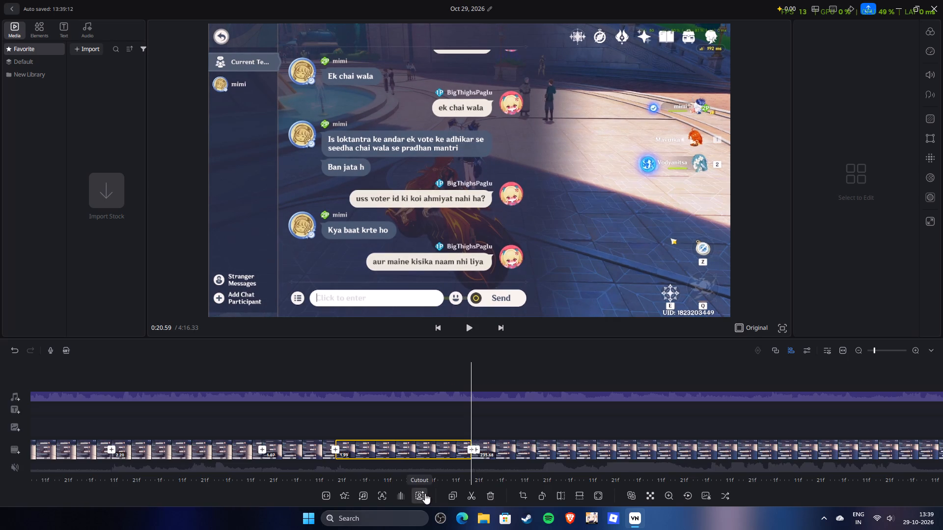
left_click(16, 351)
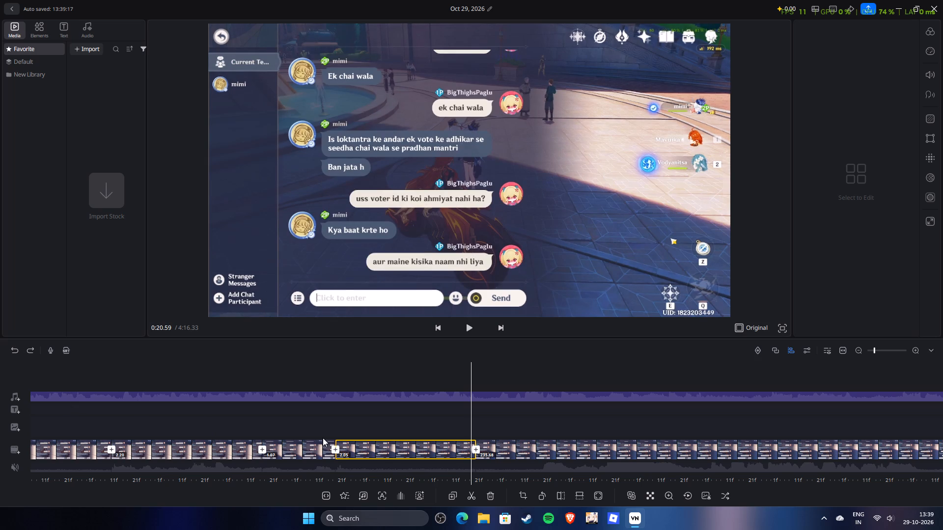
Trim the end of the 2.05 s "aur maine kisika naam nhi liya" piece to a length of 1.99 s.
left_click(447, 450)
left_click_drag(478, 450, 475, 458)
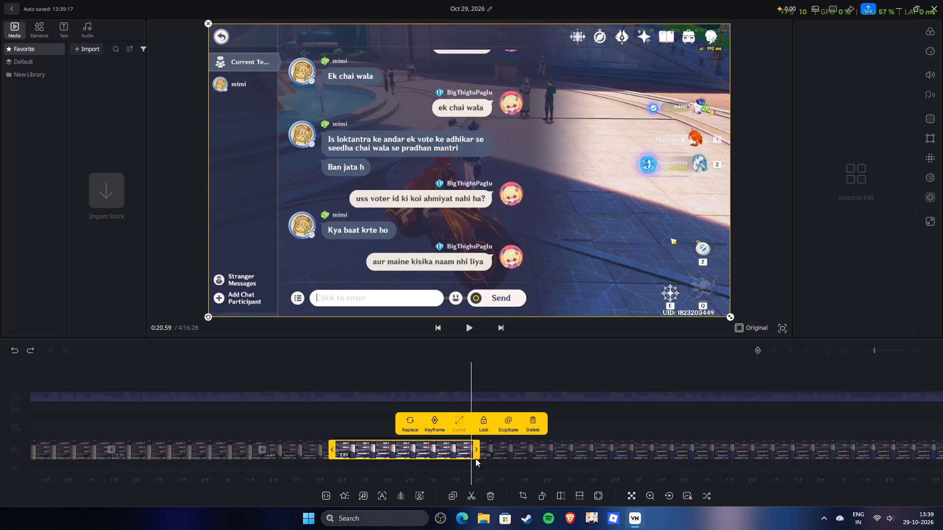
left_click_drag(475, 458, 474, 475)
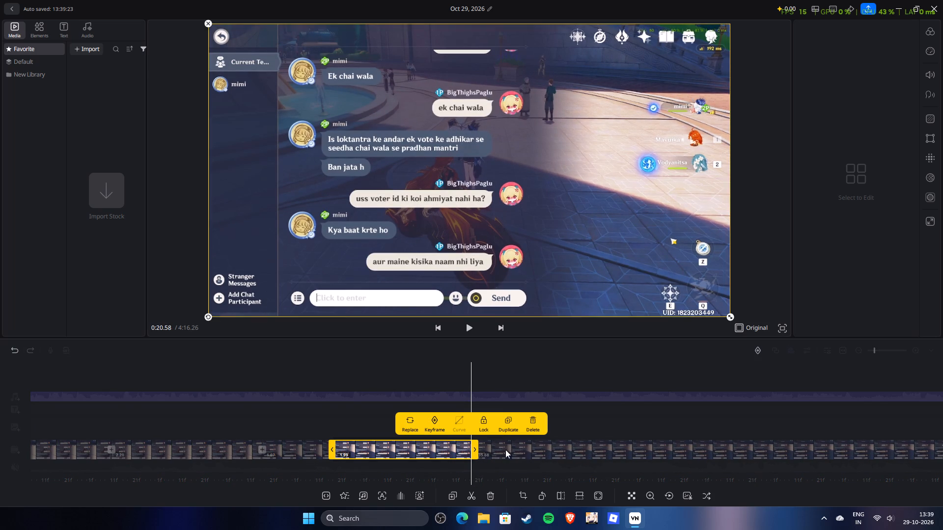
left_click(539, 373)
key("space")
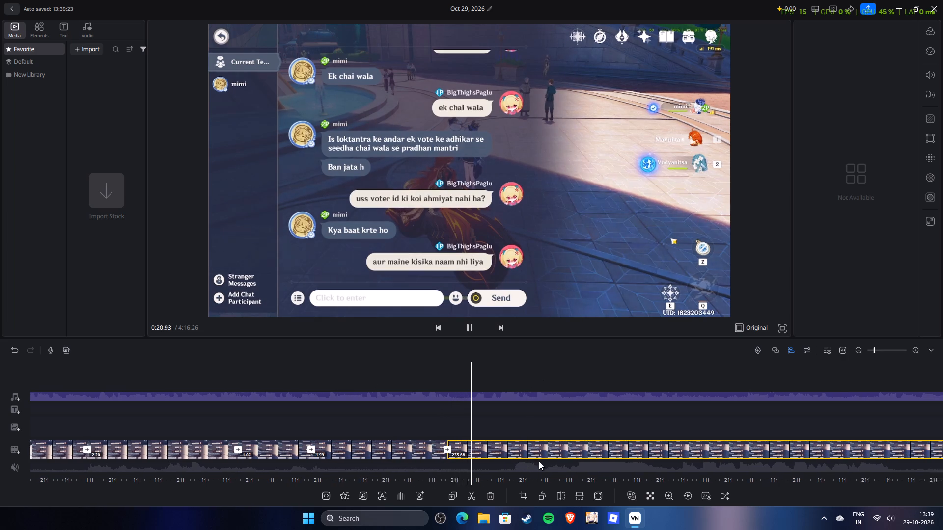
left_click_drag(533, 420, 548, 420)
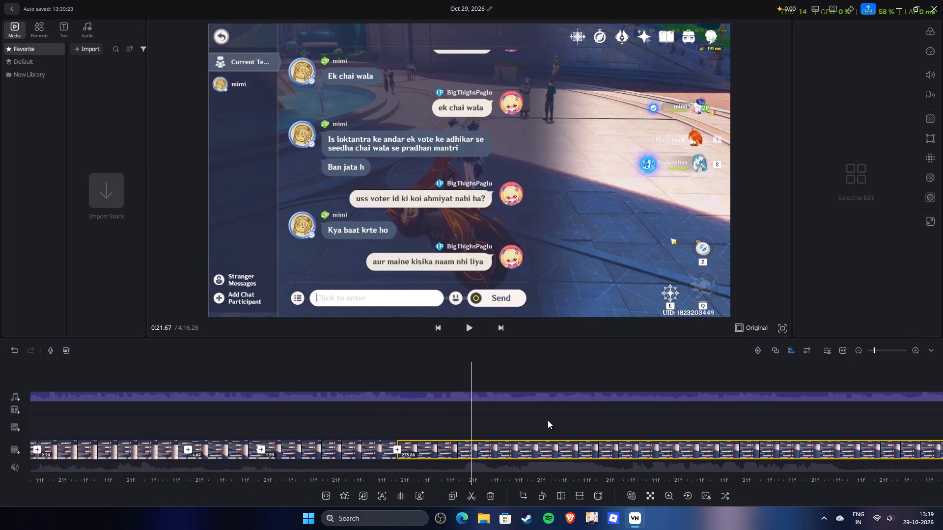
left_click_drag(548, 420, 329, 454)
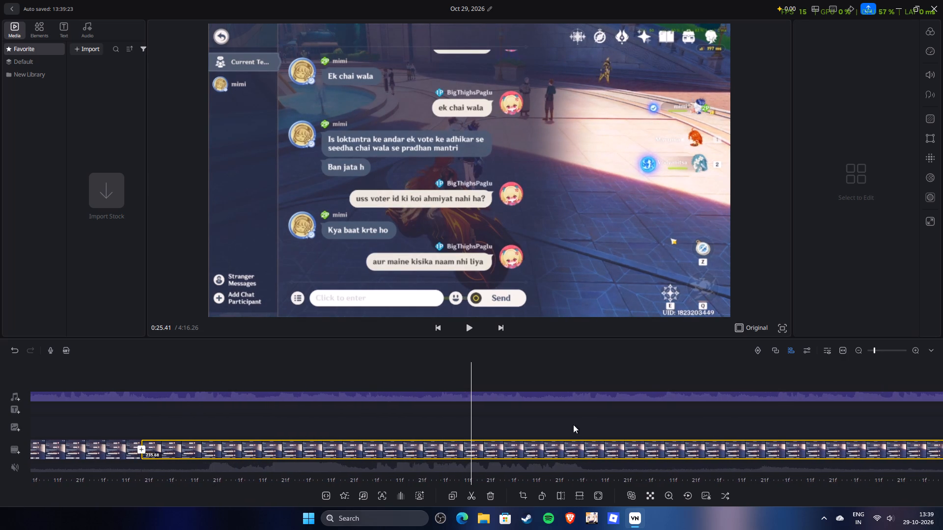
left_click_drag(589, 420, 370, 428)
left_click_drag(538, 415, 315, 424)
left_click_drag(696, 424, 641, 424)
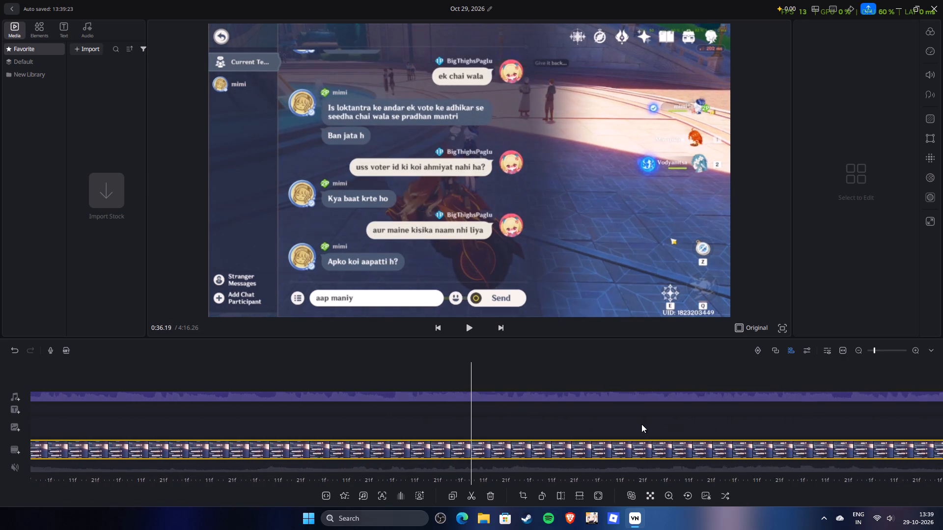
left_click_drag(641, 424, 514, 437)
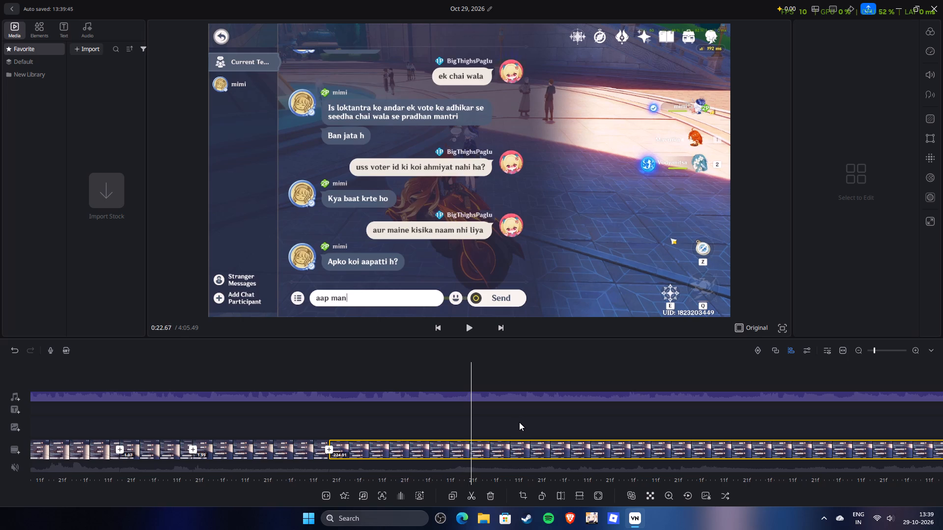
left_click_drag(519, 422, 569, 424)
key("space")
key("space")
left_click_drag(545, 418, 604, 421)
key("space")
key("space")
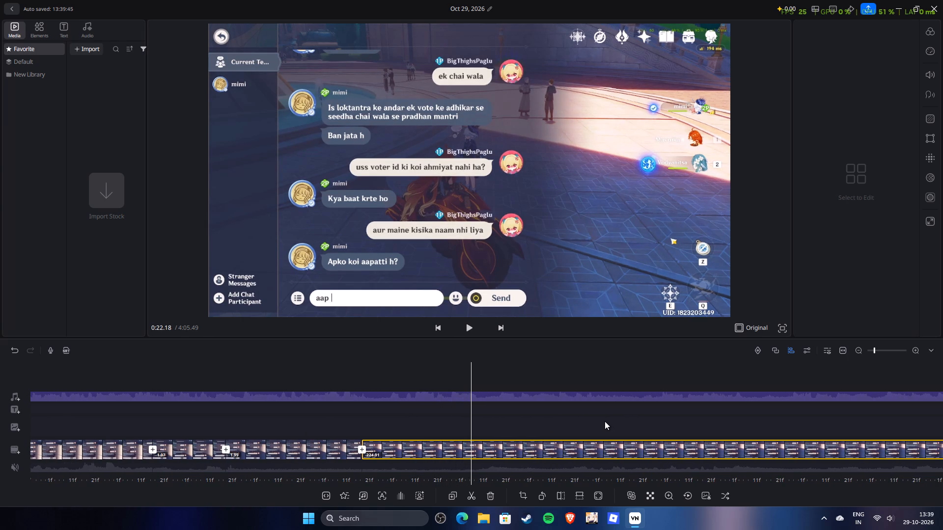
key("space")
key("space")
left_click_drag(605, 421, 622, 434)
key("space")
left_click_drag(575, 424, 610, 436)
left_click(472, 495)
Replay the pieces around "aur maine kisika naam nhi liya" and "Apko koi aapatti h?" to check the cuts against the audio.
key("space")
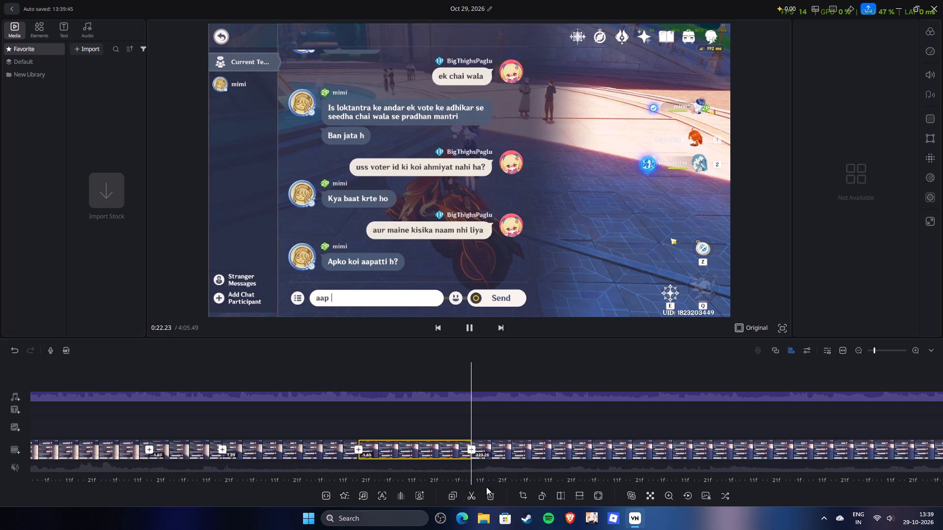
left_click_drag(584, 418, 541, 418)
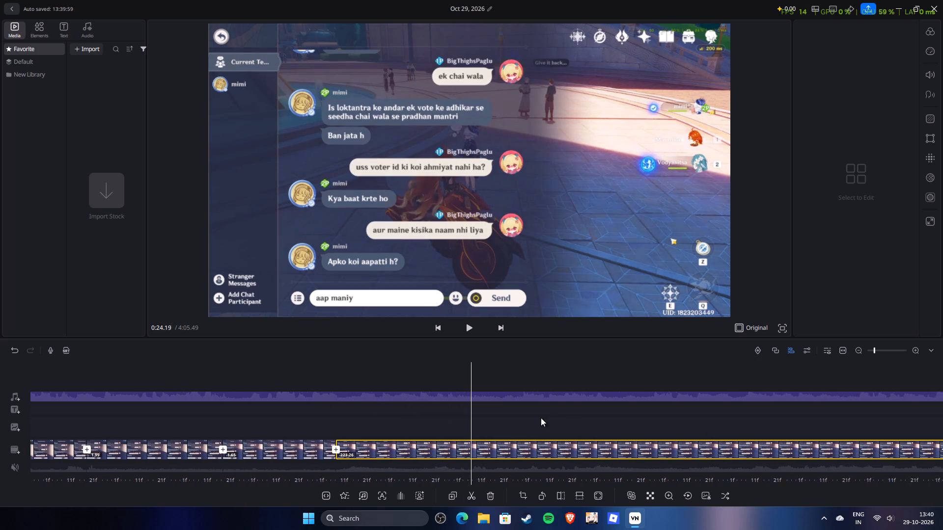
left_click_drag(541, 418, 743, 418)
key("space")
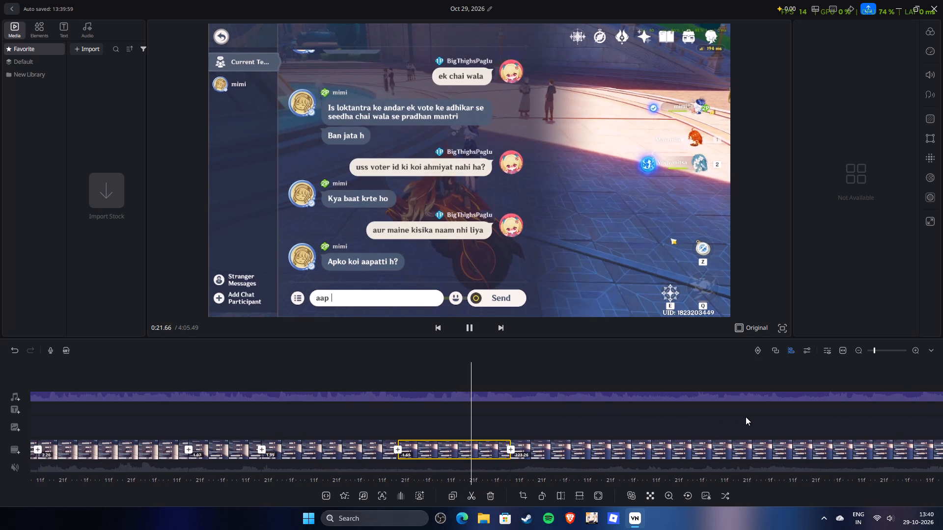
left_click_drag(571, 417, 735, 417)
key("space")
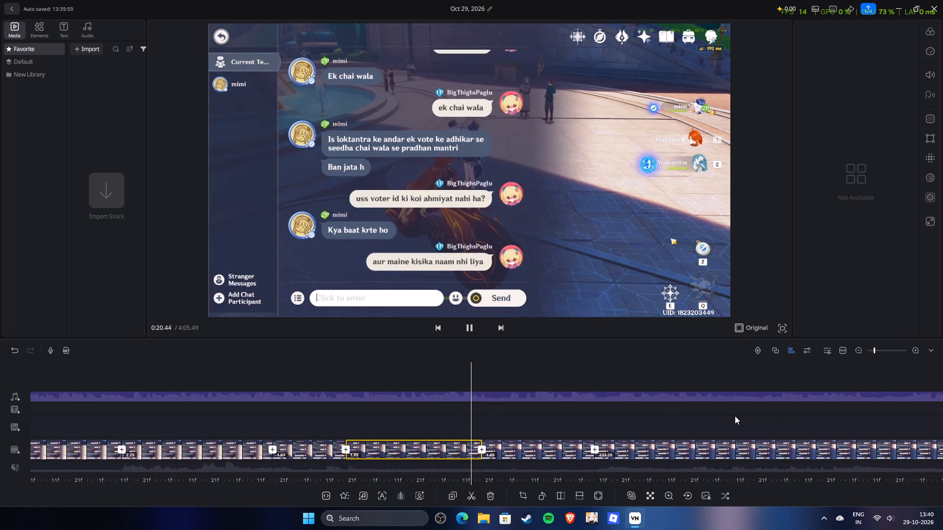
left_click_drag(684, 417, 677, 418)
key("space")
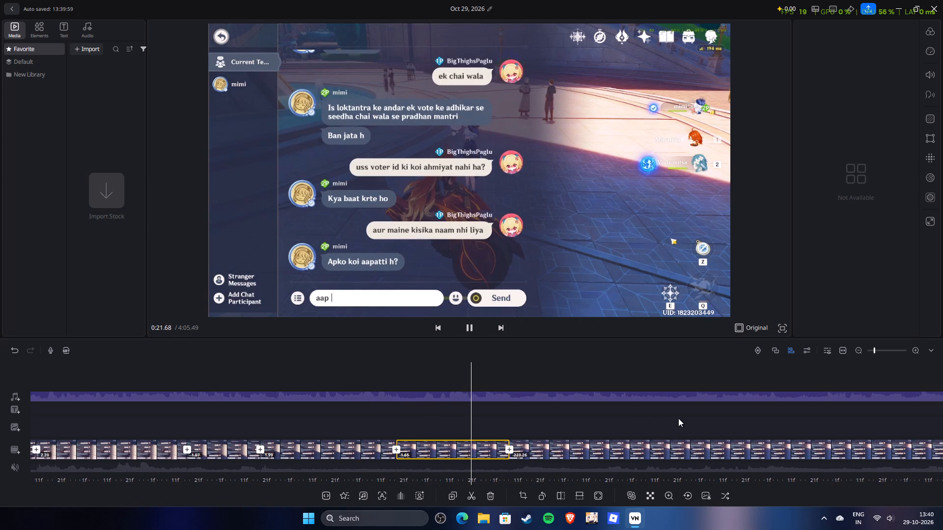
key("space")
key("space")
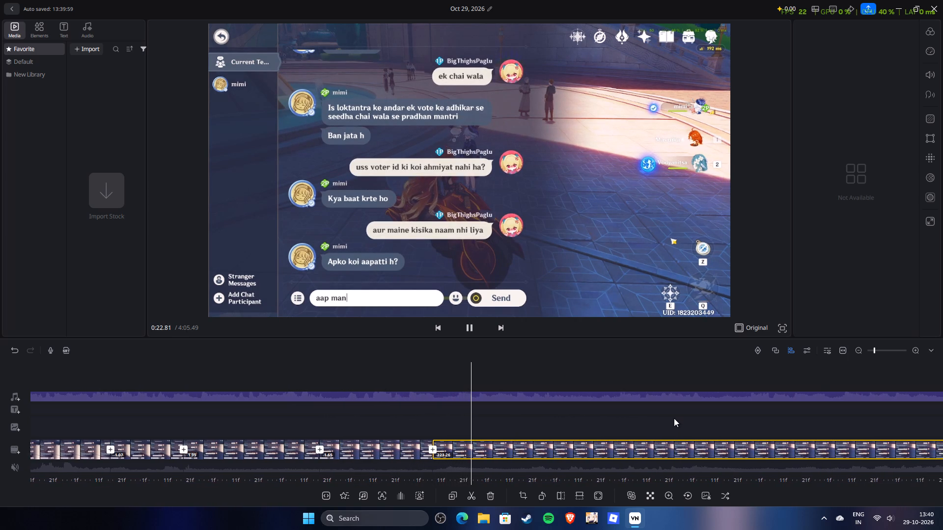
left_click_drag(631, 418, 659, 421)
key("space")
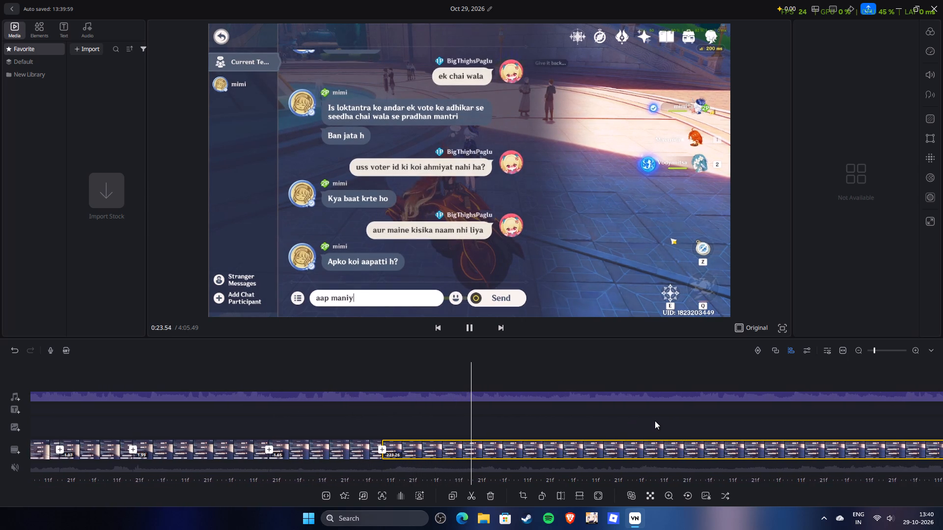
Scan ahead through the last clip to about 2:18 to examine the chat messages that follow "Apko koi aapatti h?".
left_click_drag(547, 423, 466, 422)
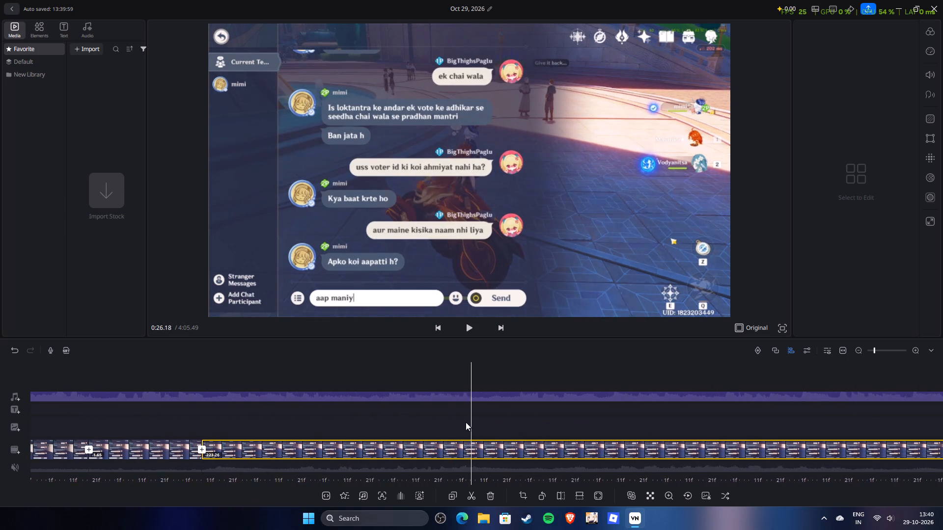
left_click_drag(466, 422, 437, 424)
left_click_drag(610, 412, 414, 412)
left_click_drag(665, 405, 481, 415)
left_click_drag(646, 411, 636, 412)
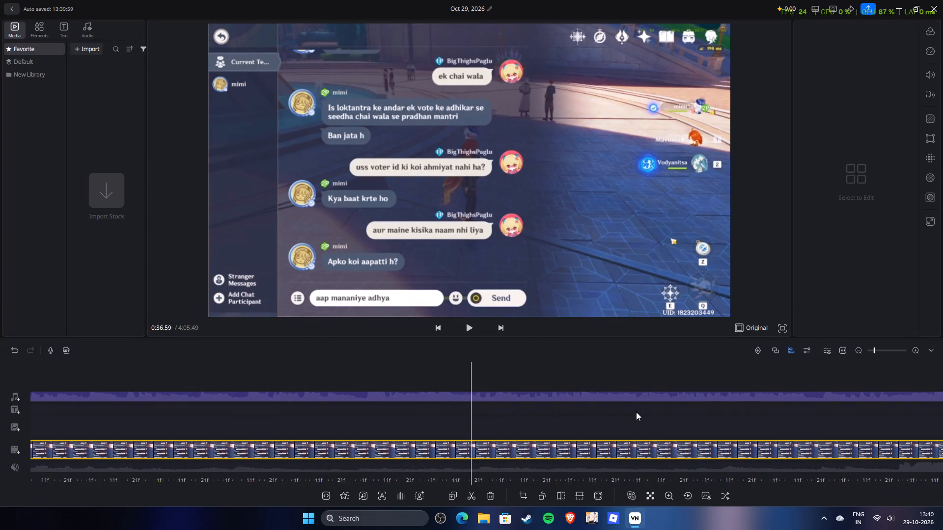
left_click_drag(636, 412, 456, 423)
left_click_drag(681, 423, 479, 434)
left_click_drag(583, 410, 572, 410)
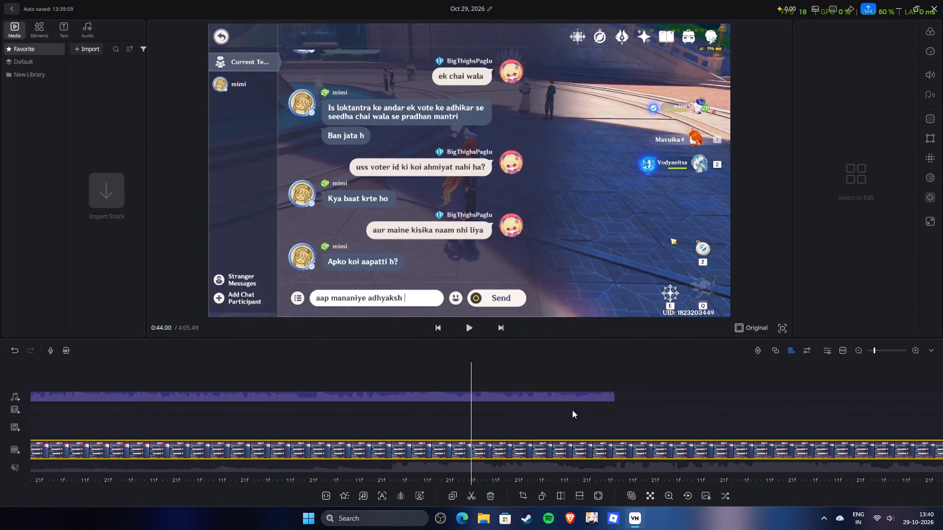
left_click_drag(572, 410, 460, 420)
left_click_drag(597, 403, 417, 429)
left_click_drag(774, 386, 444, 430)
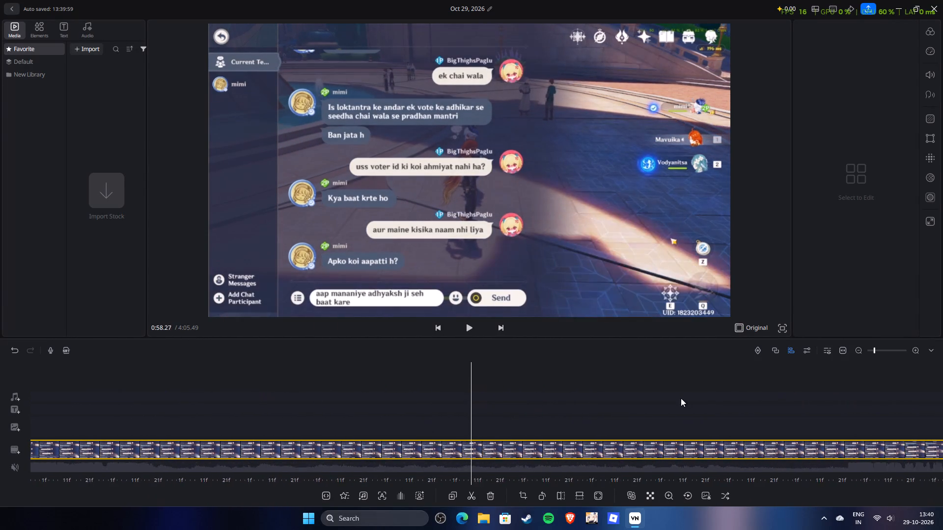
left_click_drag(853, 382, 499, 395)
left_click_drag(809, 383, 464, 432)
left_click_drag(836, 386, 518, 416)
left_click_drag(867, 397, 489, 429)
left_click_drag(764, 394, 619, 407)
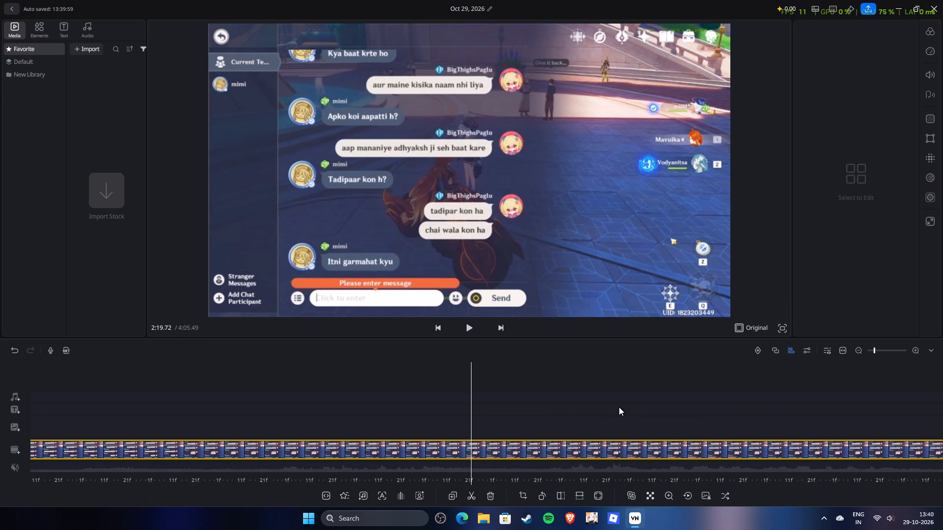
left_click_drag(619, 407, 747, 395)
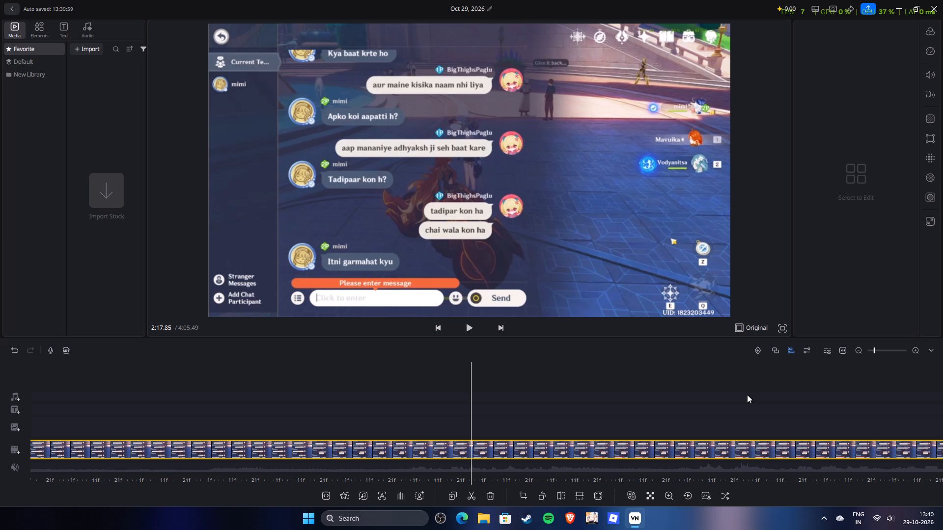
left_click_drag(747, 395, 744, 394)
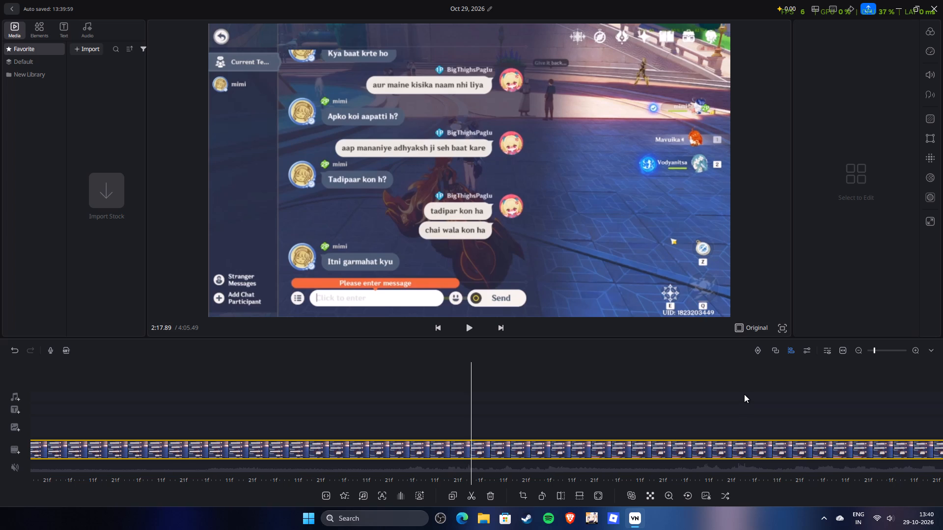
left_click_drag(744, 394, 736, 404)
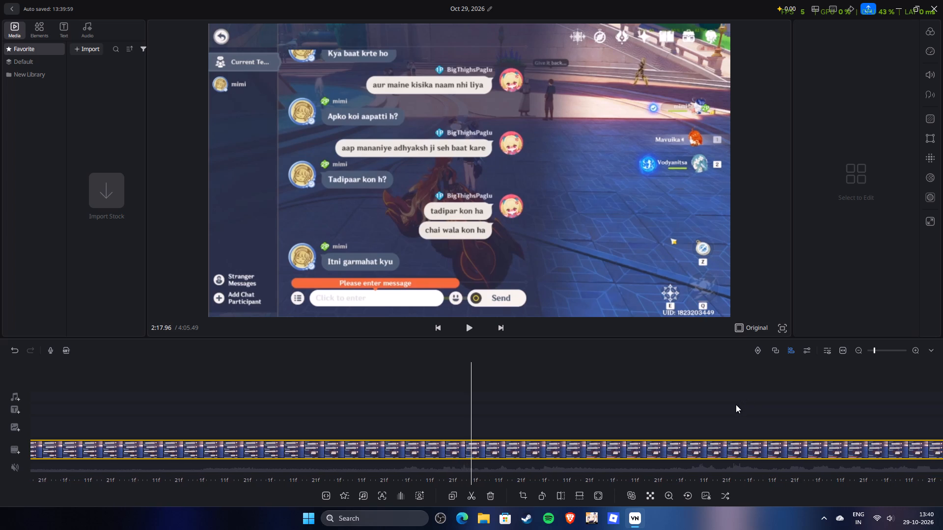
Scan the chat messages backwards from about 2:18 to about 25 s, near the last clip's start, and play from there.
left_click_drag(736, 404, 911, 404)
left_click_drag(692, 400, 773, 400)
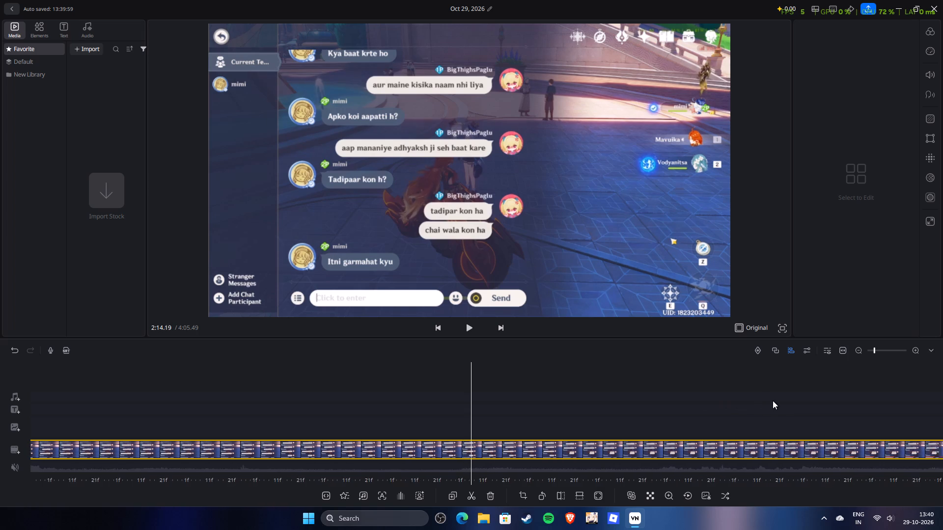
left_click_drag(773, 400, 875, 400)
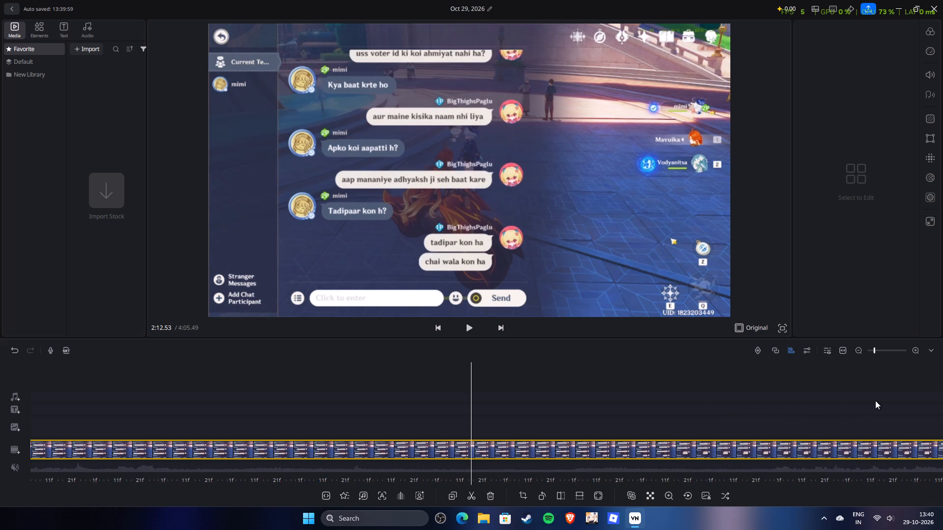
left_click_drag(875, 400, 938, 401)
left_click_drag(718, 401, 914, 399)
left_click_drag(533, 406, 753, 403)
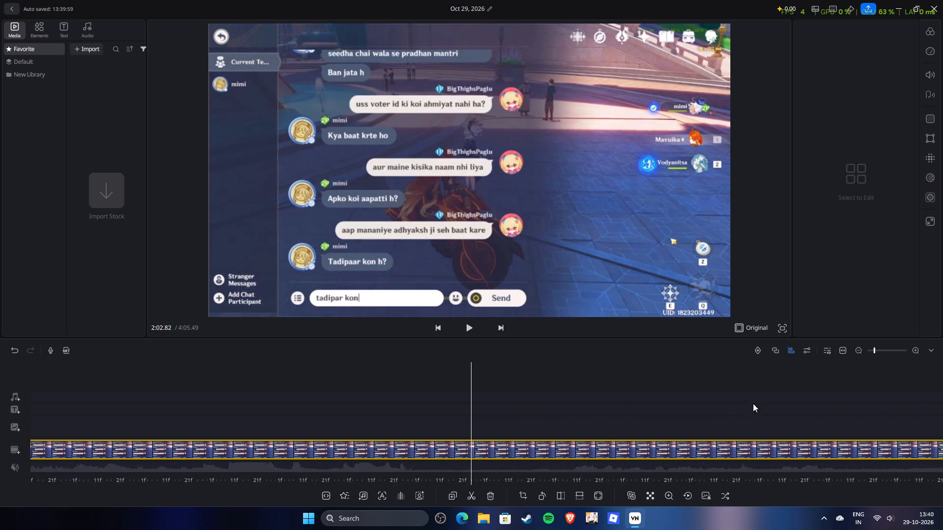
left_click_drag(753, 403, 881, 403)
left_click_drag(595, 403, 800, 399)
left_click_drag(589, 398, 797, 398)
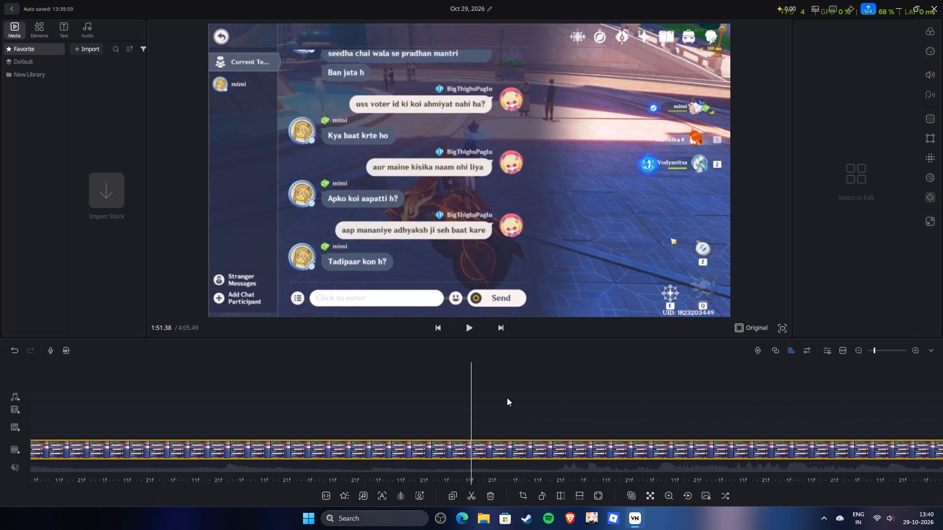
left_click_drag(505, 397, 754, 397)
left_click_drag(429, 398, 710, 398)
left_click_drag(376, 400, 658, 400)
left_click_drag(350, 401, 766, 402)
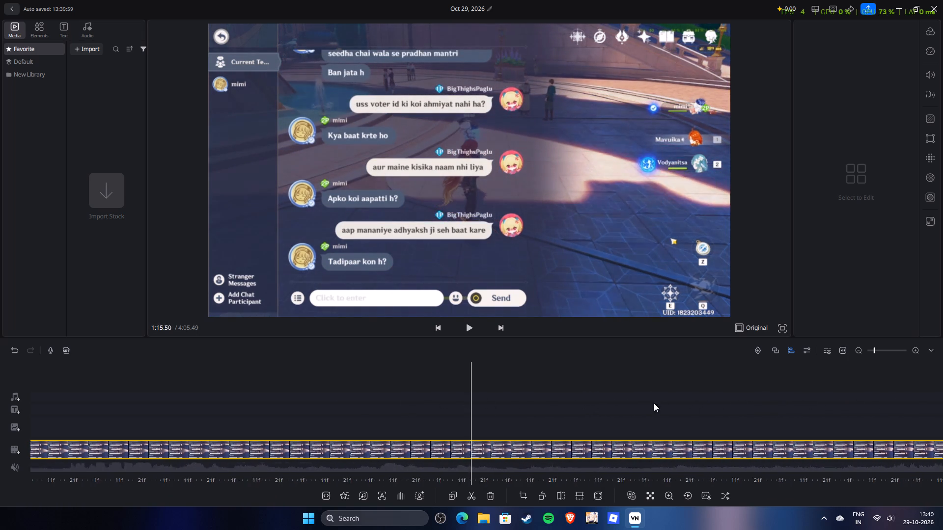
left_click_drag(327, 403, 836, 403)
left_click_drag(423, 406, 934, 406)
left_click_drag(540, 408, 871, 409)
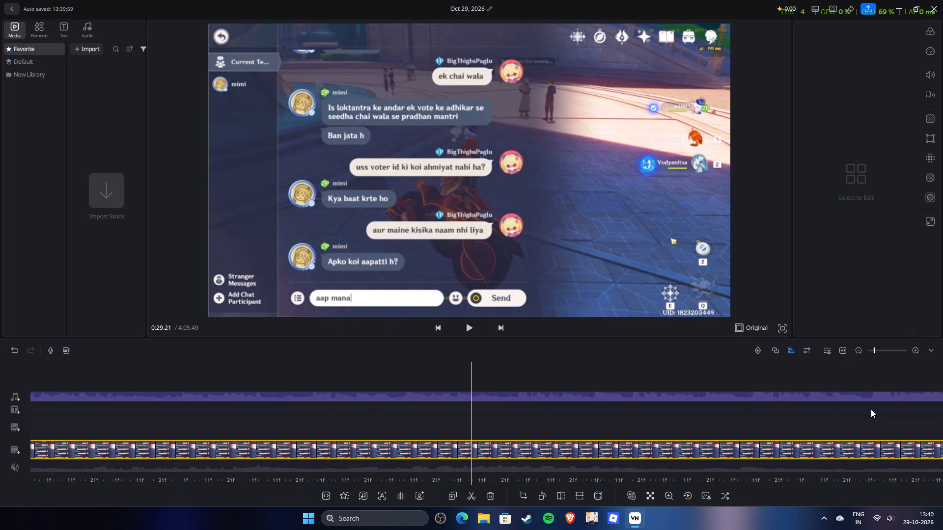
left_click_drag(871, 409, 868, 409)
left_click_drag(544, 415, 710, 412)
key("space")
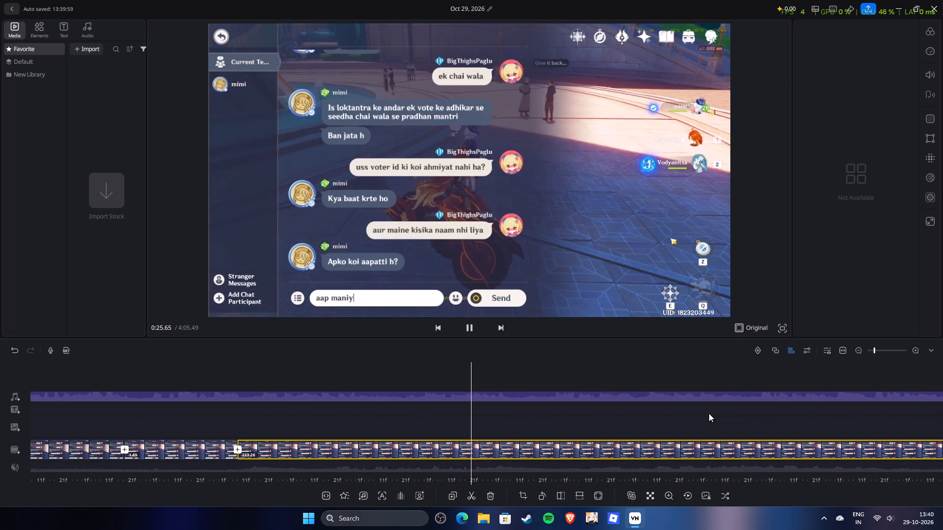
Split the last clip at about 1:00.10, just before "aap mananiye adhyaksh ji seh baat kare" appears, and delete the wait piece starting at 22.23 s.
left_click_drag(625, 411, 350, 430)
left_click_drag(534, 423, 371, 429)
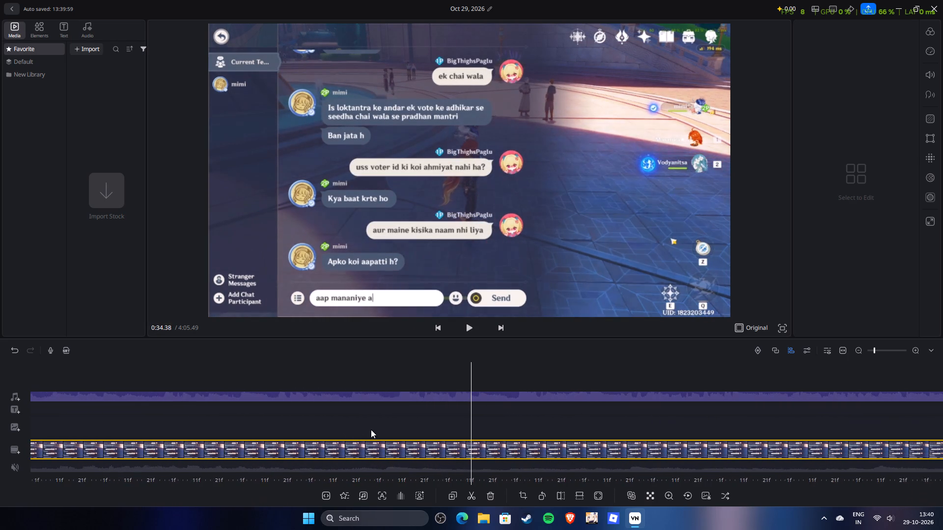
left_click_drag(371, 429, 338, 433)
left_click_drag(618, 418, 368, 420)
left_click_drag(664, 400, 496, 412)
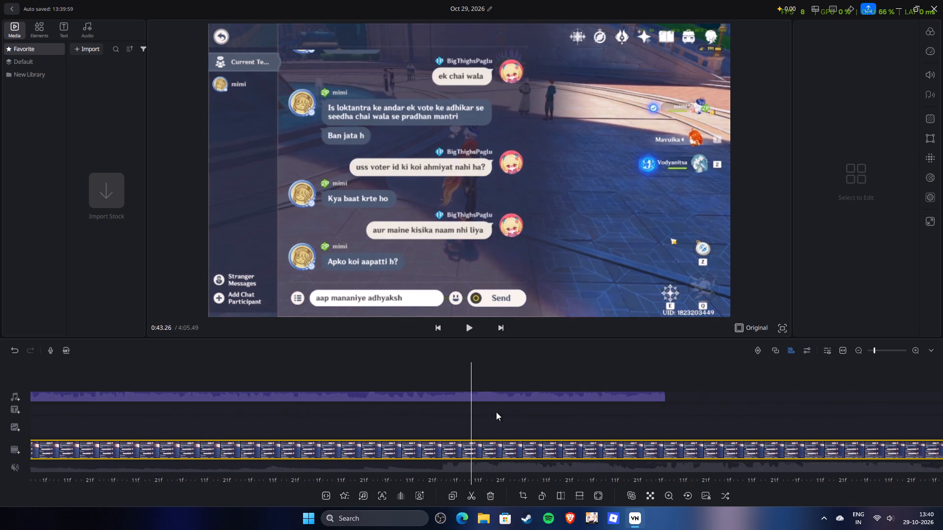
left_click_drag(496, 412, 423, 420)
left_click_drag(774, 365, 482, 420)
left_click_drag(775, 361, 565, 397)
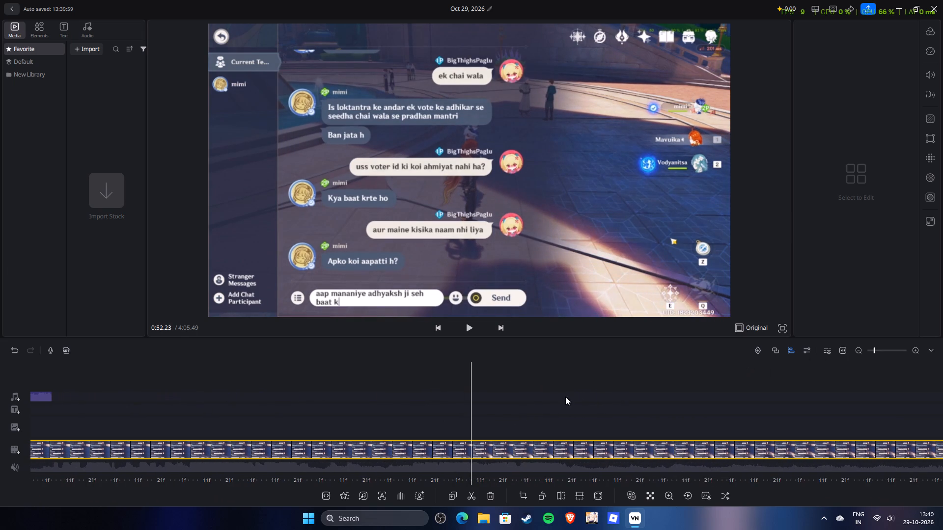
left_click_drag(565, 397, 540, 399)
left_click_drag(663, 405, 455, 430)
left_click_drag(751, 388, 559, 397)
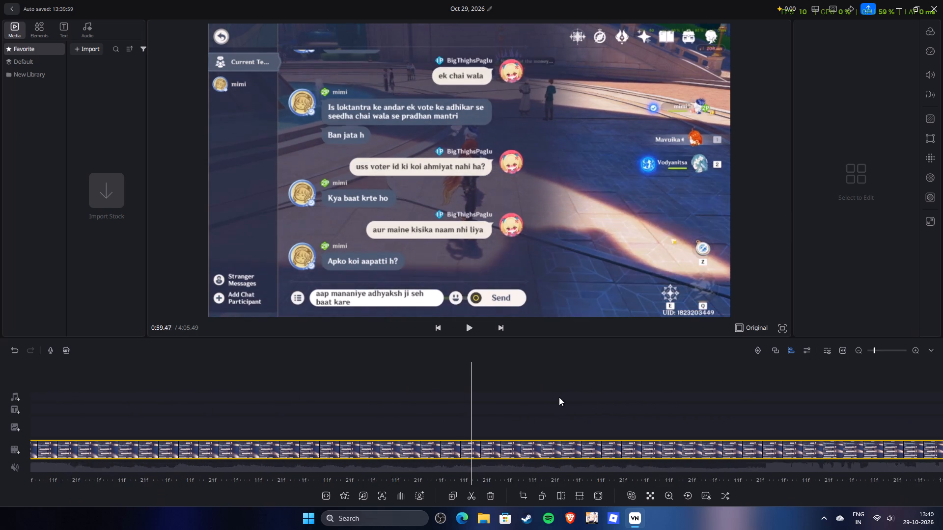
left_click_drag(559, 397, 457, 412)
left_click_drag(457, 412, 602, 433)
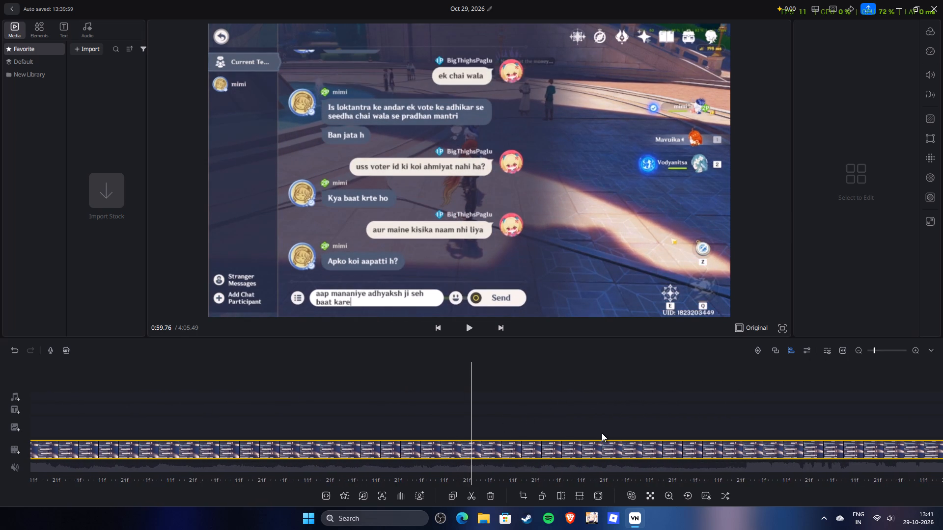
left_click_drag(602, 433, 564, 438)
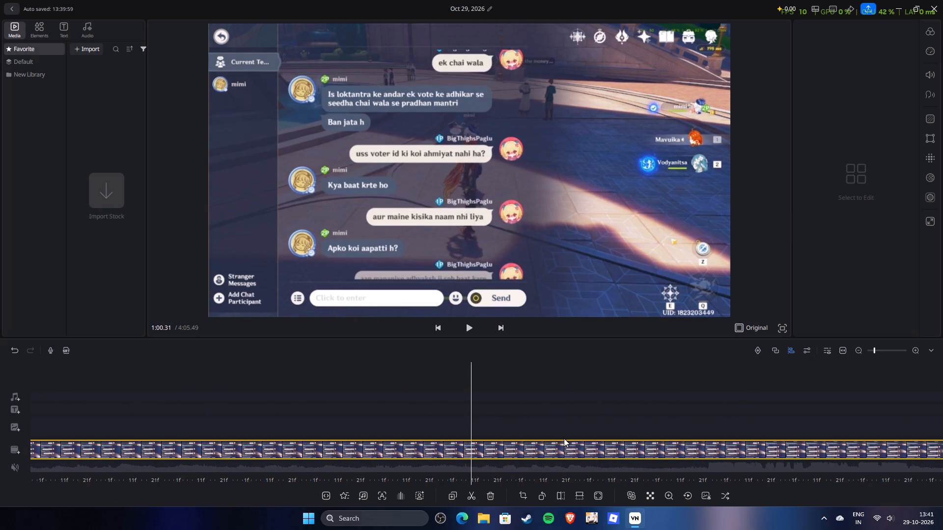
left_click_drag(564, 438, 578, 448)
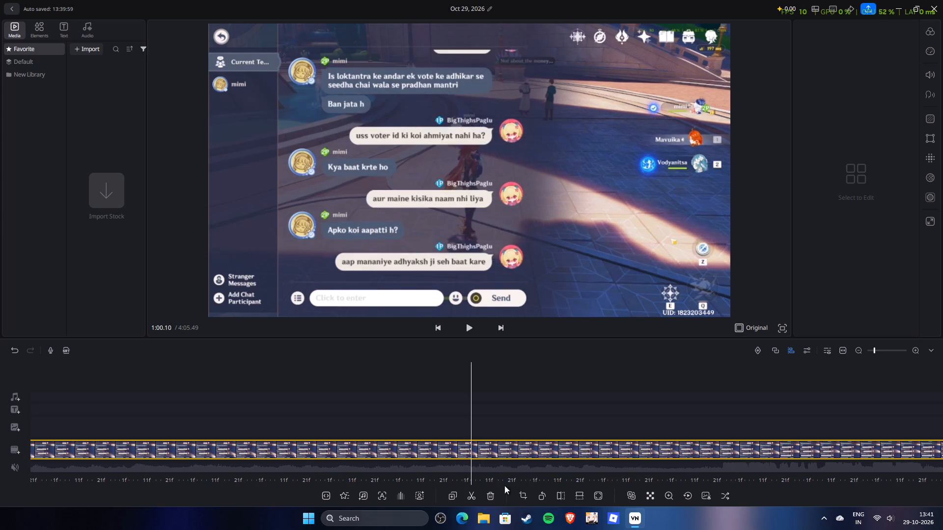
left_click(477, 494)
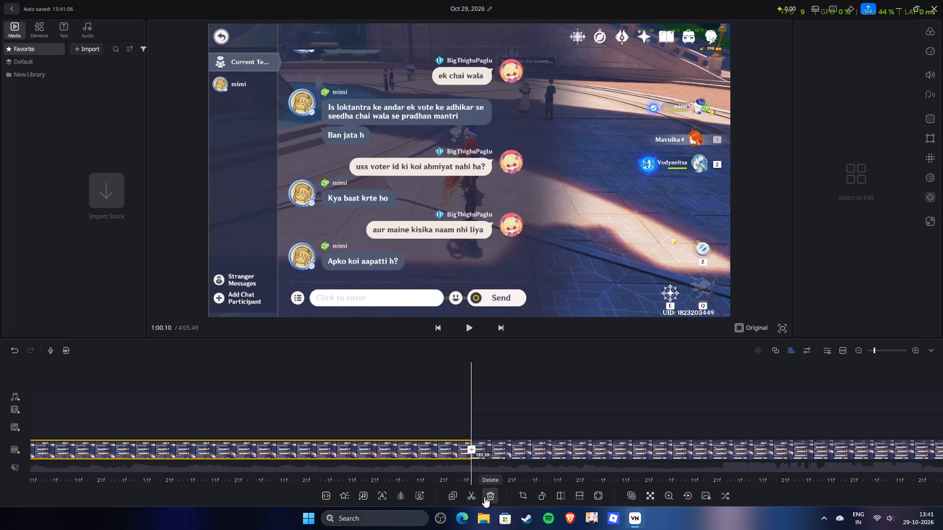
left_click(485, 497)
Replay the "aap mananiye adhyaksh ji seh baat kare" message against the audio and split the last clip at about 24.75 s, leaving a 2.52 s piece.
left_click_drag(491, 413, 511, 420)
key("space")
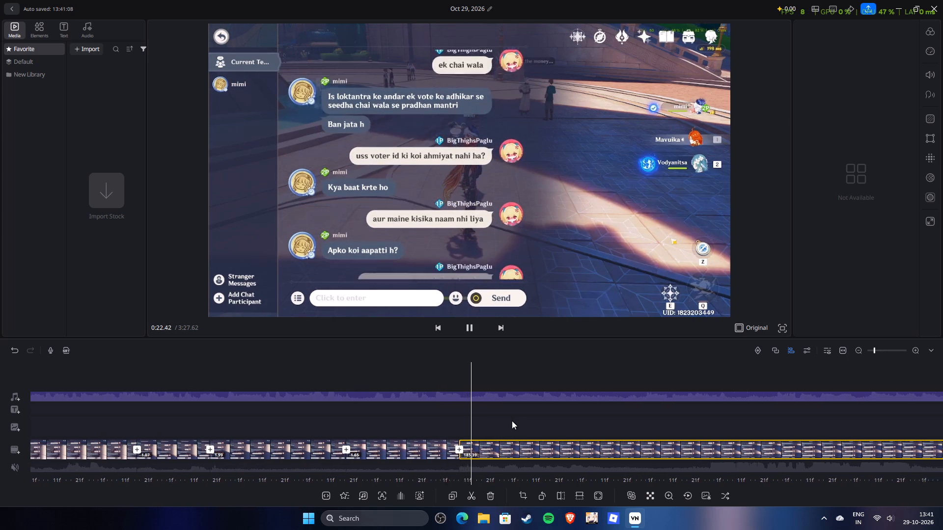
left_click_drag(511, 421, 570, 429)
key("space")
left_click_drag(552, 423, 555, 423)
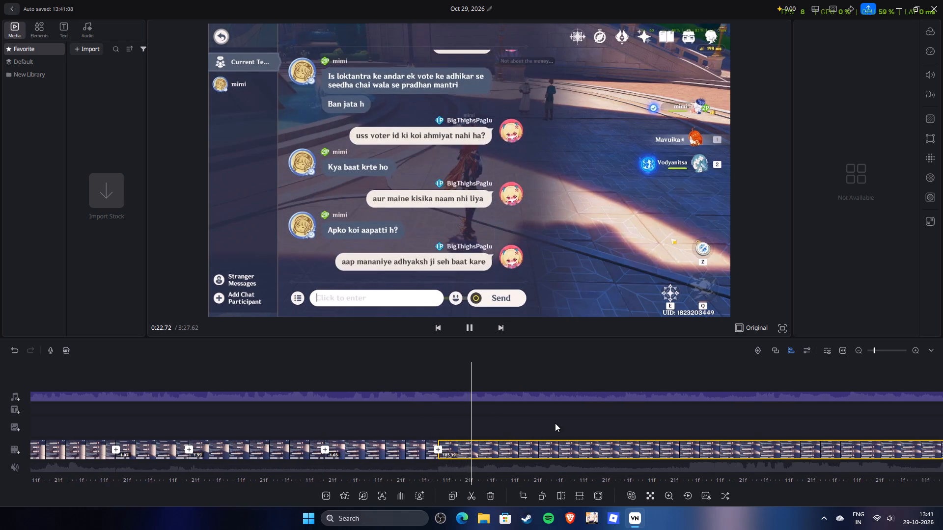
left_click_drag(555, 423, 606, 422)
key("space")
left_click_drag(584, 423, 679, 419)
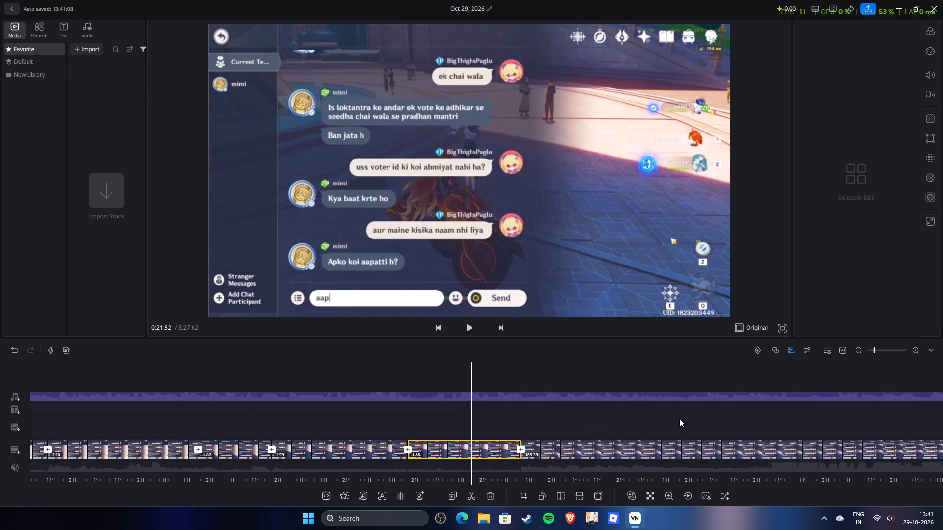
left_click_drag(679, 419, 681, 419)
key("space")
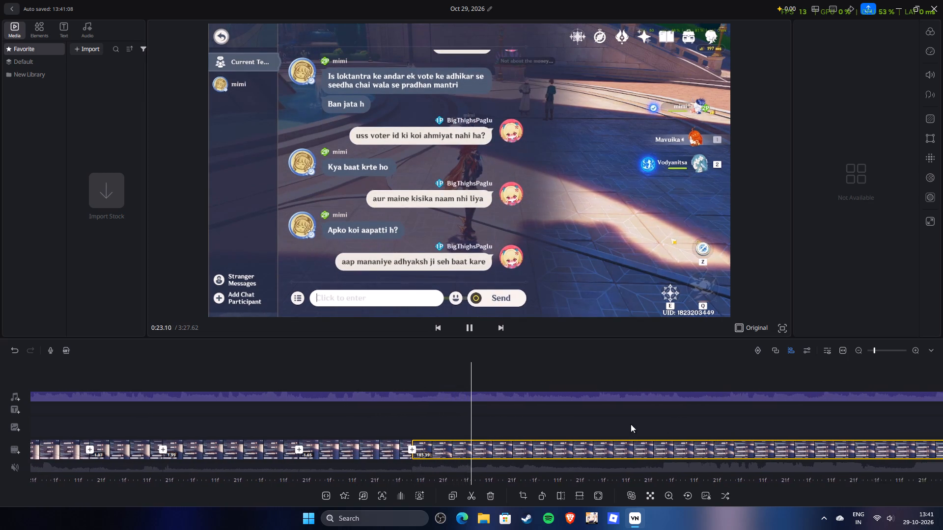
key("space")
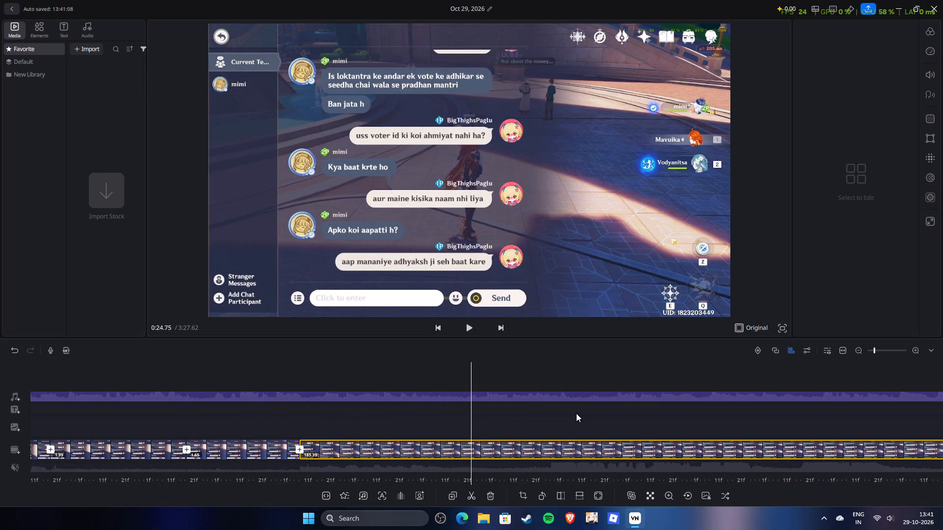
left_click(471, 495)
Split the last clip at about 27.14 s, just before mimi's "Tadipaar kon h?" appears, and delete the wait piece starting at 24.75 s.
key("space")
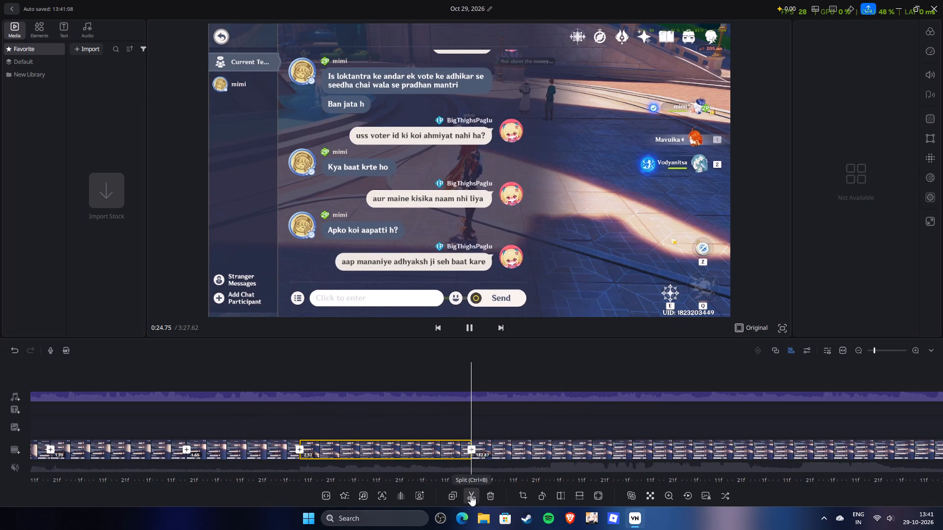
left_click_drag(493, 423, 435, 433)
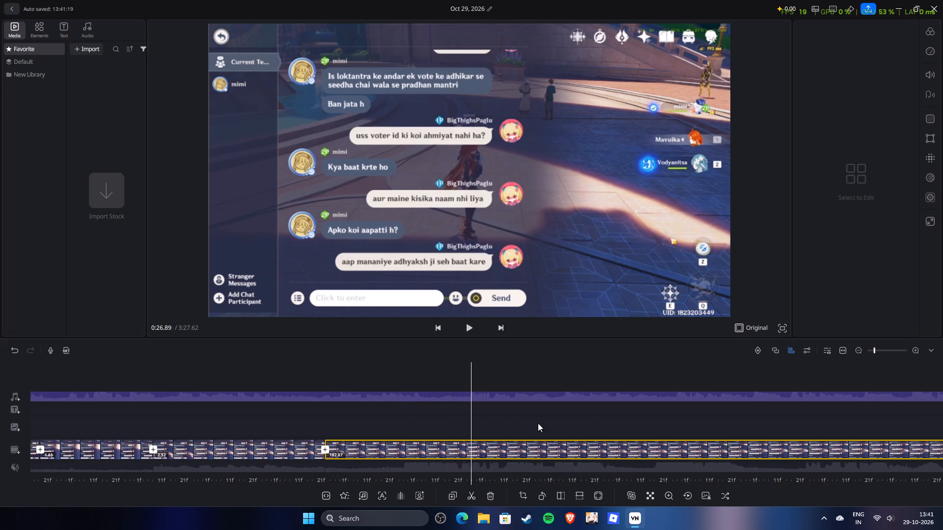
left_click_drag(589, 419, 402, 443)
left_click_drag(613, 396, 821, 395)
left_click_drag(521, 420, 690, 432)
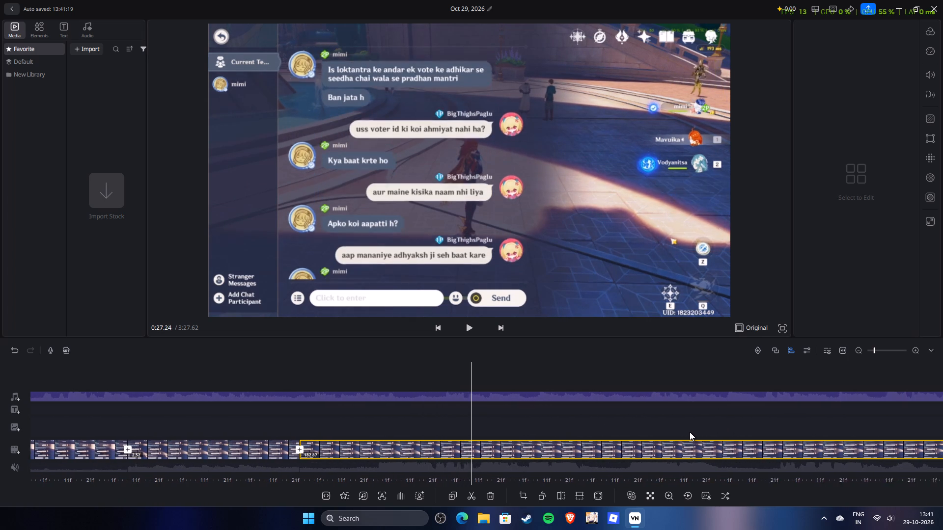
left_click_drag(690, 432, 703, 434)
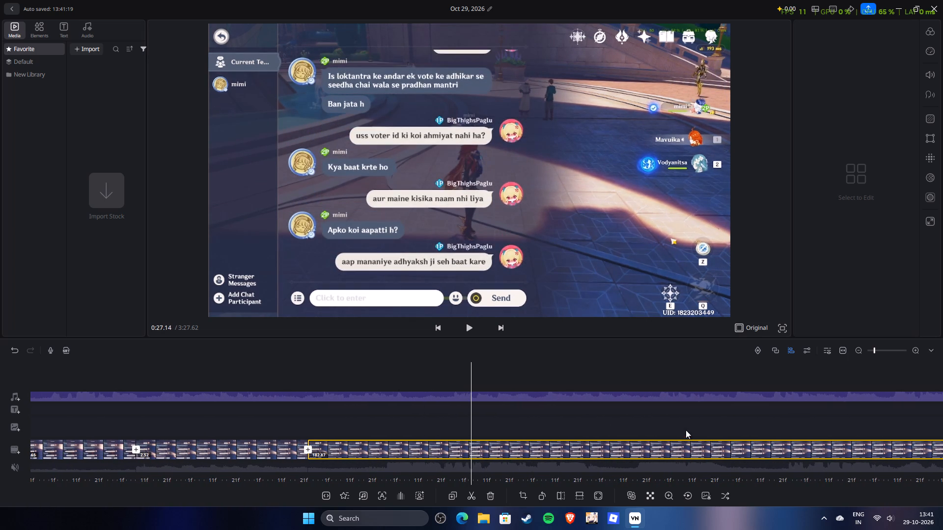
left_click(471, 493)
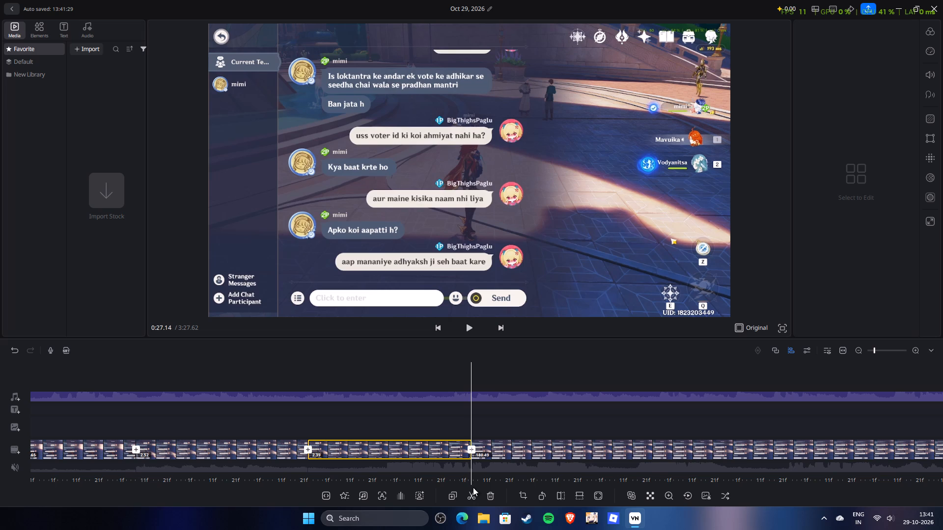
left_click(486, 497)
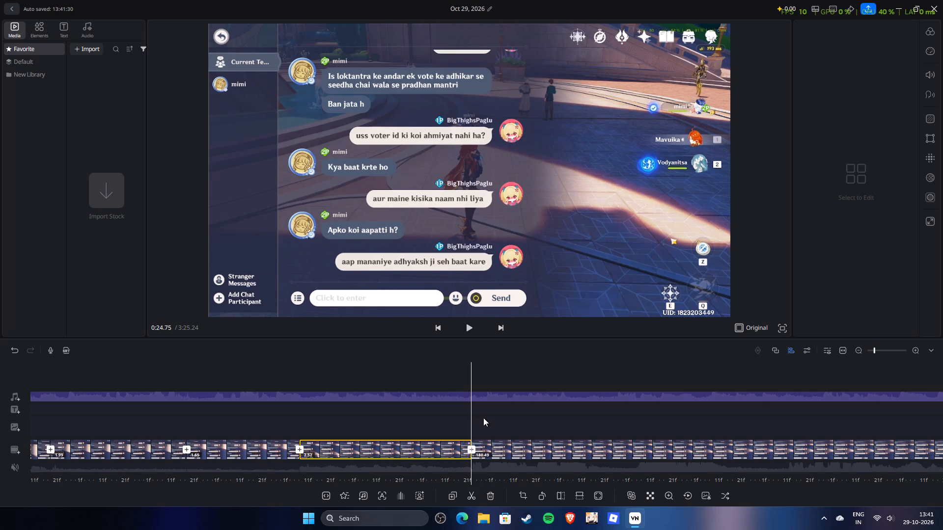
Replay mimi's "Tadipaar kon h?" message against the audio and split the last clip at about 26.38 s, leaving a 1.63 s piece.
left_click_drag(485, 419, 515, 421)
key("space")
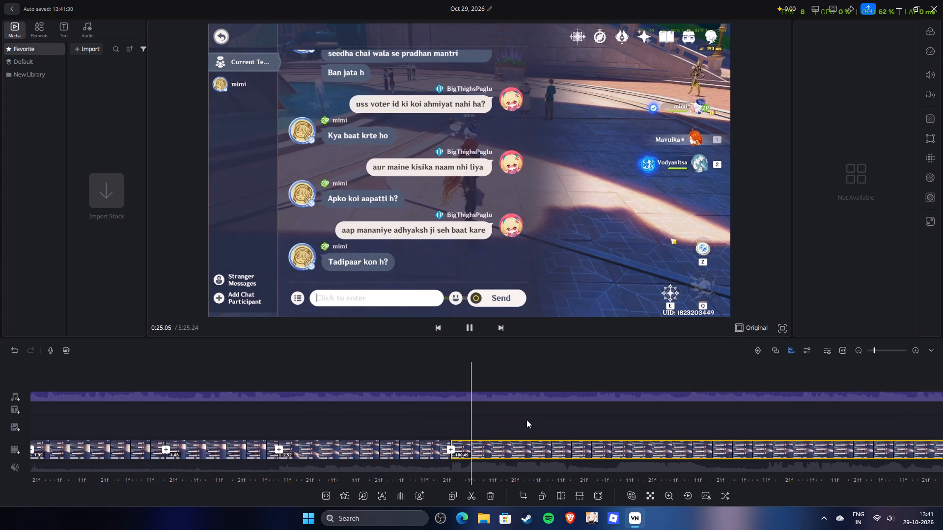
key("space")
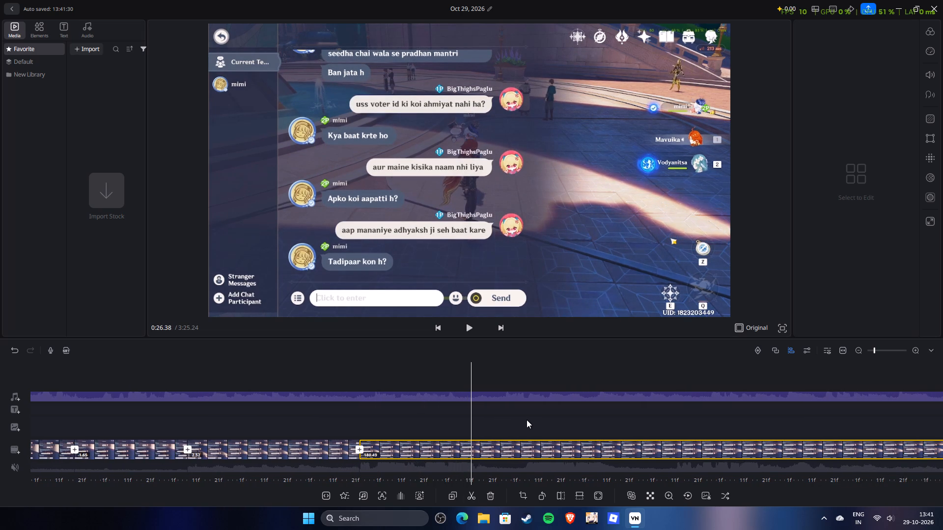
left_click(470, 494)
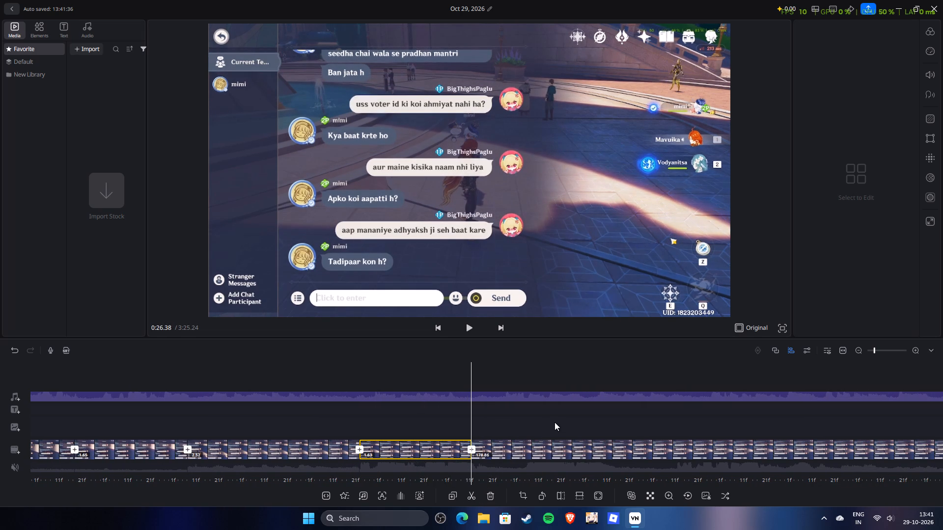
Split the last clip at about 1:26.30, just before "tadipar kon ha" appears, and delete the wait piece starting at 26.38 s.
left_click_drag(555, 422, 378, 455)
left_click_drag(577, 411, 327, 424)
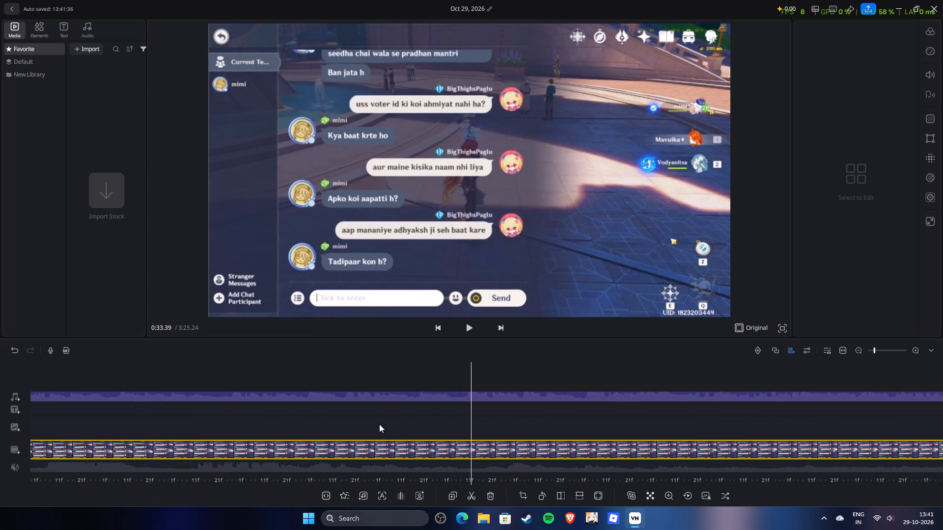
left_click_drag(588, 422, 380, 422)
left_click_drag(657, 422, 373, 423)
left_click_drag(695, 418, 403, 427)
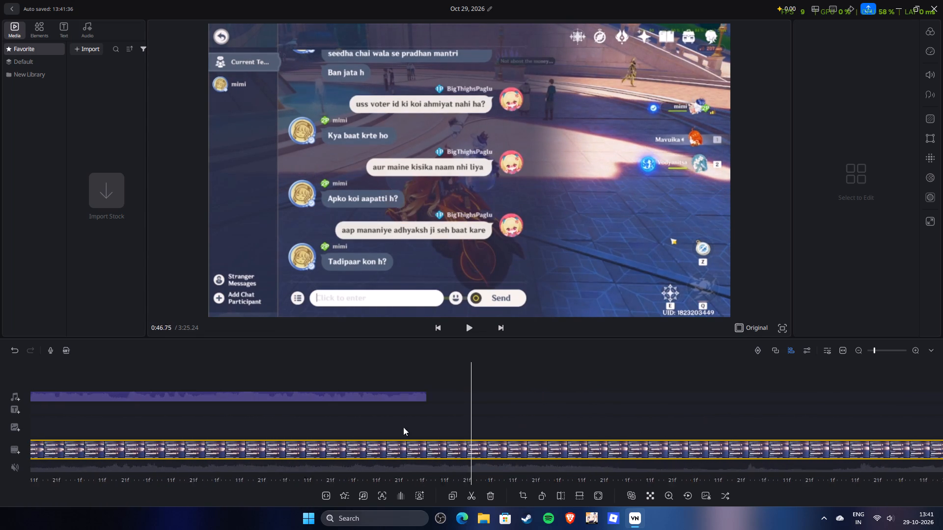
left_click_drag(403, 427, 361, 435)
left_click_drag(710, 423, 415, 423)
left_click_drag(779, 417, 511, 418)
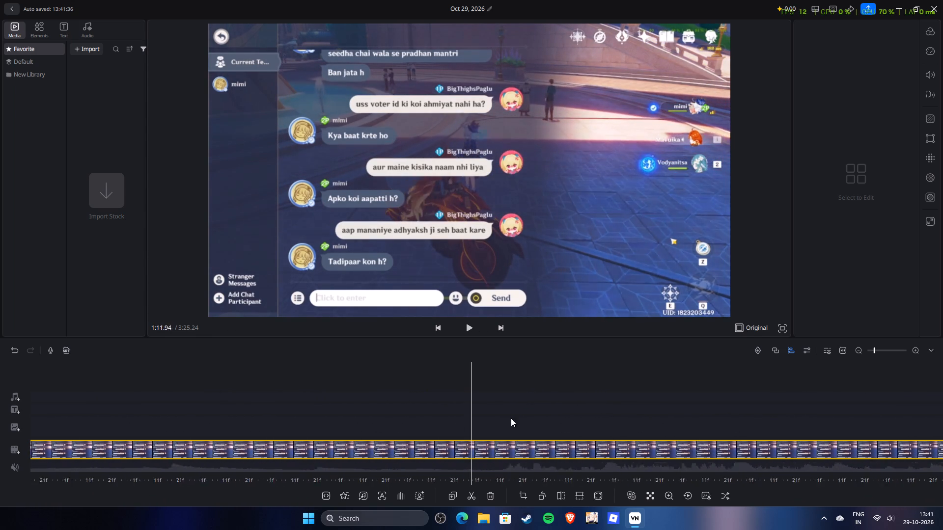
left_click_drag(511, 418, 454, 424)
left_click_drag(785, 420, 457, 433)
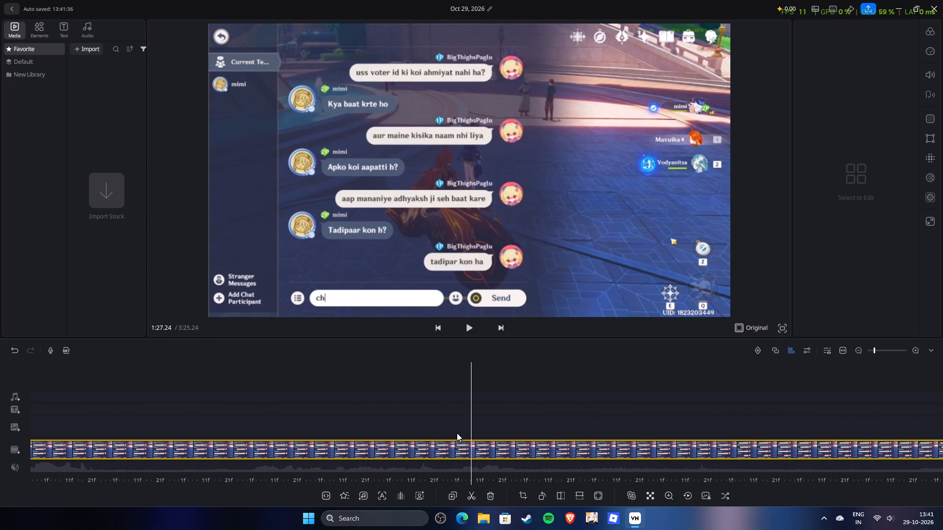
left_click_drag(457, 433, 459, 433)
left_click_drag(459, 433, 522, 436)
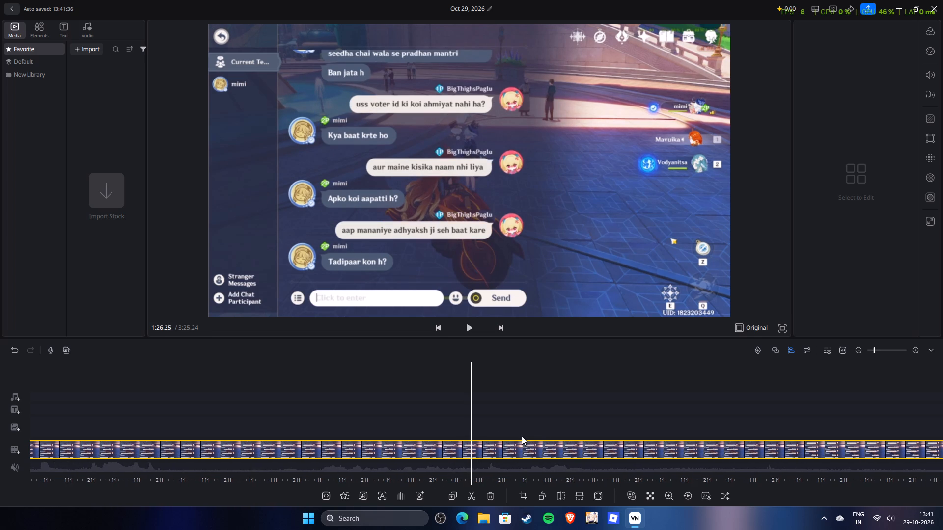
left_click_drag(522, 436, 516, 451)
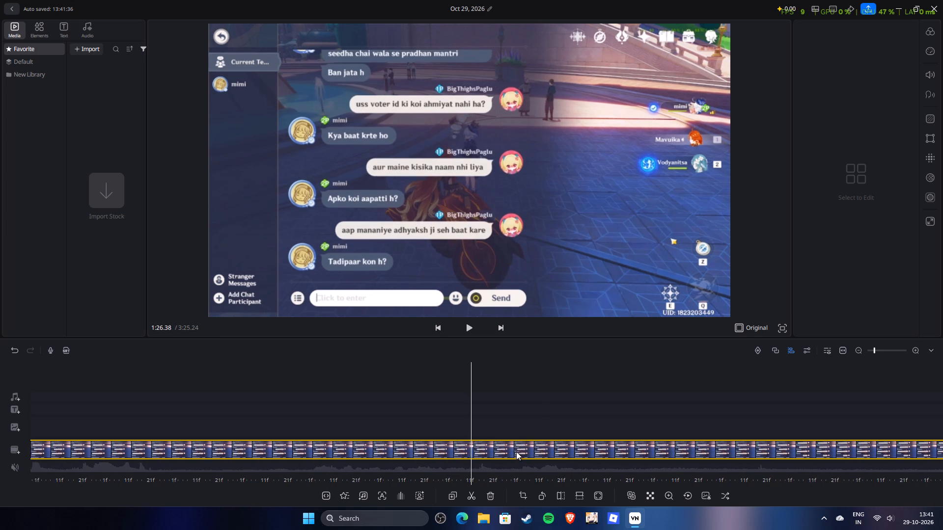
left_click_drag(516, 451, 521, 455)
left_click(474, 498)
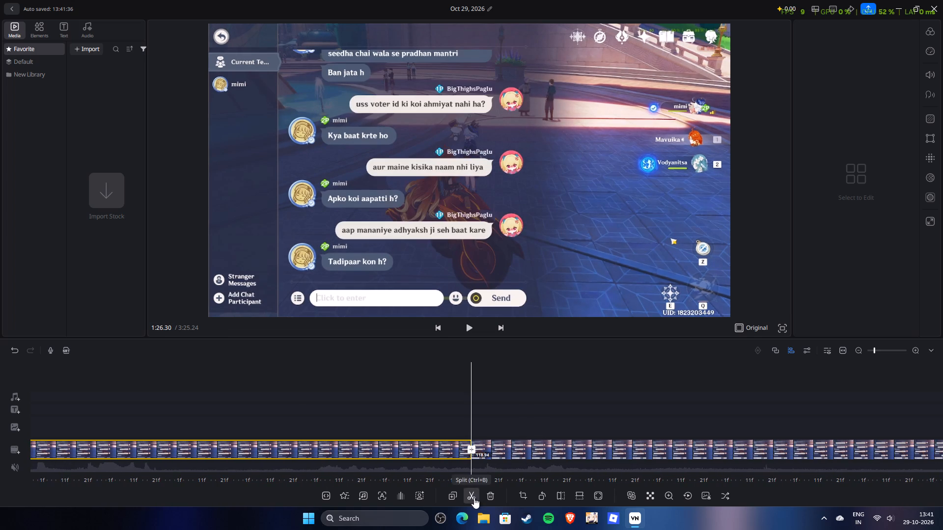
left_click(489, 494)
Replay the "tadipar kon ha" message against the audio and split the last clip at about 28.06 s, leaving a 1.68 s piece.
left_click_drag(508, 435, 548, 432)
key("space")
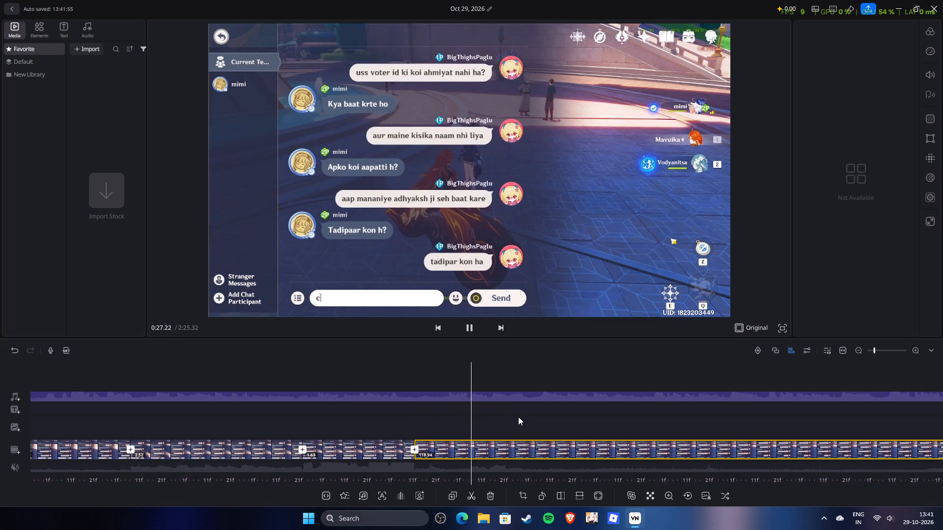
left_click_drag(504, 413, 546, 423)
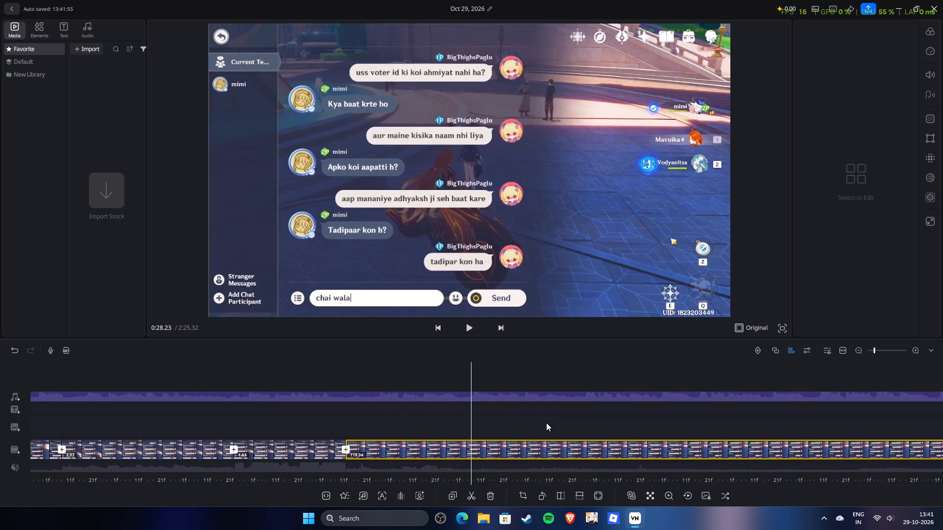
left_click_drag(546, 423, 538, 428)
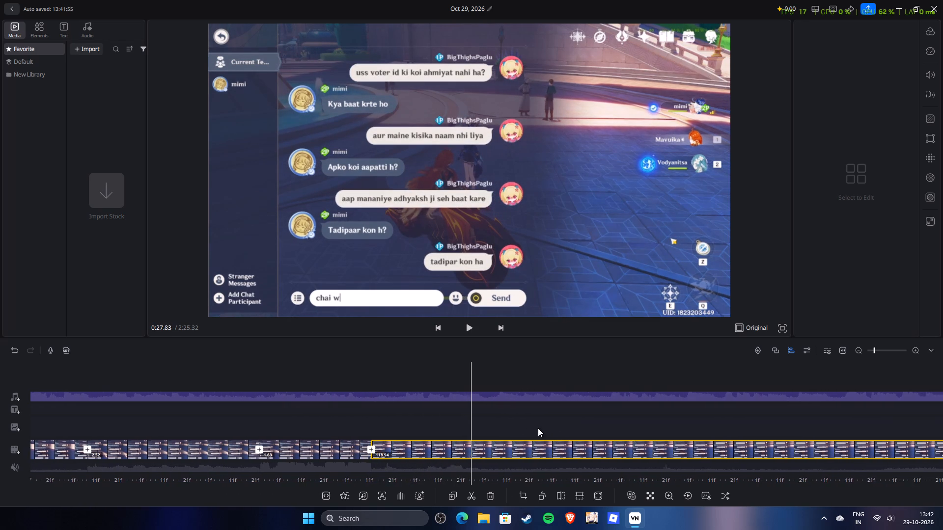
left_click_drag(538, 428, 410, 435)
left_click_drag(622, 411, 652, 416)
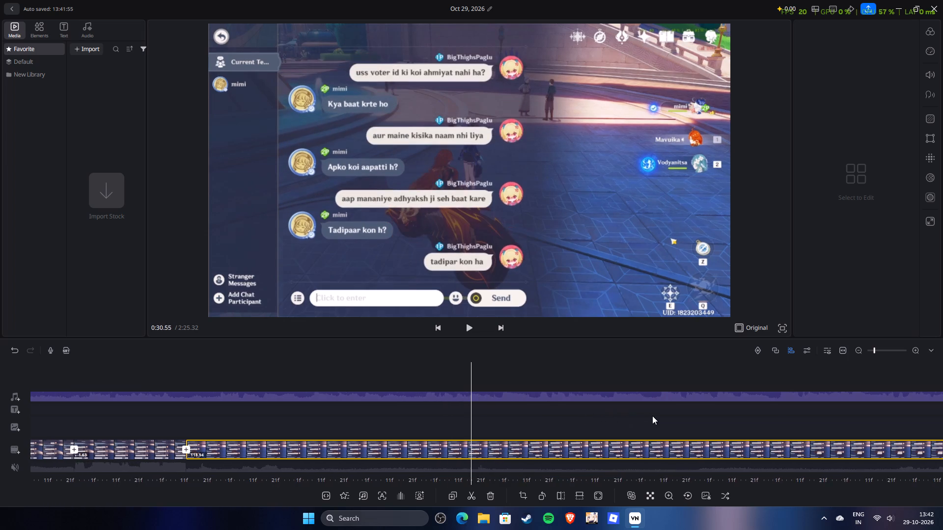
left_click_drag(652, 416, 605, 419)
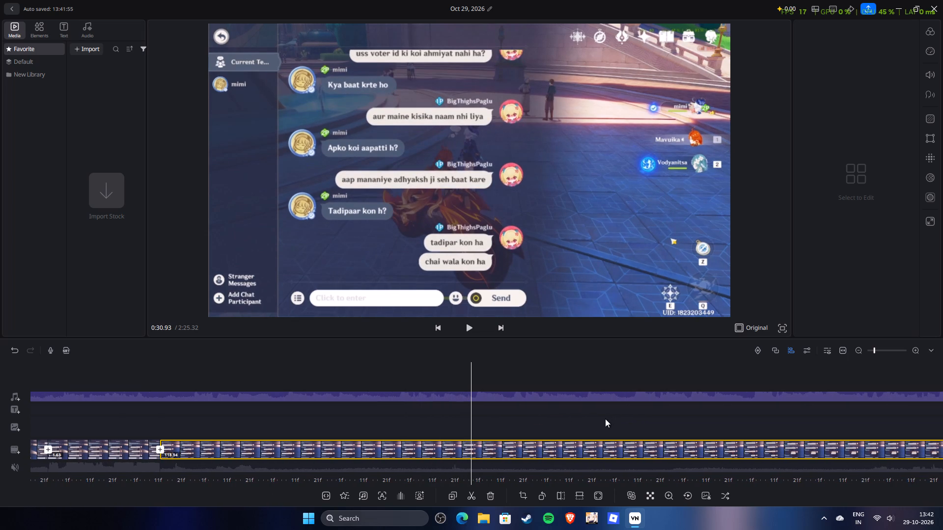
left_click_drag(605, 419, 644, 419)
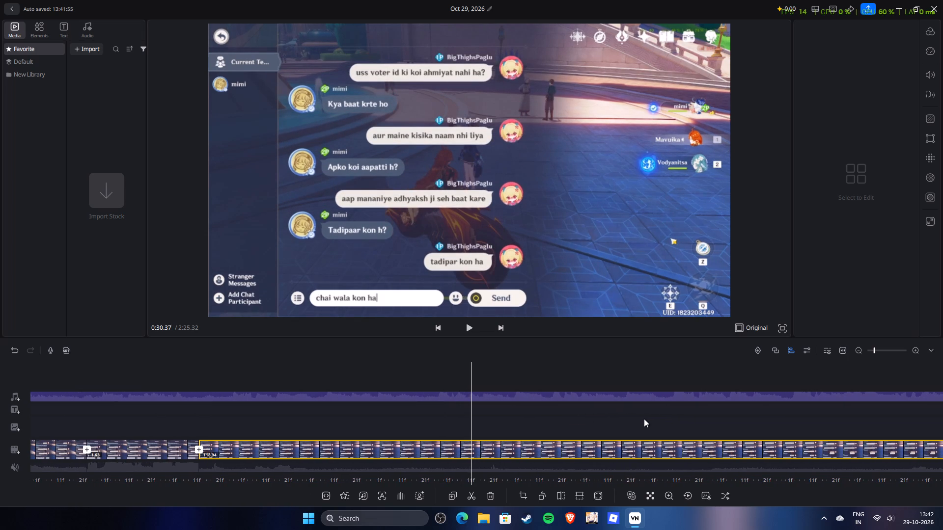
left_click_drag(644, 419, 865, 418)
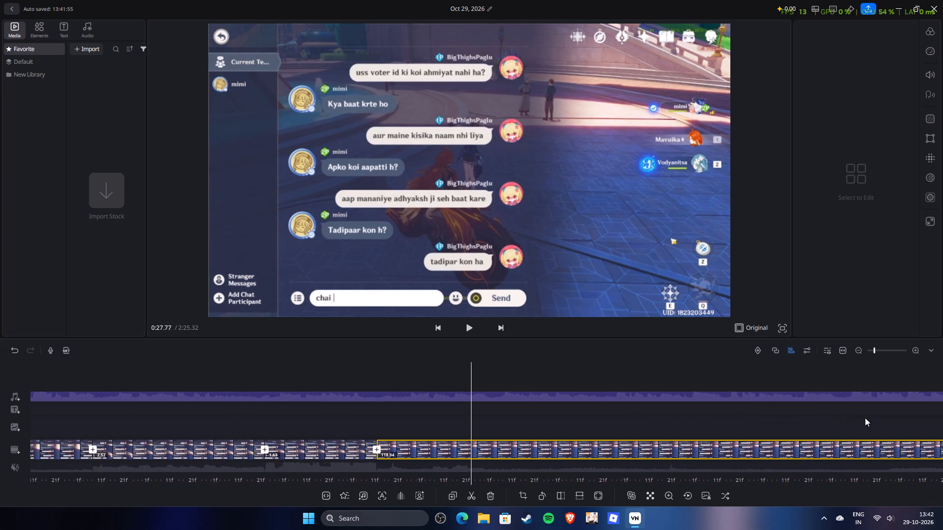
left_click_drag(865, 418, 881, 418)
left_click_drag(598, 420, 639, 419)
key("space")
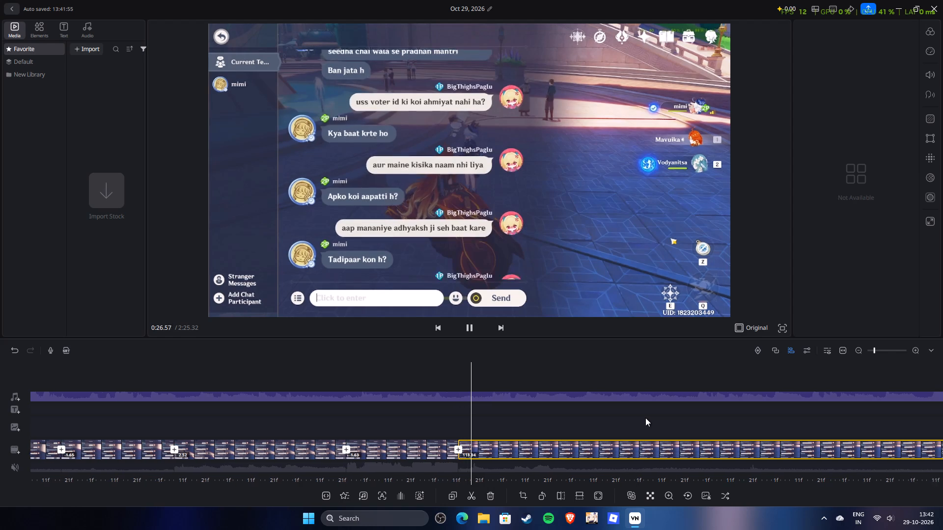
key("space")
left_click(575, 426)
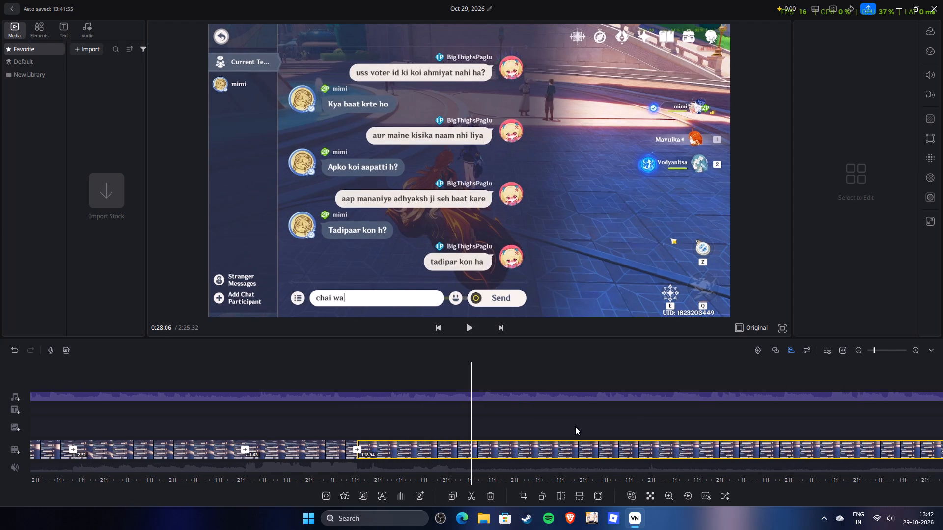
left_click(470, 496)
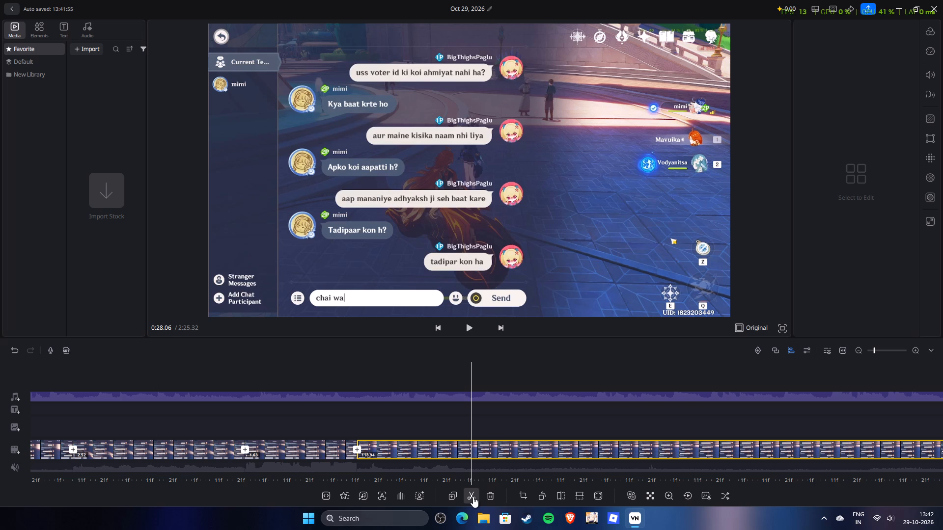
left_click(473, 497)
Split the last clip at about 30.51 s, just before "chai wala kon ha" appears, and delete the 2.45 s wait piece starting at 28.06 s.
left_click_drag(547, 419, 482, 420)
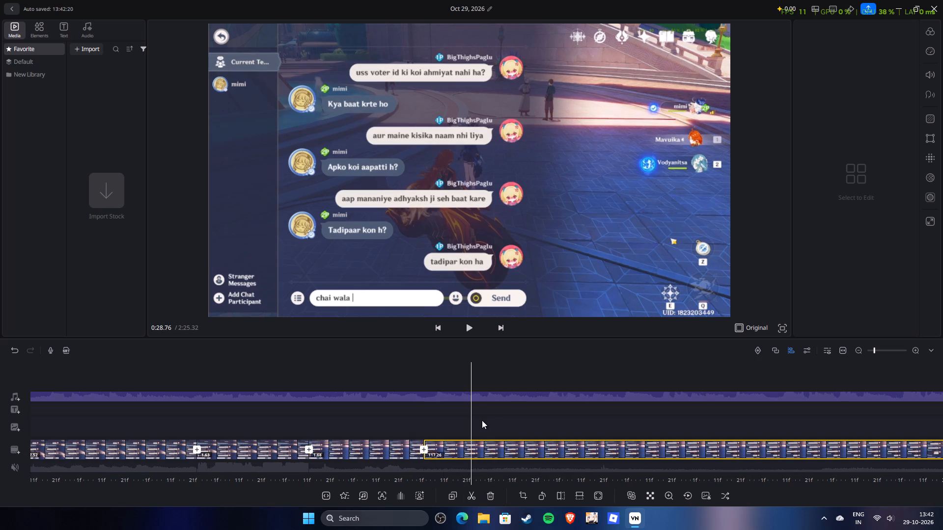
left_click_drag(482, 420, 437, 427)
left_click_drag(640, 419, 608, 423)
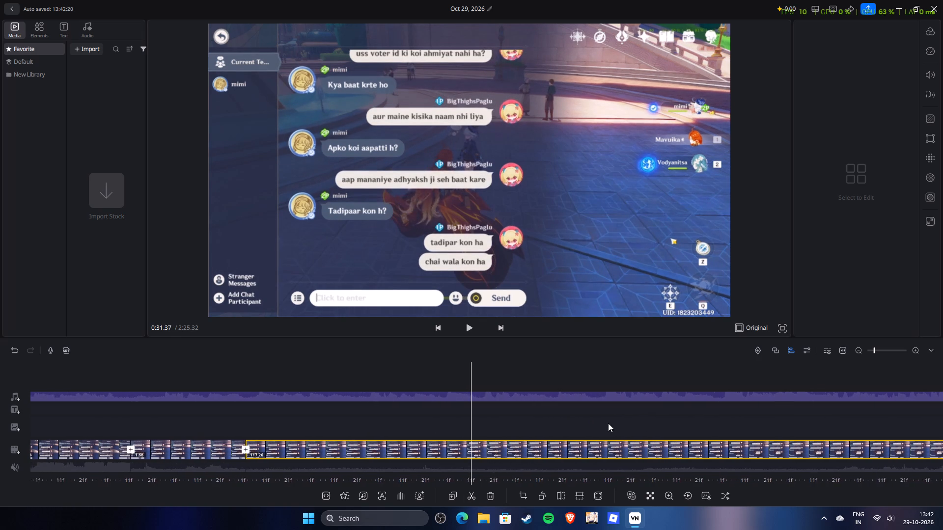
left_click_drag(608, 423, 652, 423)
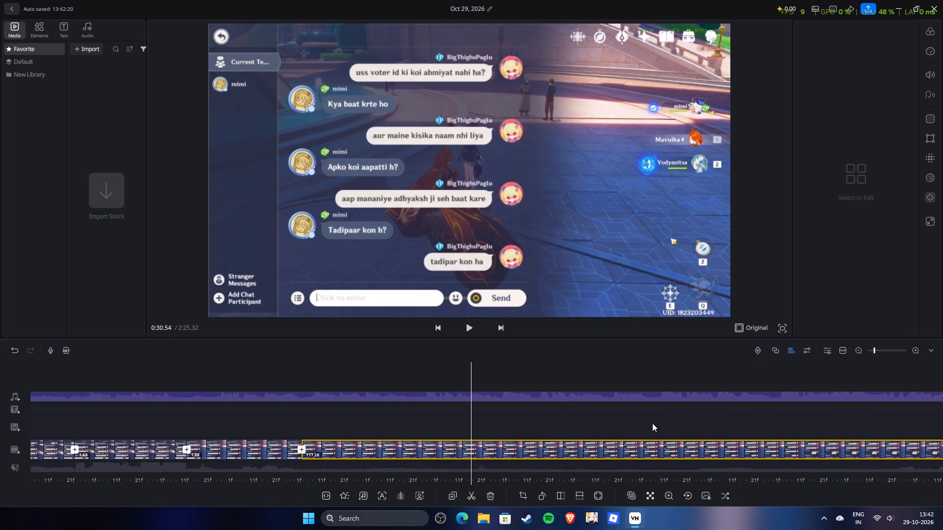
left_click_drag(652, 423, 655, 424)
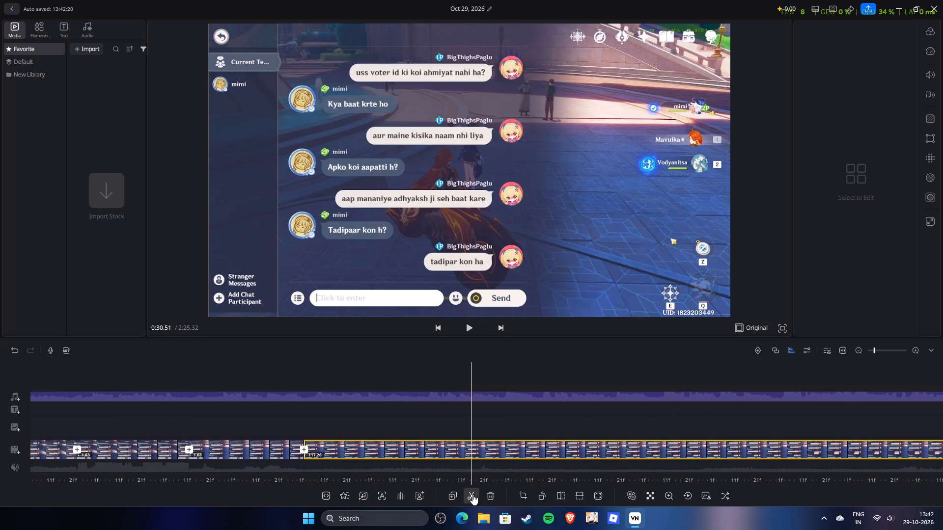
left_click(472, 494)
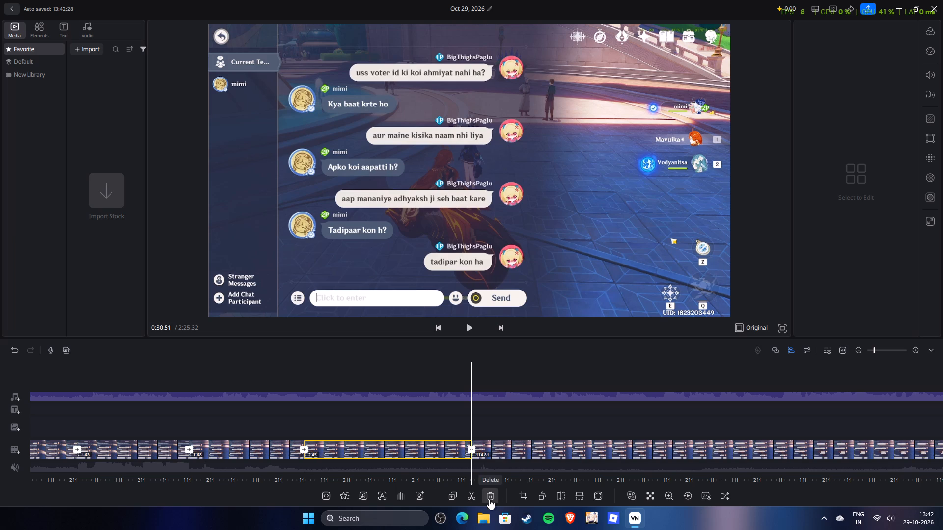
left_click(489, 499)
Replay the "chai wala kon ha" message against the audio, up to mimi's "Itni garmahat kyu", to judge the cut point.
left_click_drag(499, 431, 543, 431)
key("space")
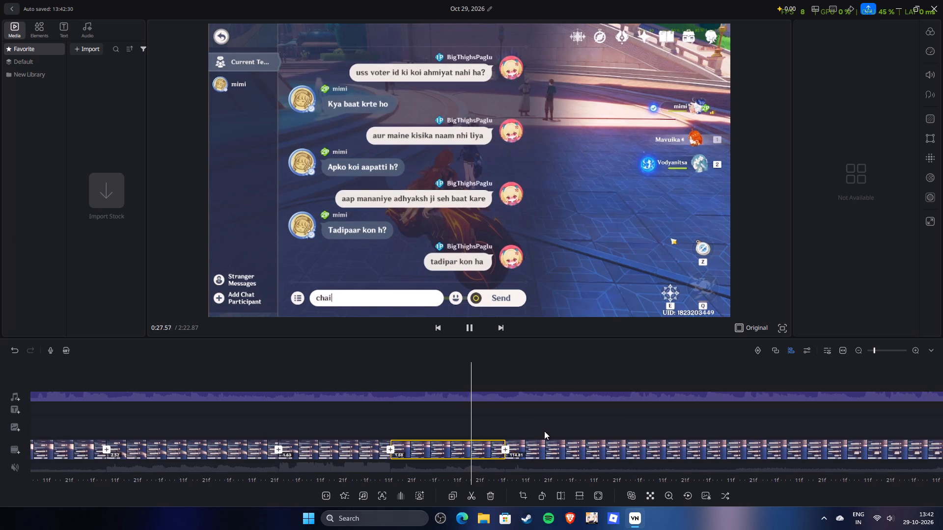
left_click_drag(542, 428, 635, 428)
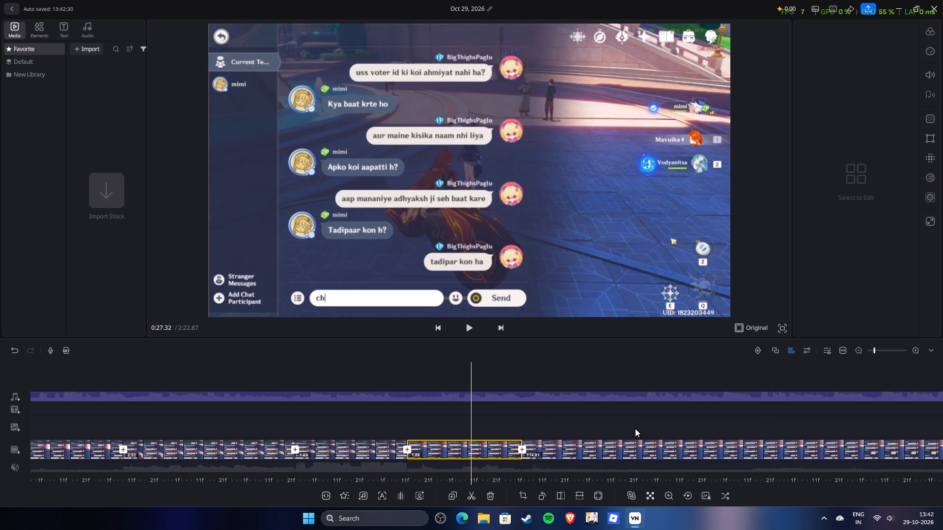
key("space")
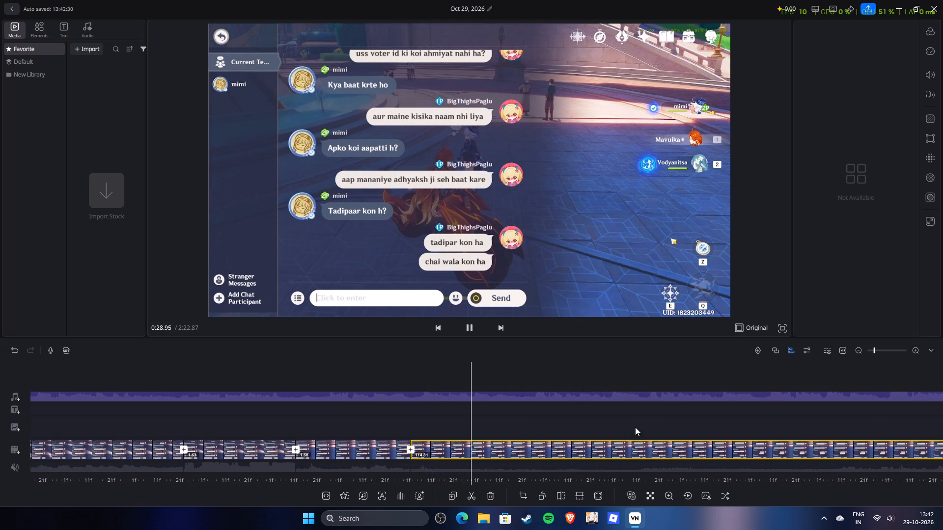
left_click_drag(640, 421, 602, 424)
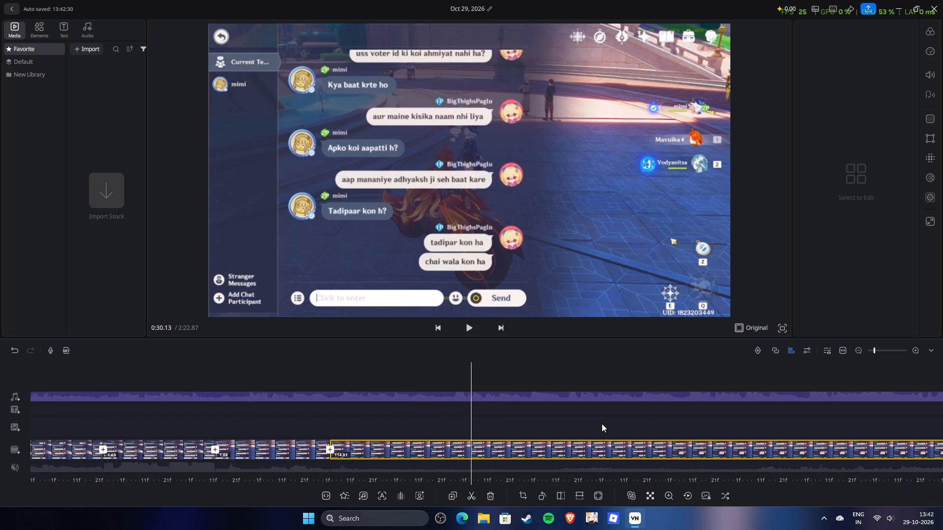
left_click_drag(602, 424, 628, 425)
key("space")
left_click_drag(632, 423, 639, 424)
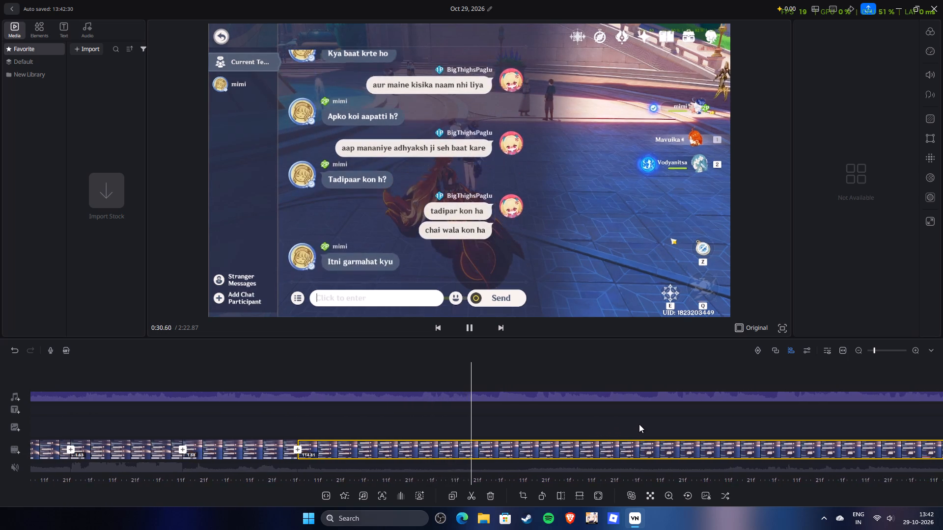
left_click_drag(639, 424, 672, 429)
key("space")
left_click_drag(668, 424, 735, 424)
key("space")
left_click_drag(694, 421, 718, 423)
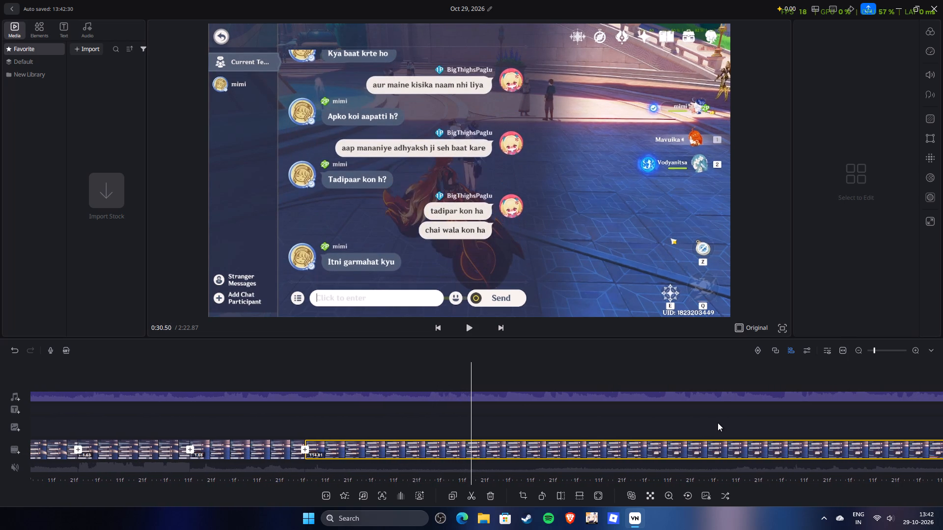
Replay the "chai wala kon ha" section and split the last clip at about 29.7 s, leaving a 1.63 s piece.
left_click_drag(718, 423, 752, 448)
key("space")
left_click_drag(571, 426, 650, 424)
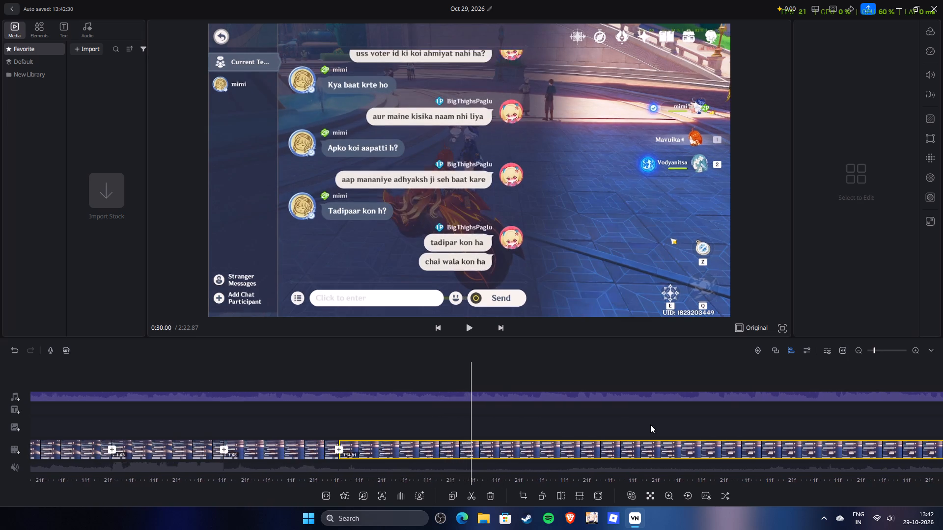
left_click_drag(650, 424, 687, 429)
key("space")
left_click_drag(638, 424, 739, 430)
key("space")
key("space")
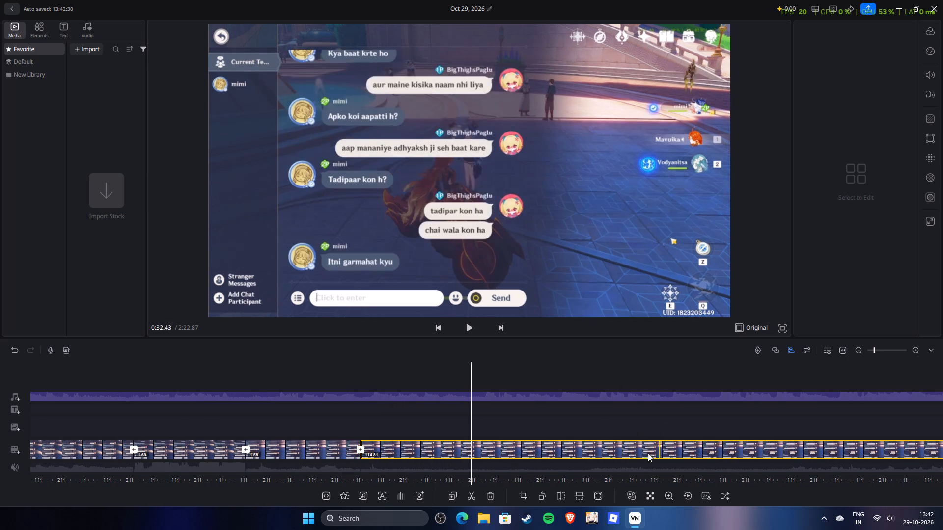
left_click(468, 496)
key("space")
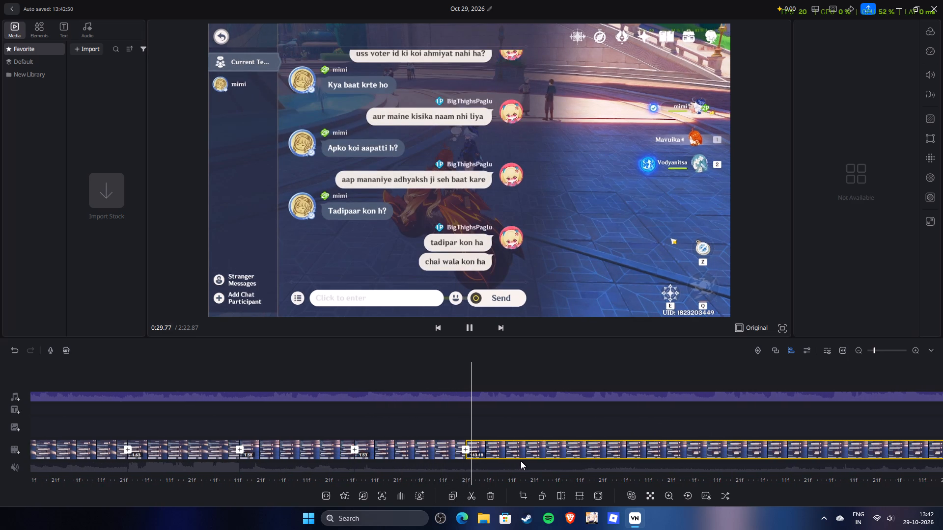
Split the last clip at about 30.2 s, just before mimi's "Itni garmahat kyu" appears, and delete the 0.52 s wait piece before it.
key("space")
left_click_drag(504, 429, 527, 434)
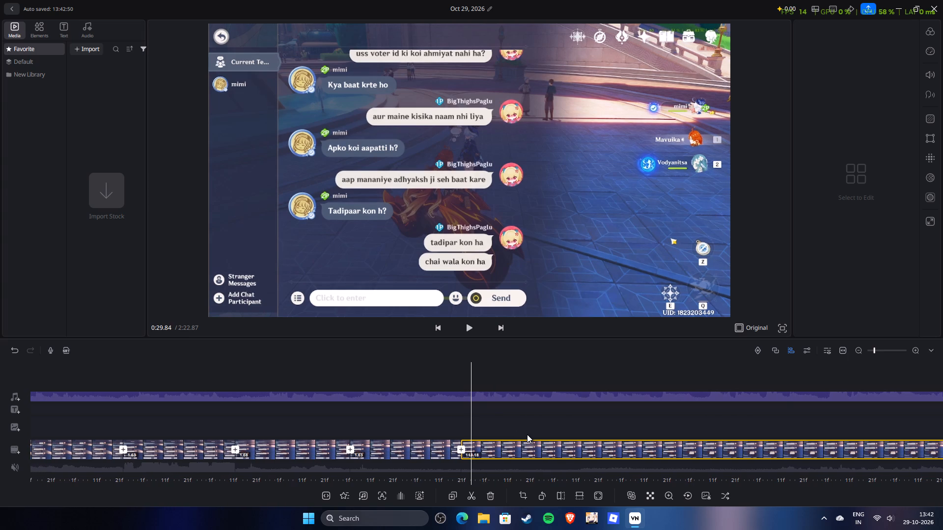
left_click_drag(527, 434, 503, 446)
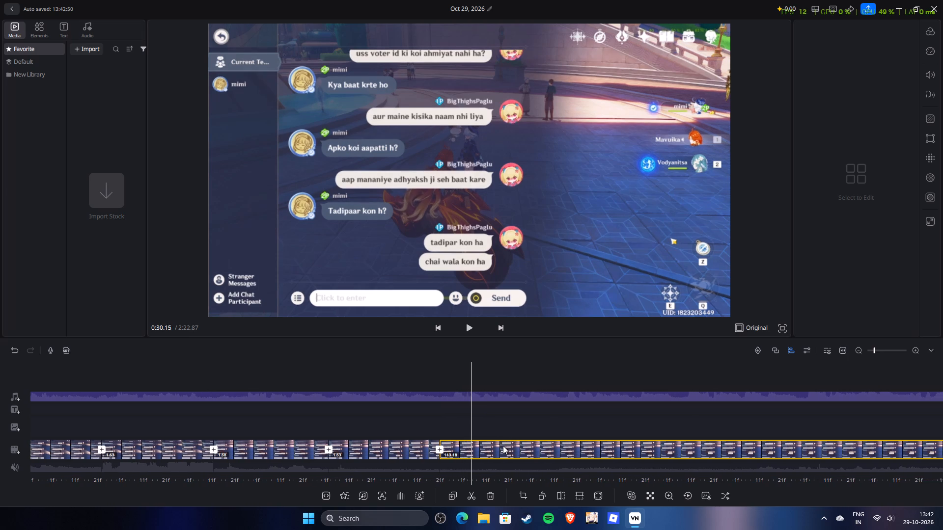
left_click_drag(503, 446, 475, 462)
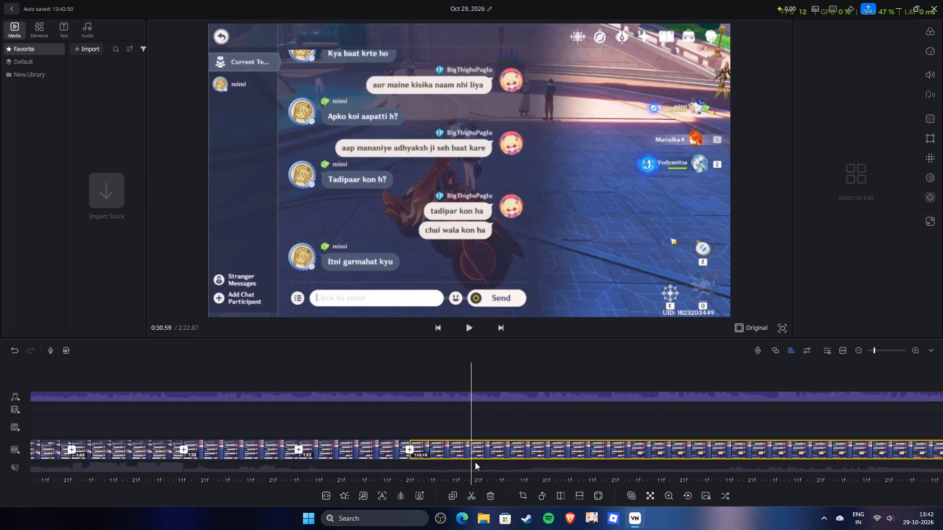
left_click_drag(475, 462, 501, 470)
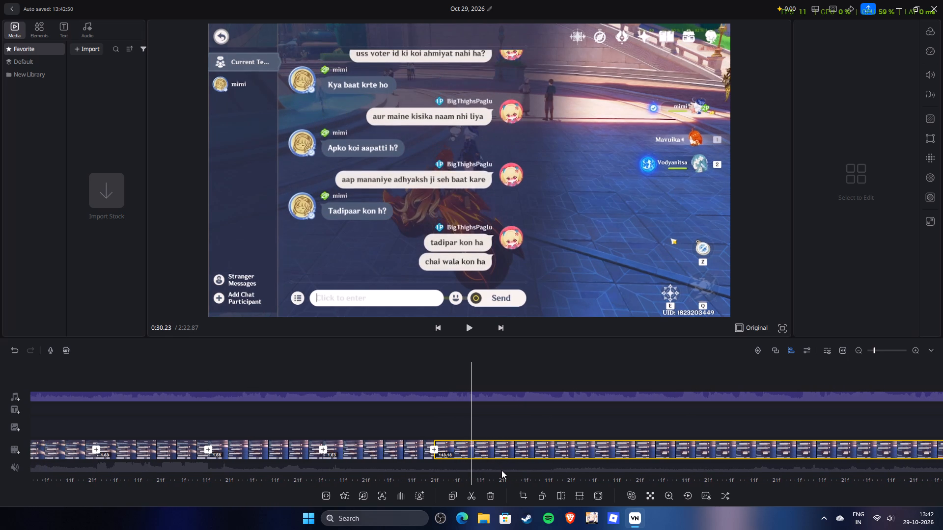
left_click_drag(501, 470, 502, 470)
left_click(474, 496)
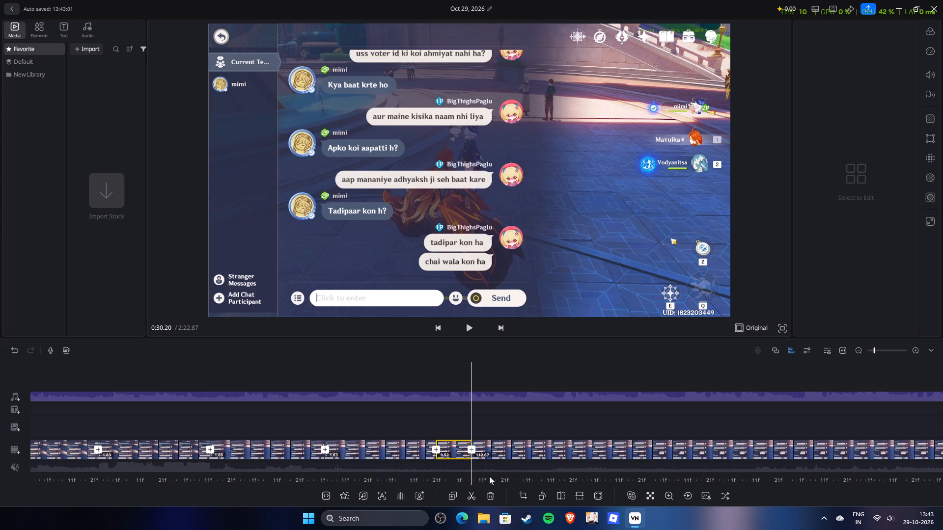
left_click(487, 495)
Replay mimi's "Itni garmahat kyu" message against the audio and split the last clip at about 31.3 s, leaving a 1.62 s piece.
left_click_drag(490, 427, 532, 427)
key("space")
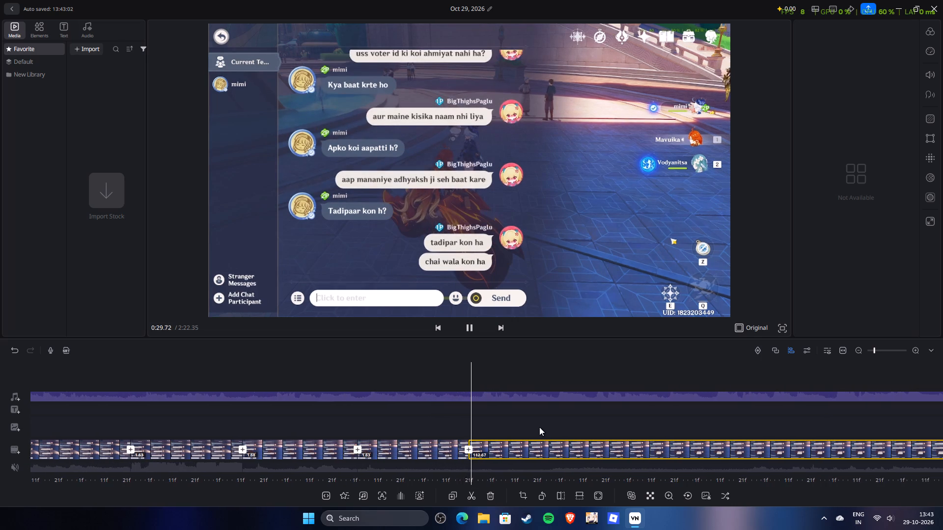
key("space")
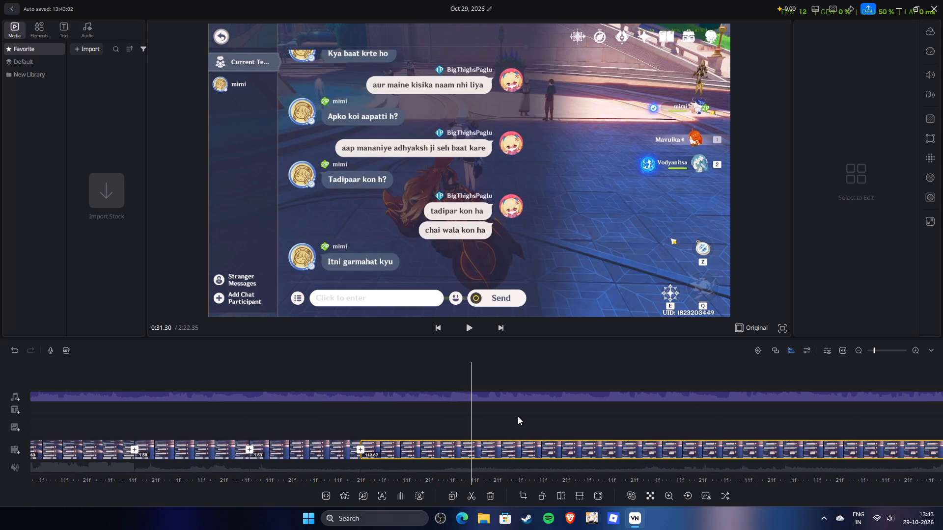
left_click(471, 496)
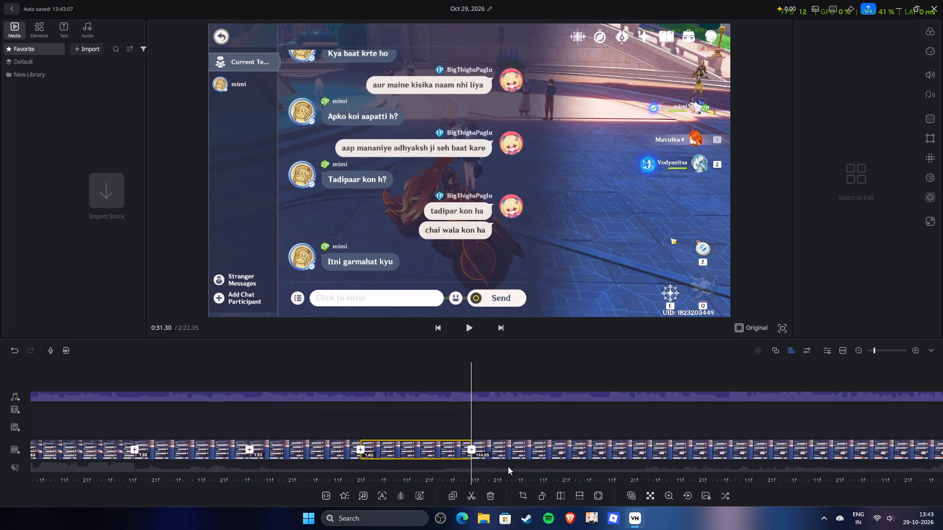
key("space")
left_click_drag(538, 416, 462, 427)
left_click_drag(665, 418, 571, 421)
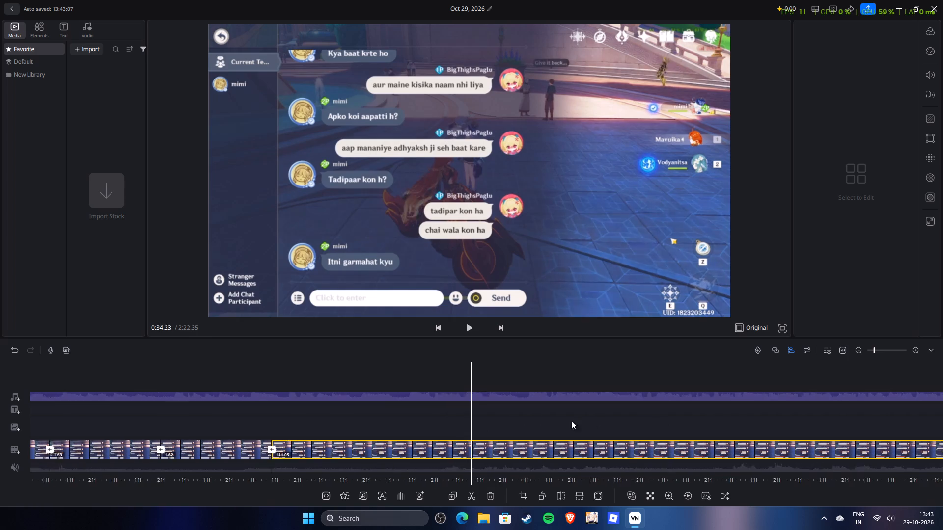
left_click_drag(571, 421, 513, 422)
left_click_drag(695, 410, 476, 412)
left_click_drag(740, 412, 484, 419)
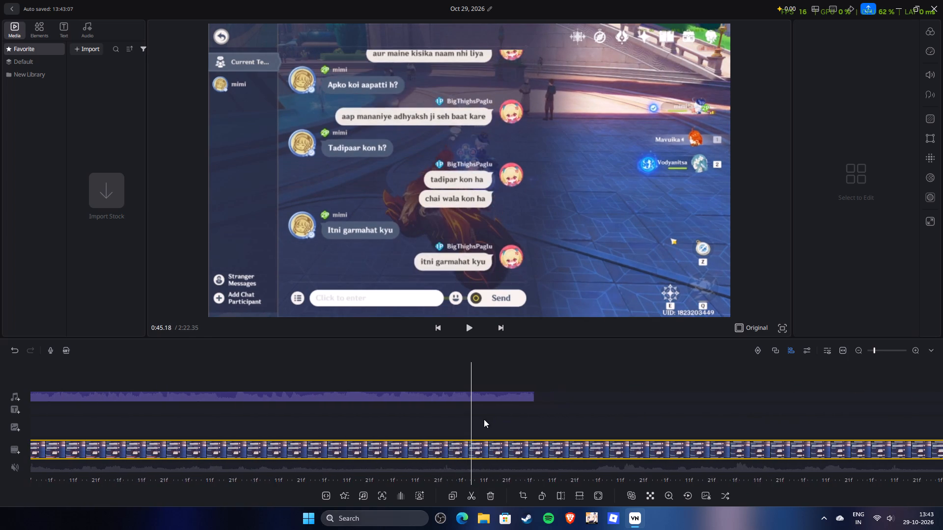
left_click_drag(484, 419, 513, 438)
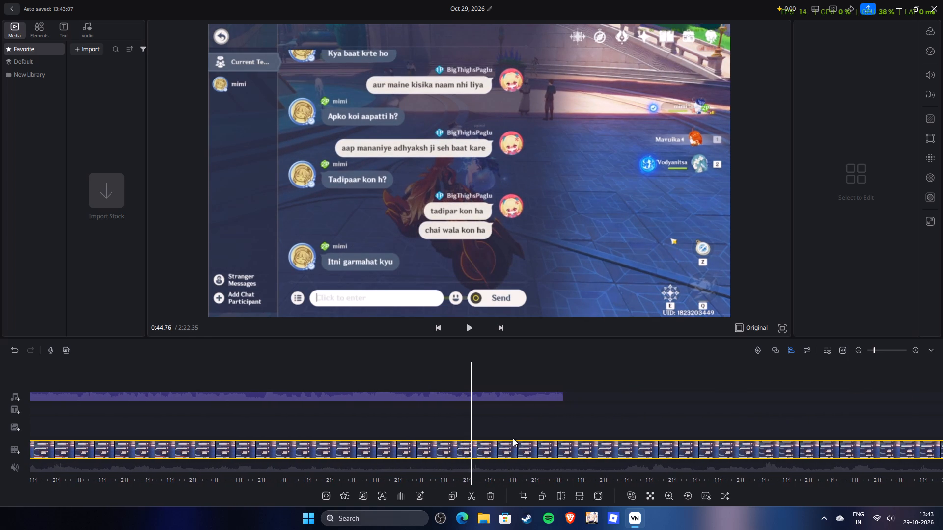
left_click_drag(513, 438, 515, 446)
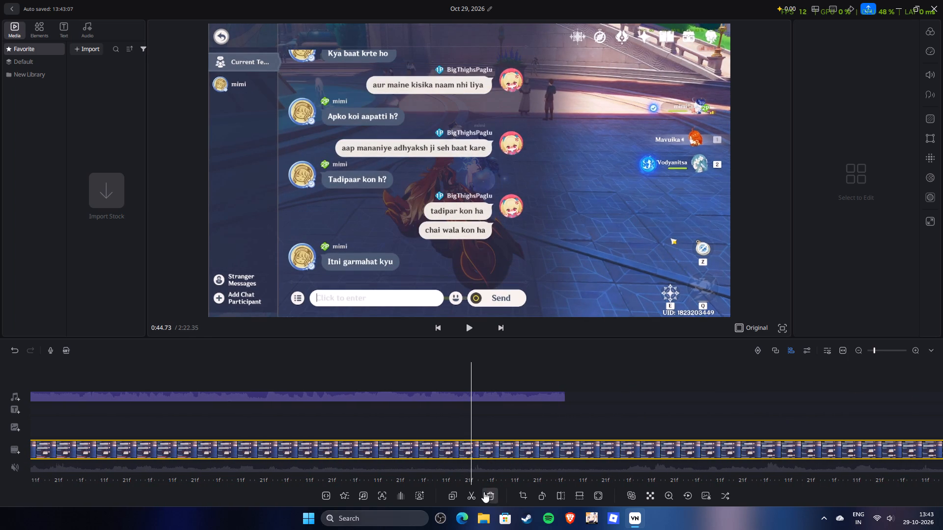
left_click(474, 497)
left_click(492, 495)
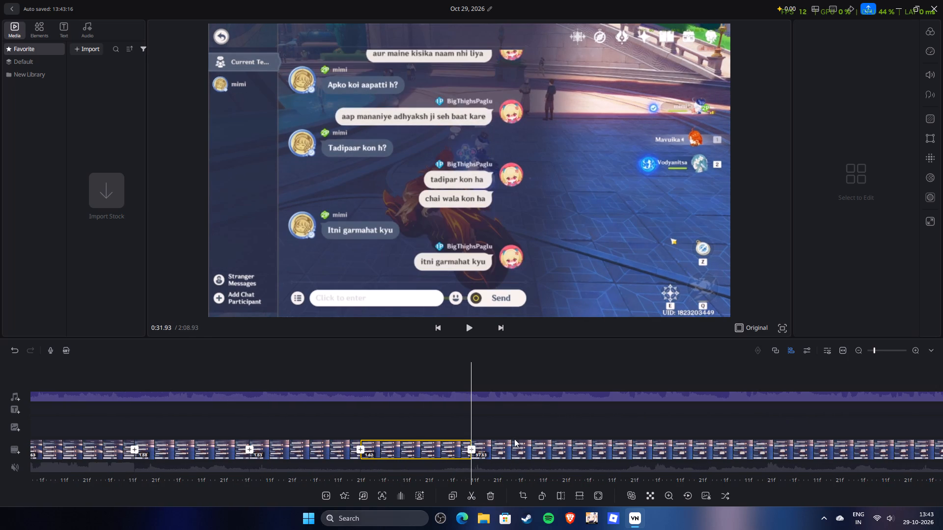
left_click_drag(517, 428, 527, 431)
key("space")
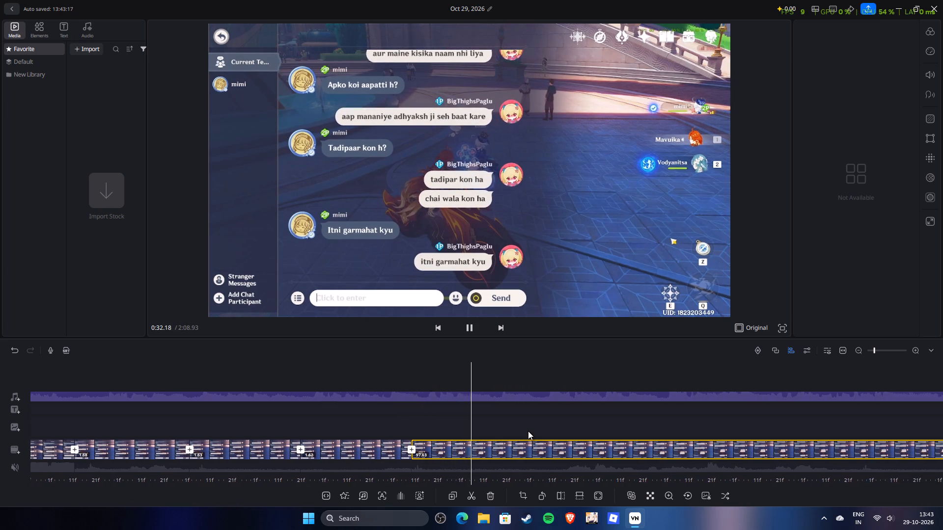
key("space")
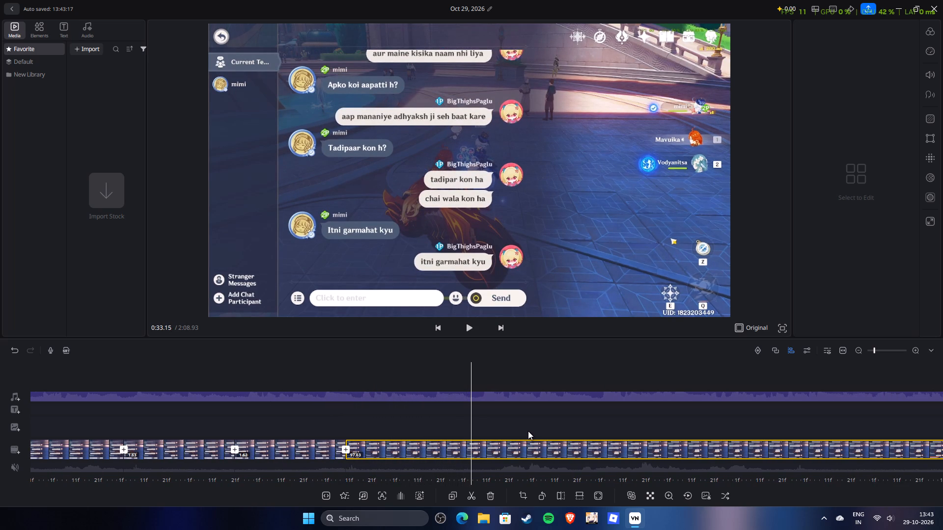
left_click(477, 494)
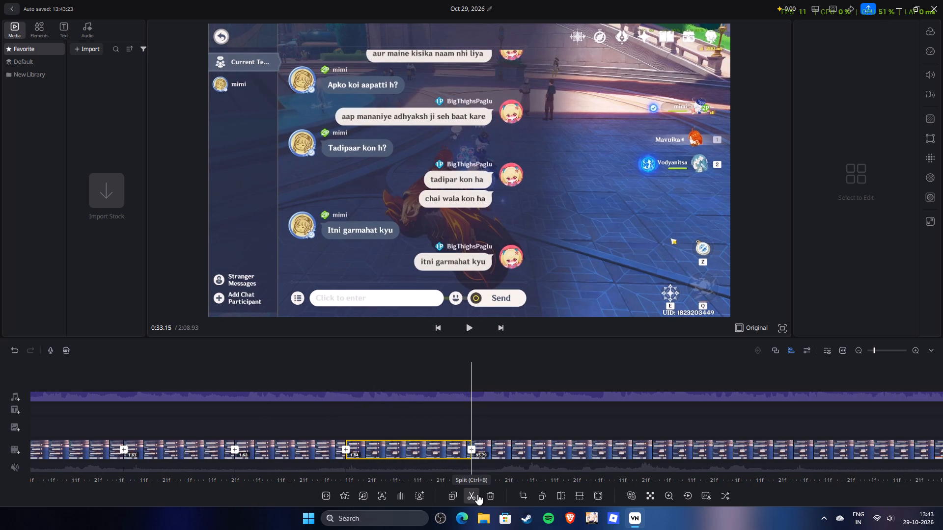
Split the last clip at about 38.86 s, just before "Kyu itni mirchi lg gyi" appears, and delete the wait piece starting at 33.15 s.
key("space")
left_click_drag(553, 422, 451, 426)
left_click_drag(638, 418, 630, 418)
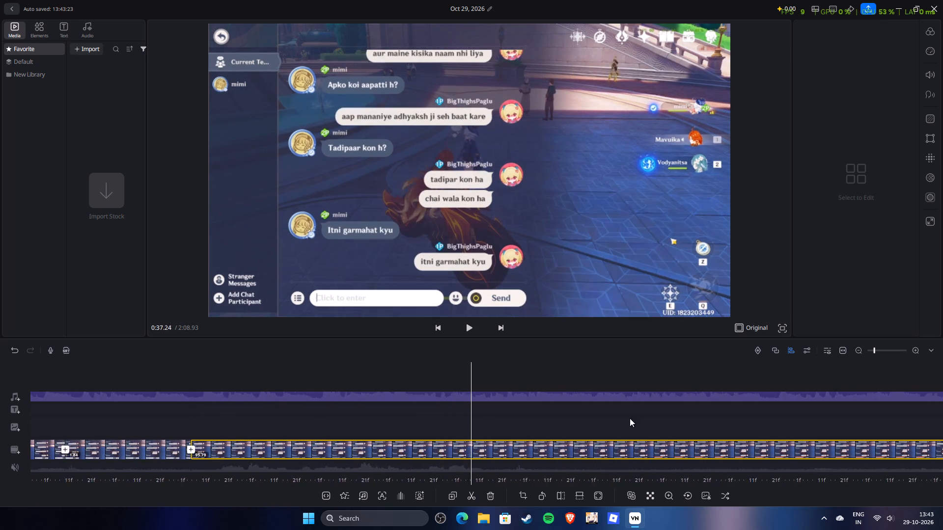
left_click_drag(630, 418, 482, 418)
left_click_drag(579, 409, 809, 412)
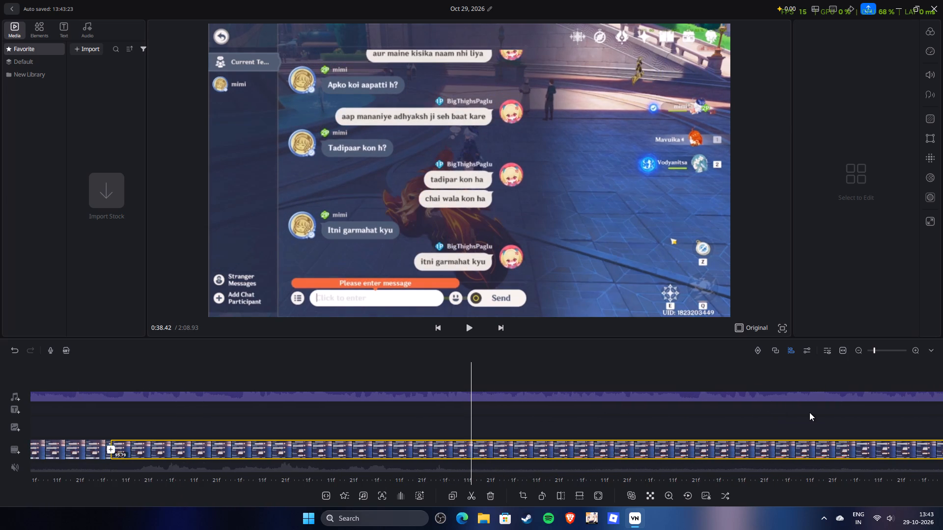
left_click_drag(809, 412, 810, 412)
left_click_drag(771, 413, 753, 417)
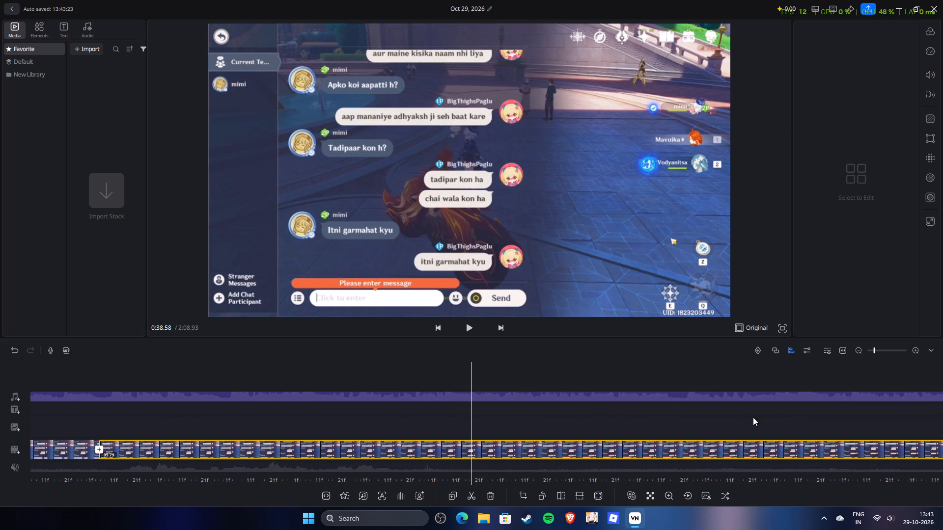
left_click_drag(753, 417, 710, 443)
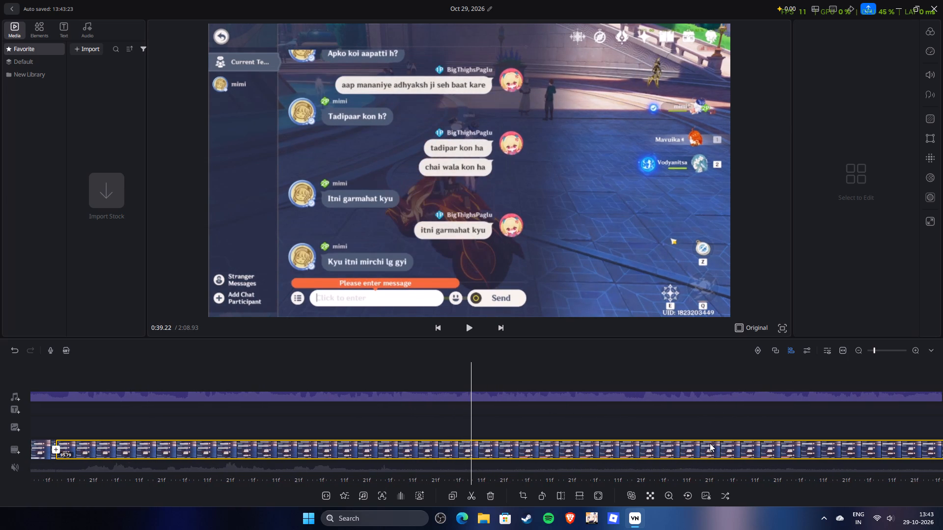
left_click_drag(710, 443, 731, 449)
left_click(731, 449)
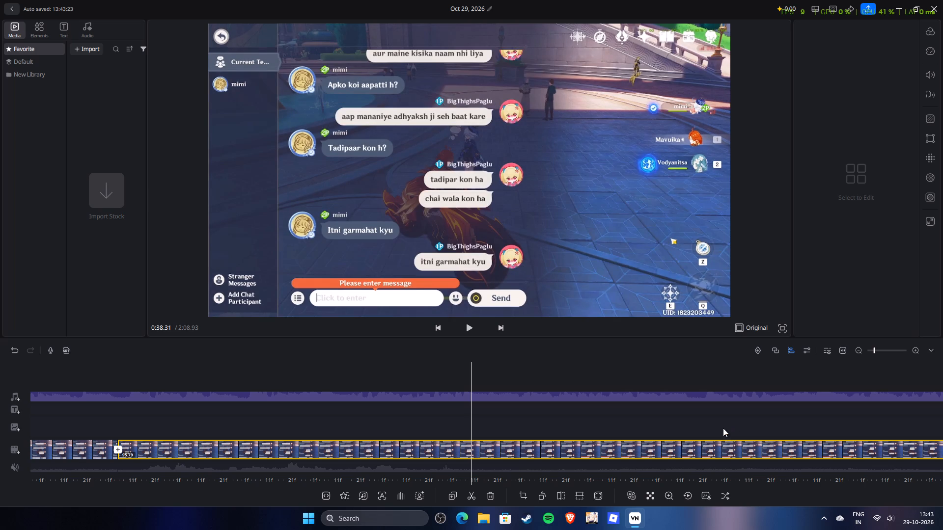
left_click_drag(727, 449, 734, 467)
left_click(734, 467)
left_click(734, 467)
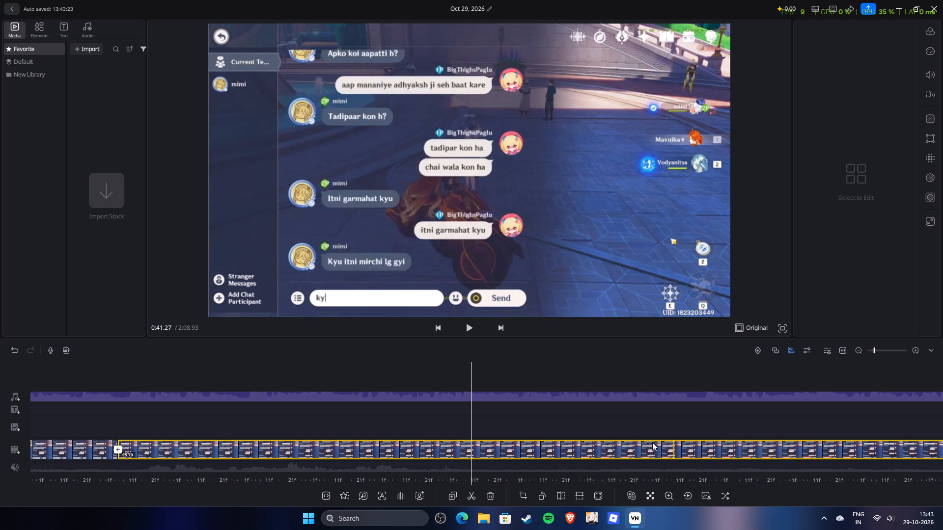
left_click_drag(606, 414, 646, 416)
left_click_drag(574, 416, 611, 416)
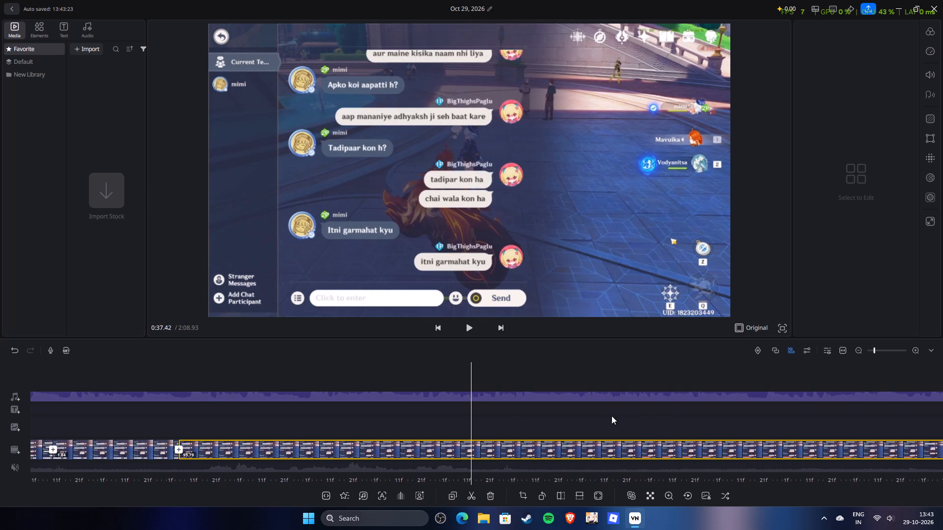
left_click_drag(611, 416, 626, 416)
key("space")
left_click_drag(623, 416, 465, 418)
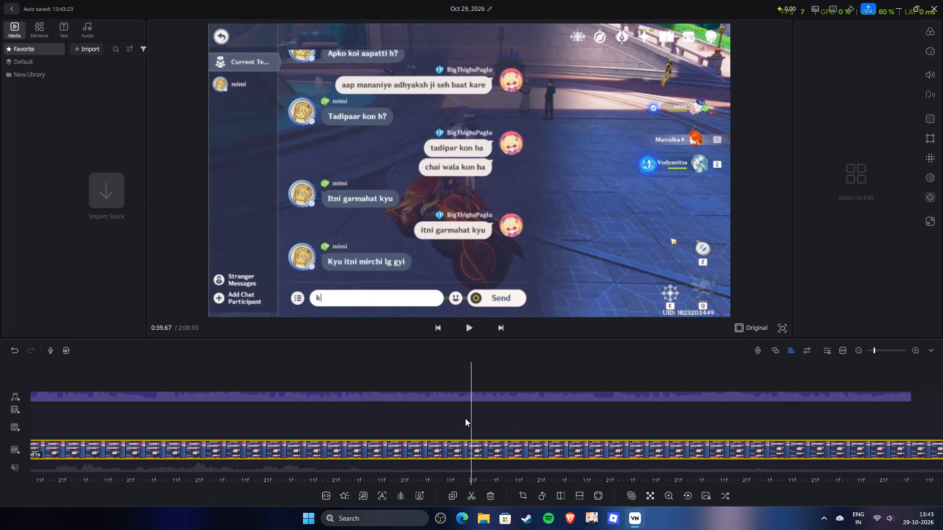
left_click_drag(465, 418, 511, 426)
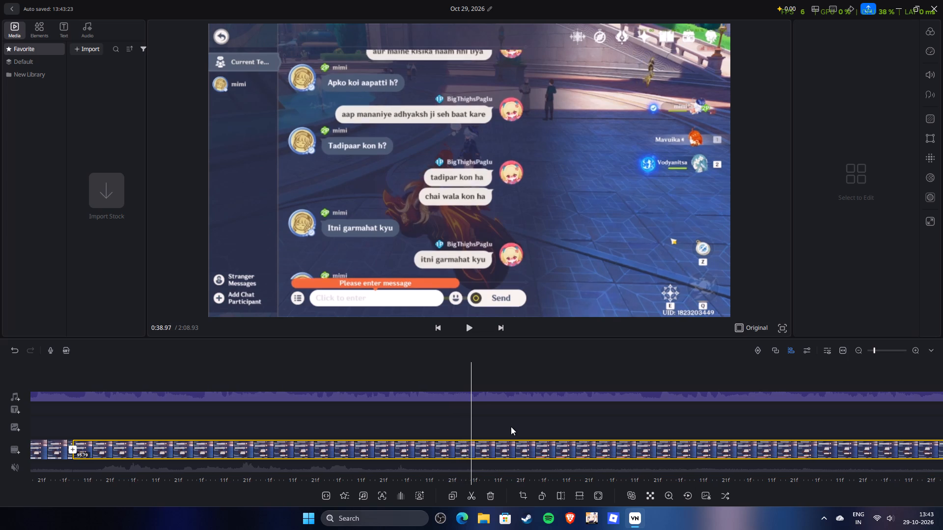
left_click_drag(511, 426, 519, 428)
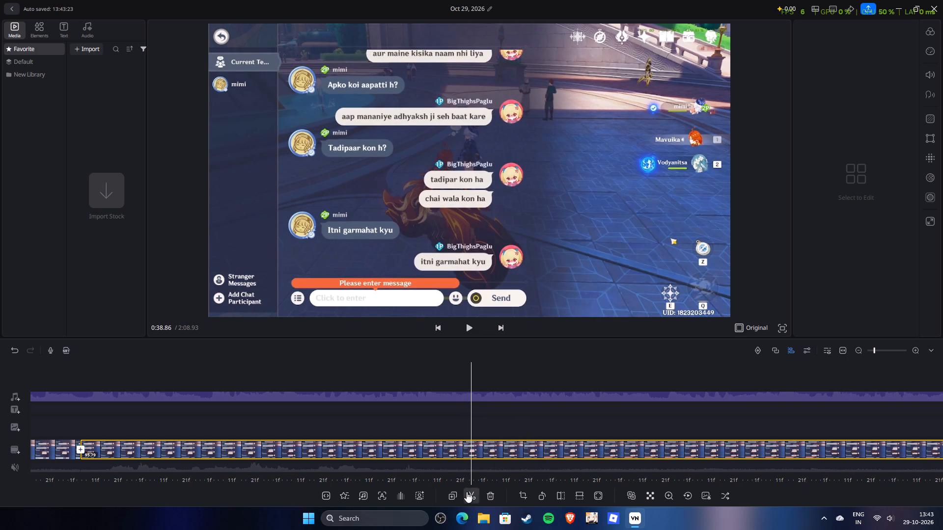
left_click(470, 498)
left_click(490, 495)
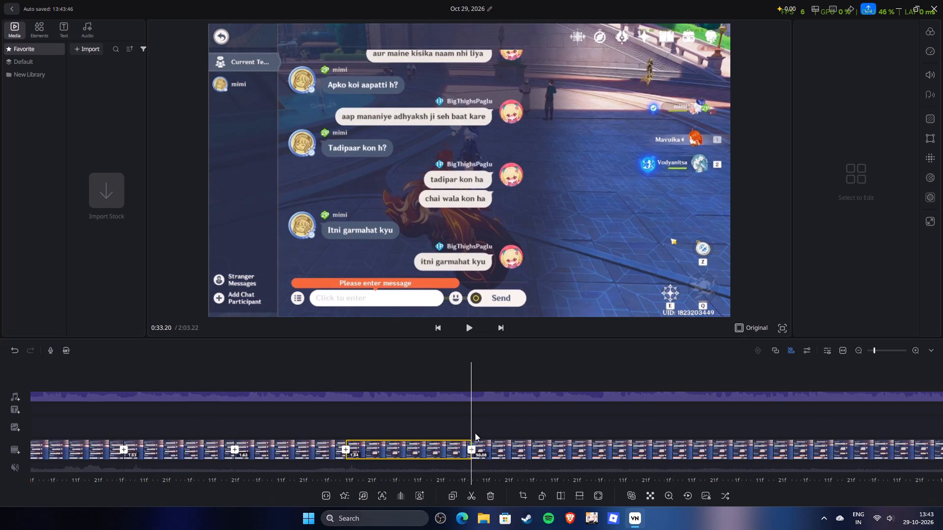
Replay mimi's "Kyu itni mirchi lg gyi" message against the audio and split the last clip at about 34.7 s, leaving a 1.57 s piece.
left_click_drag(473, 424, 505, 425)
key("space")
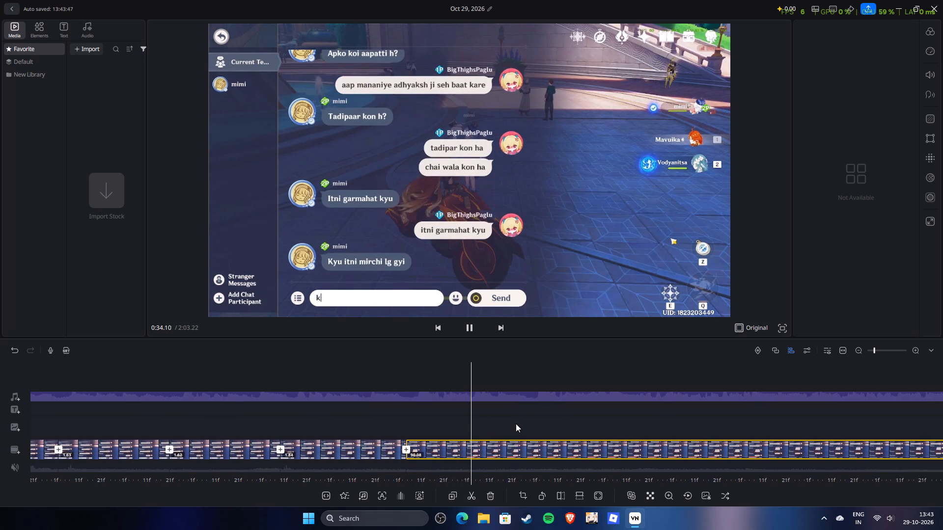
key("space")
key("space")
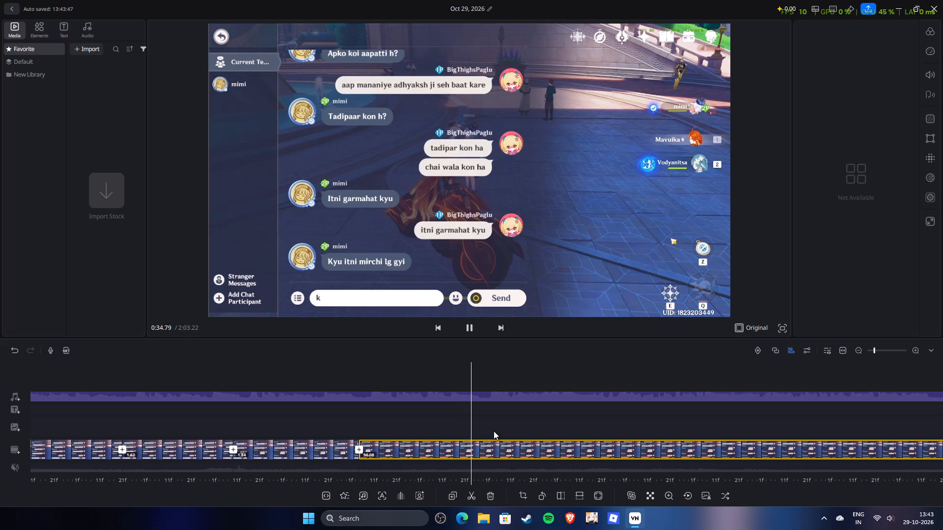
key("space")
left_click_drag(494, 427, 507, 439)
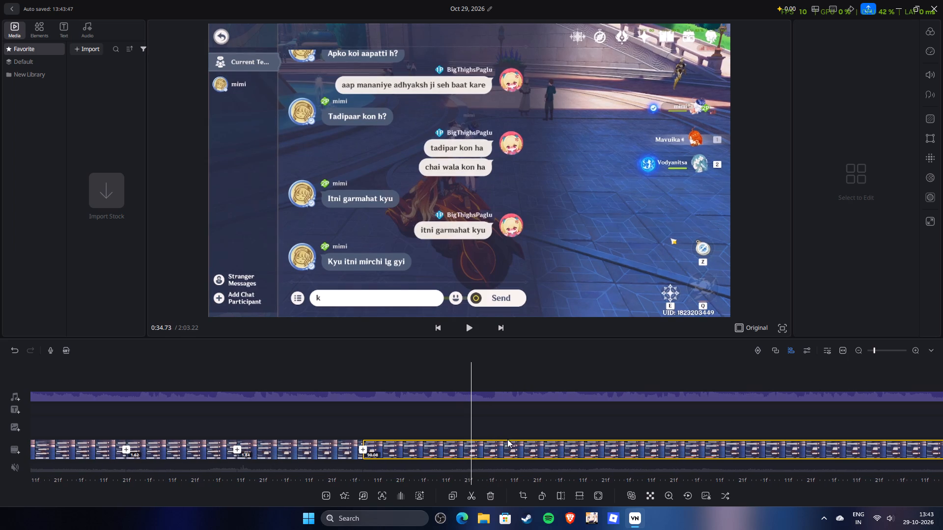
left_click_drag(507, 439, 508, 440)
left_click(472, 494)
Replay the stretch around the cut at about 34.7 s to check mimi's "Kyu itni mirchi lg gyi" message and the following reply's timing against the audio.
key("space")
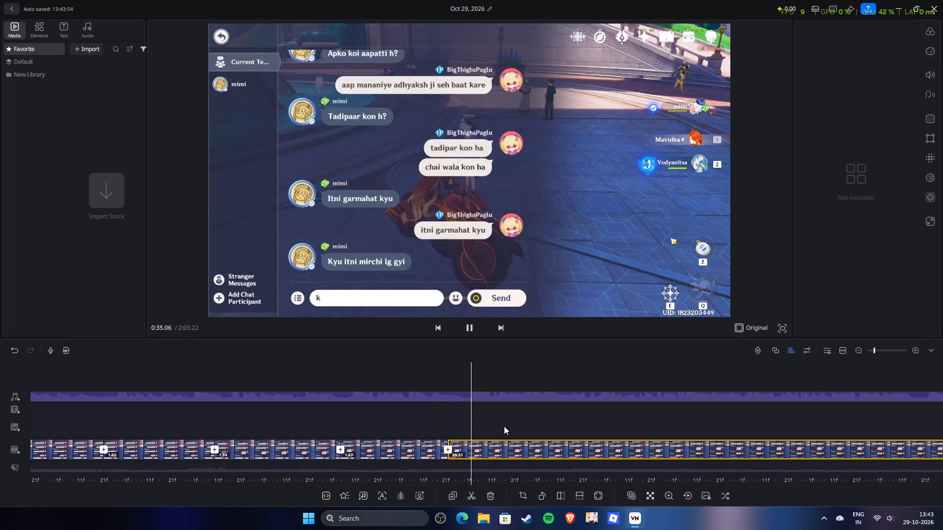
left_click_drag(503, 420, 419, 427)
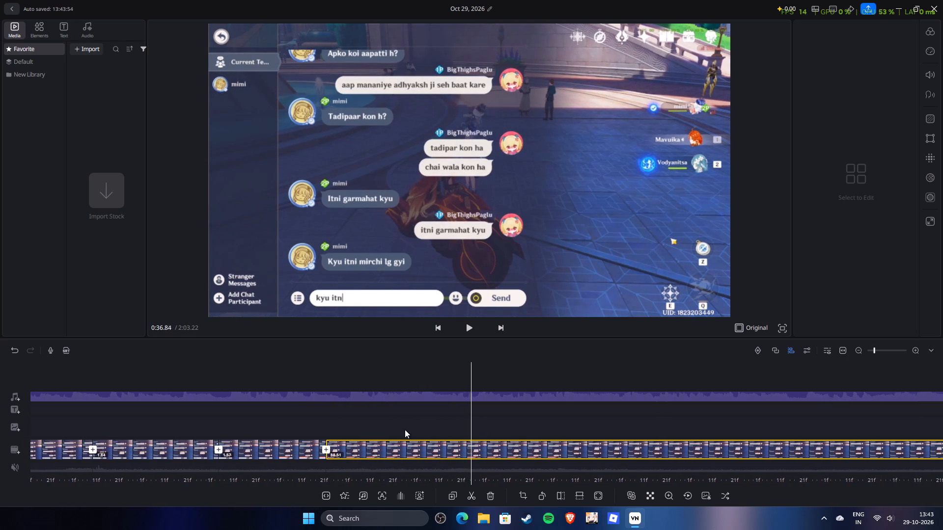
left_click_drag(555, 423, 574, 423)
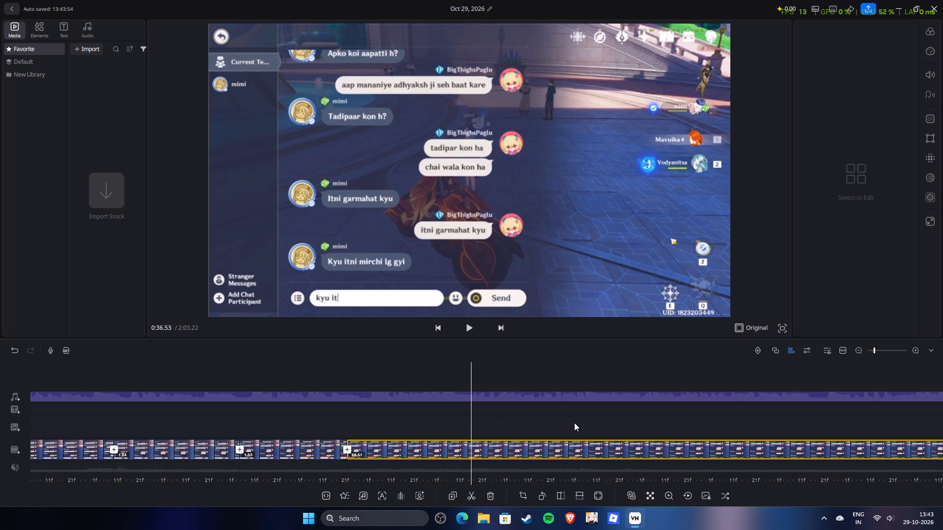
left_click_drag(574, 423, 692, 425)
key("space")
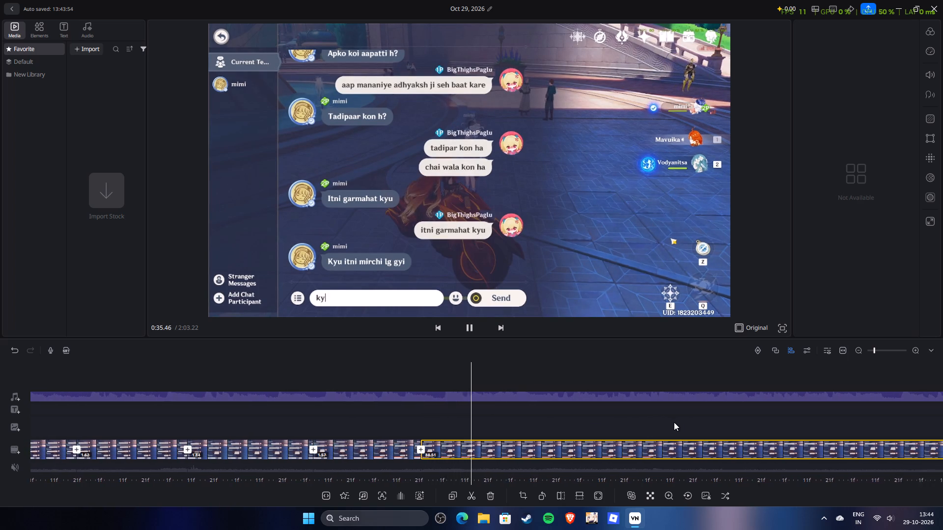
left_click_drag(635, 421, 591, 421)
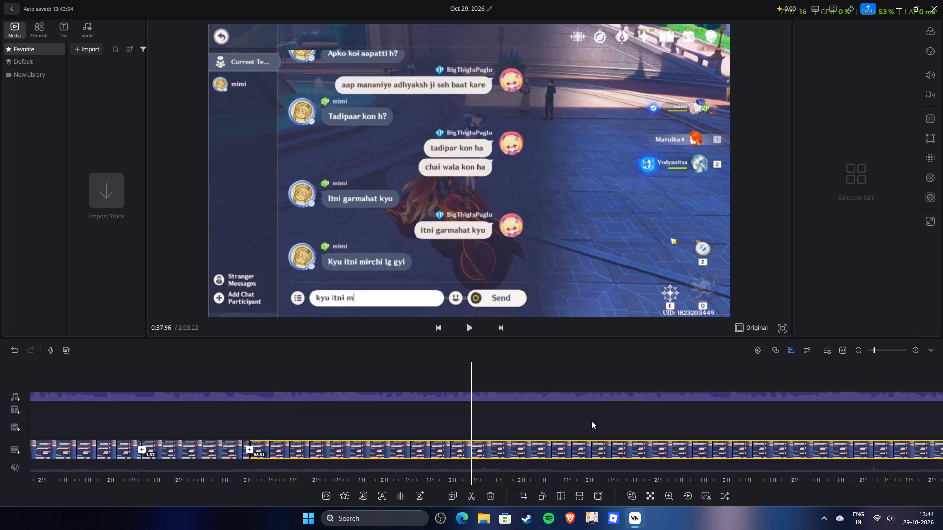
left_click_drag(591, 421, 817, 425)
key("space")
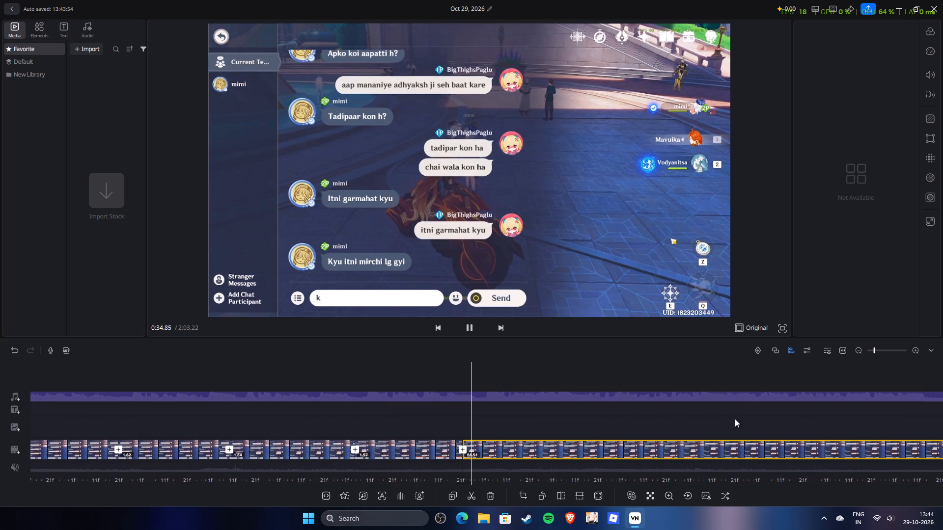
left_click_drag(712, 417, 762, 420)
key("space")
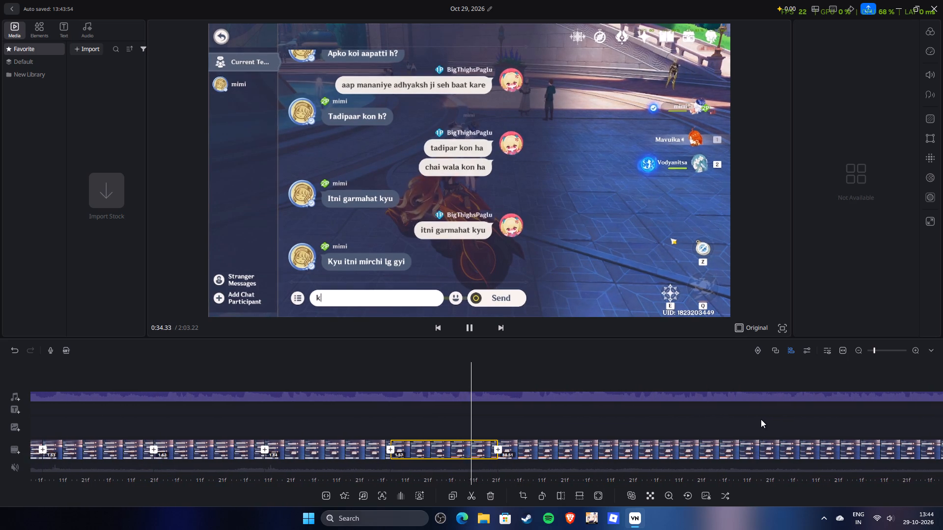
left_click_drag(707, 419, 811, 422)
key("space")
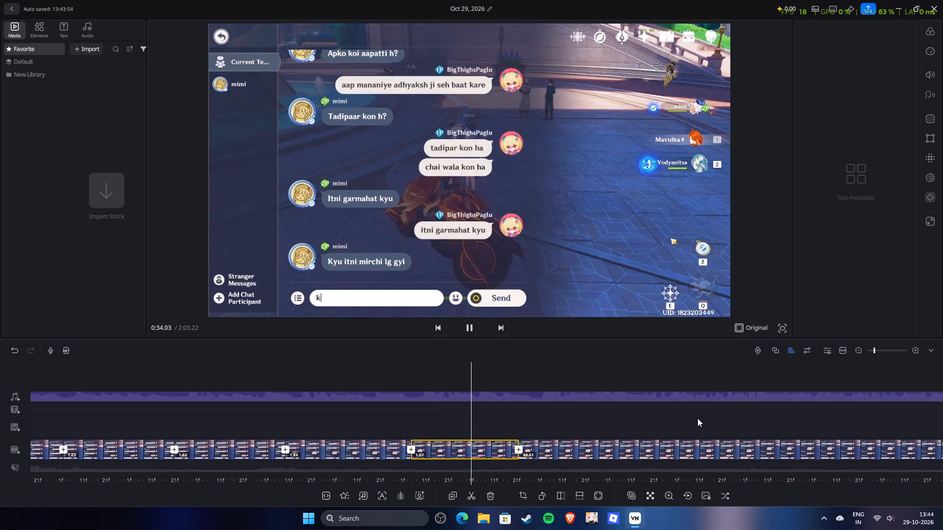
left_click_drag(626, 416, 753, 415)
key("space")
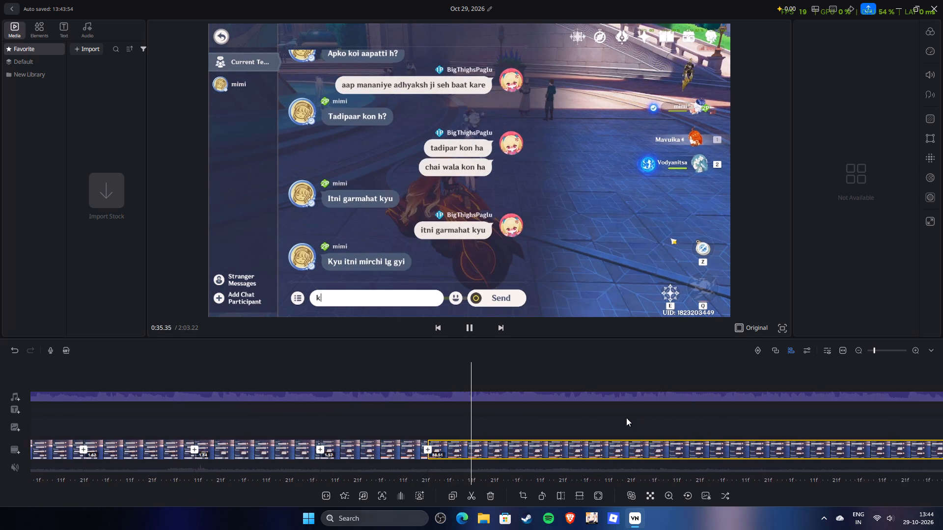
left_click_drag(613, 416, 475, 419)
left_click_drag(640, 418, 573, 418)
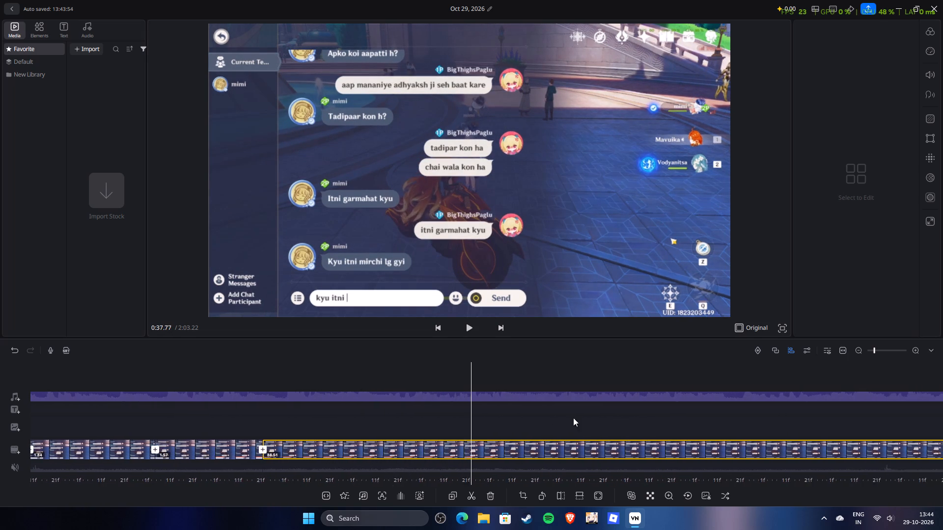
left_click_drag(573, 418, 468, 418)
left_click_drag(596, 416, 700, 423)
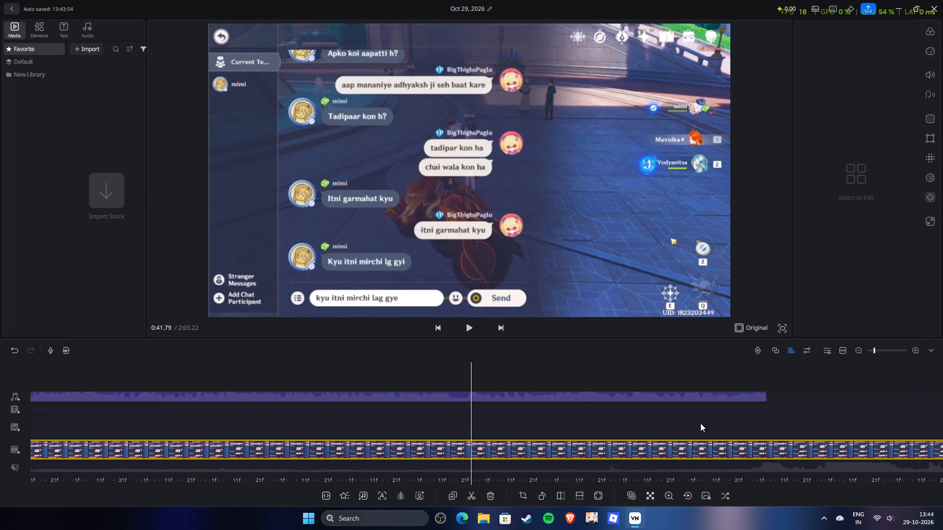
left_click_drag(700, 423, 498, 426)
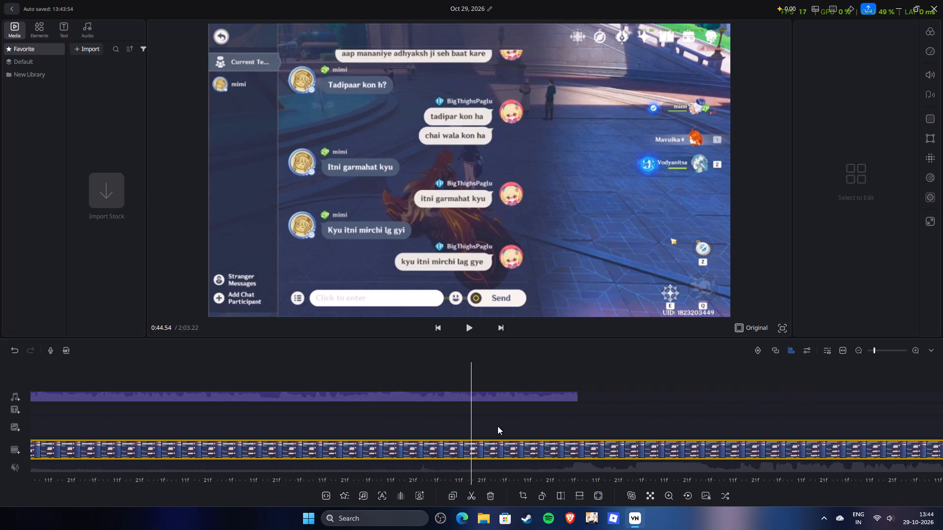
left_click_drag(498, 426, 559, 439)
left_click(475, 493)
left_click(491, 493)
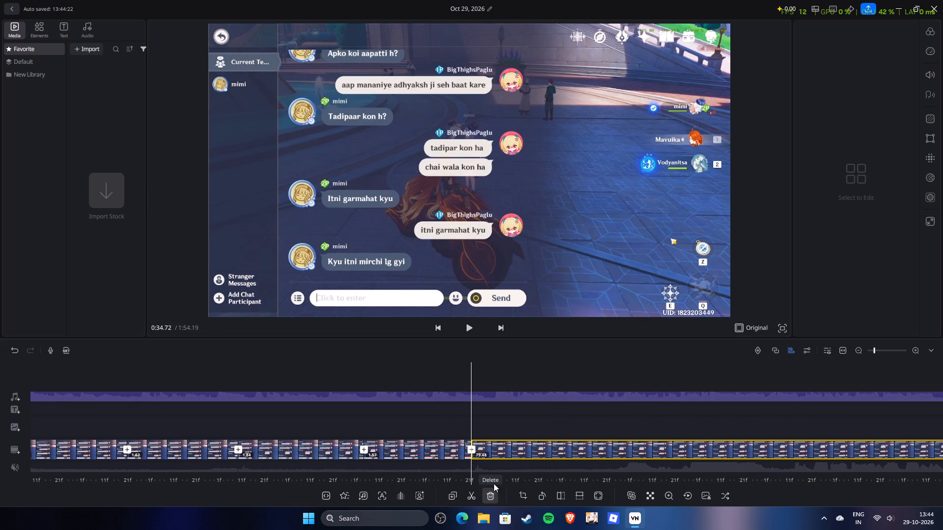
key("space")
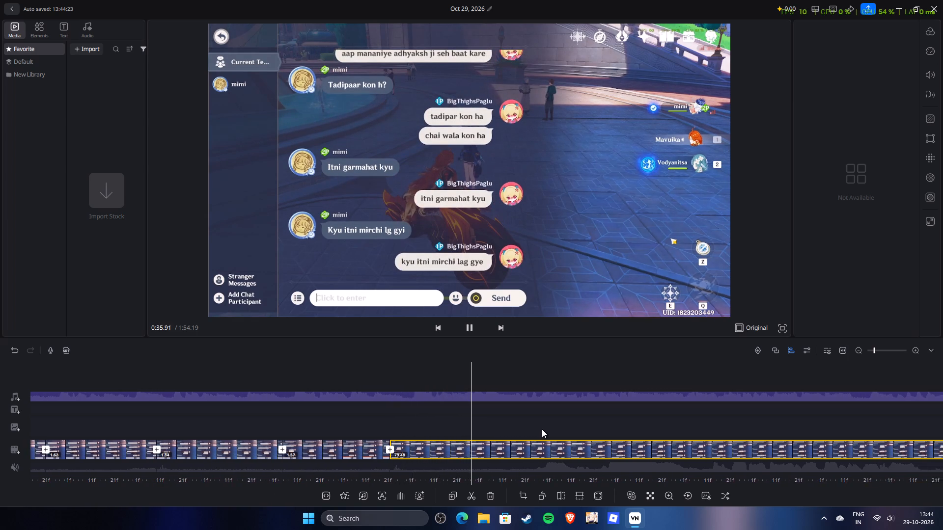
key("space")
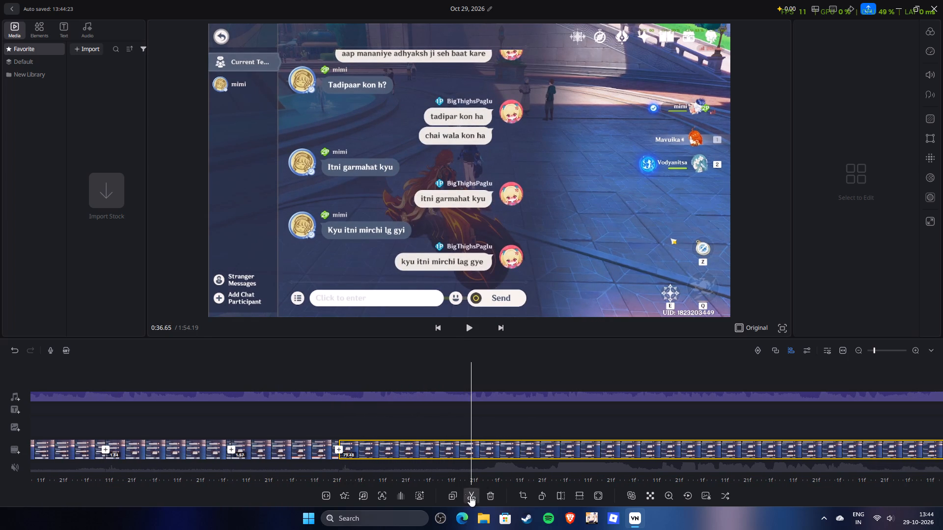
left_click(470, 496)
Split the last clip at about 47.74 s, just before mimi's "Apko itni dikkat kya hogyi?" appears, and delete the wait piece starting at 36.65 s.
key("space")
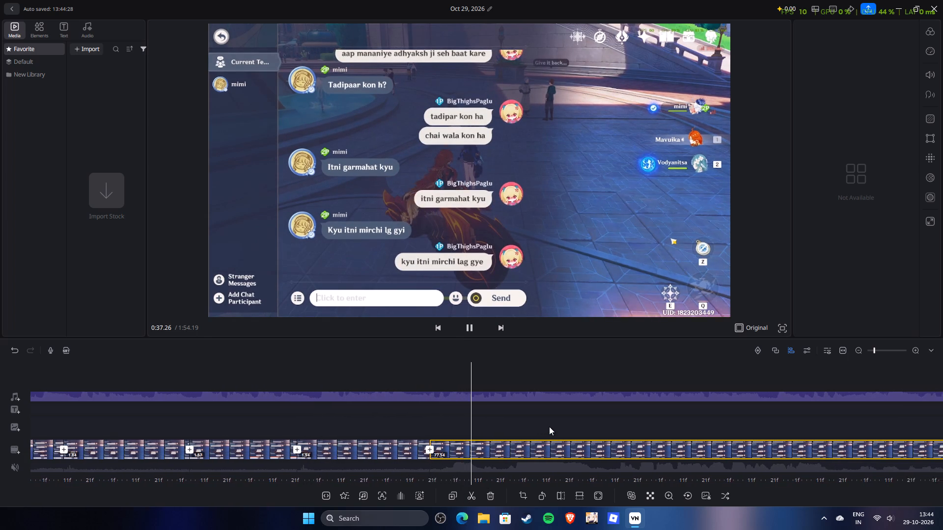
left_click_drag(548, 425, 422, 442)
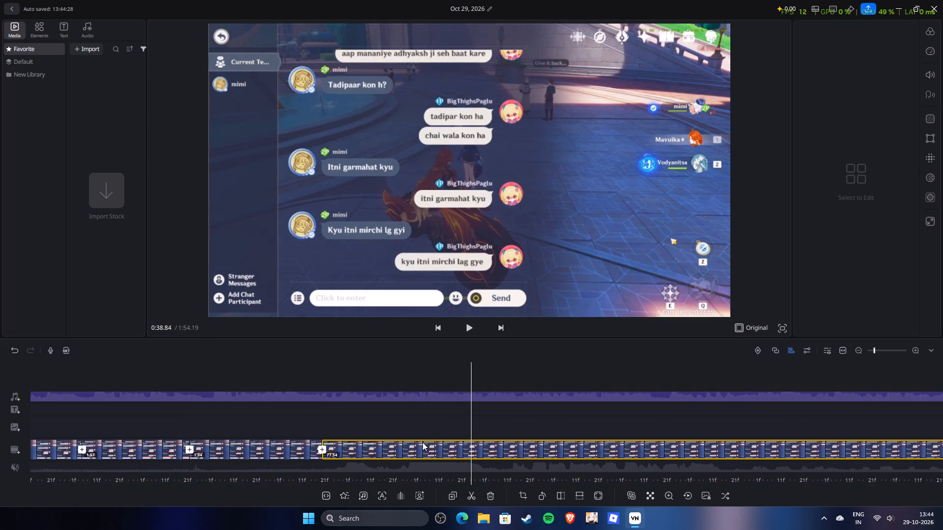
left_click_drag(422, 442, 325, 458)
left_click_drag(597, 420, 408, 420)
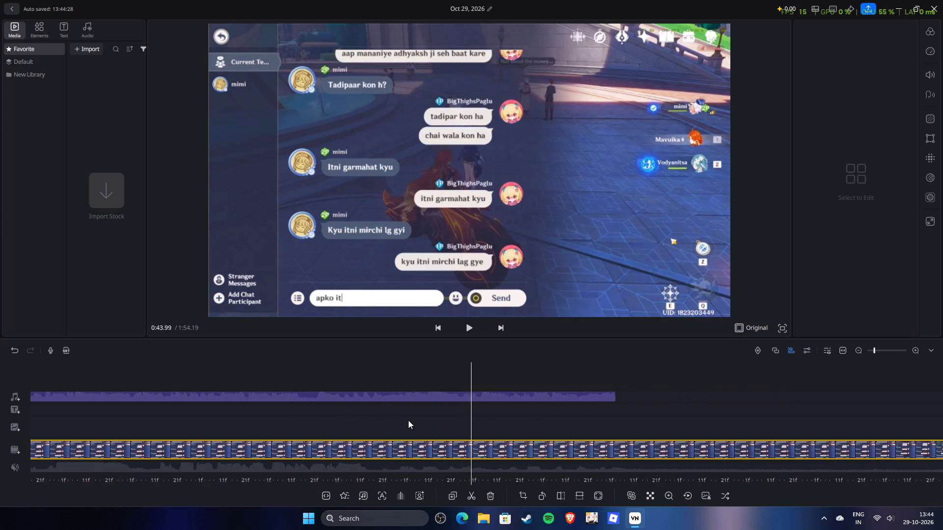
left_click_drag(408, 420, 310, 429)
left_click_drag(635, 421, 395, 421)
left_click_drag(684, 418, 673, 418)
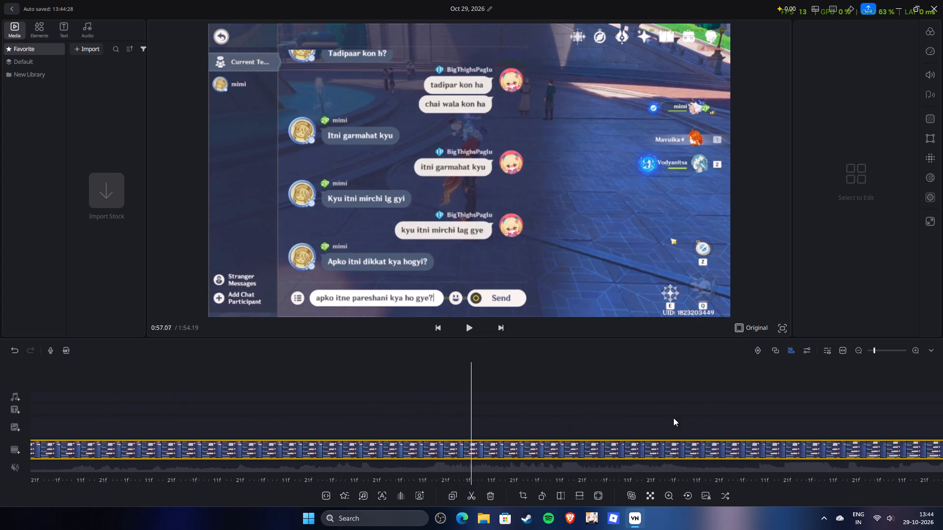
left_click_drag(673, 418, 792, 416)
left_click_drag(521, 408, 729, 407)
left_click_drag(444, 407, 564, 407)
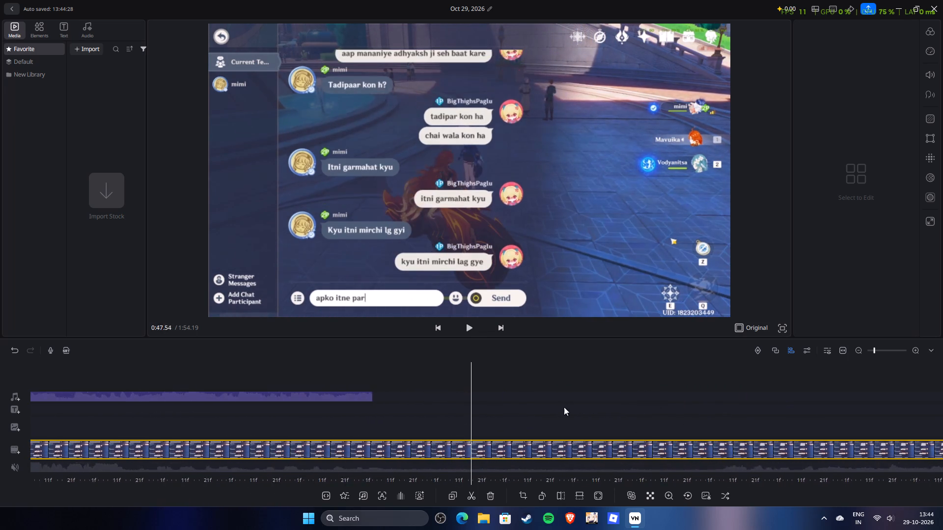
left_click_drag(564, 407, 666, 407)
left_click_drag(439, 407, 464, 411)
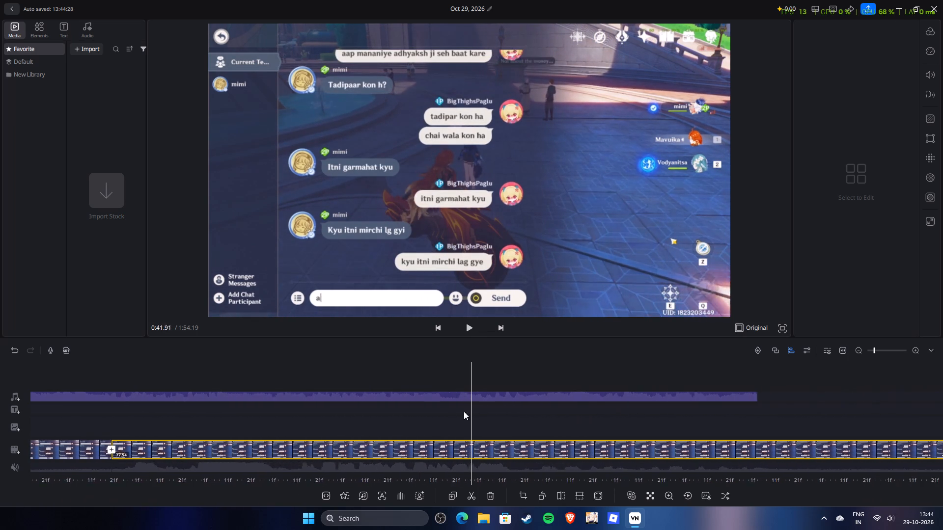
left_click_drag(464, 411, 269, 414)
left_click_drag(706, 407, 586, 407)
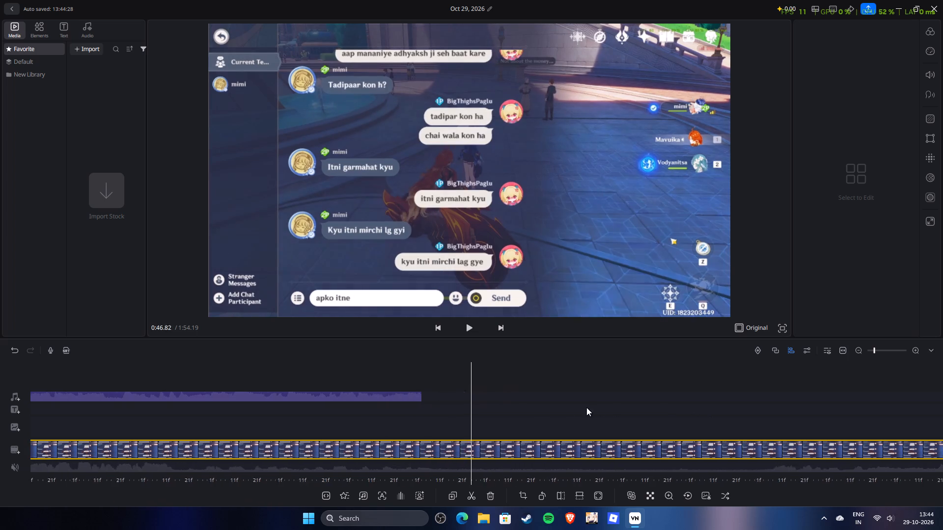
left_click_drag(586, 407, 534, 418)
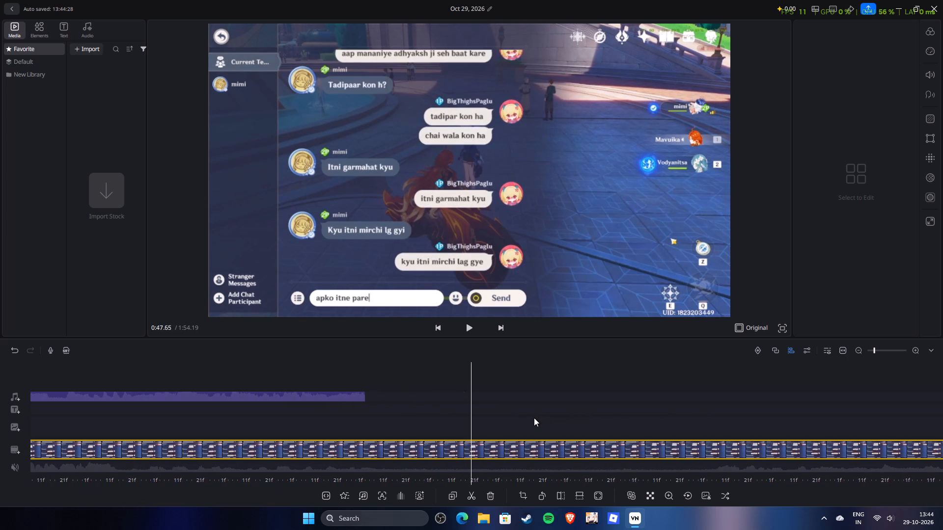
left_click_drag(534, 418, 532, 418)
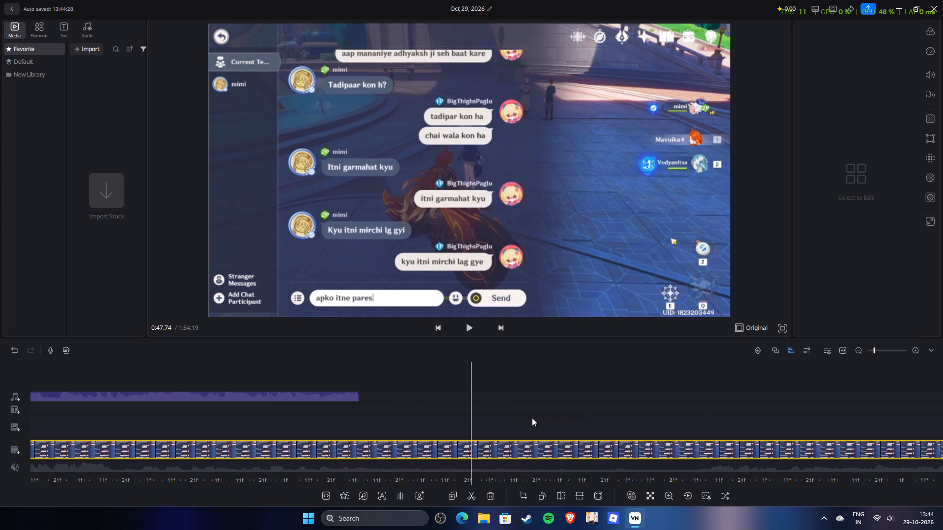
left_click(471, 493)
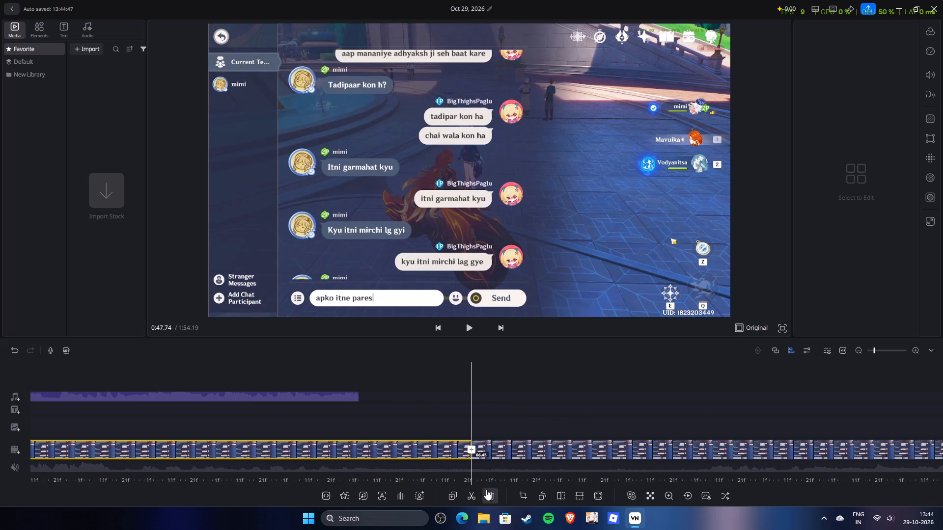
left_click(488, 492)
Replay mimi's "Apko itni dikkat kya hogyi?" message against the audio and split the last clip at about 39.08 s, leaving a 2.43 s piece.
left_click_drag(496, 422, 535, 424)
key("space")
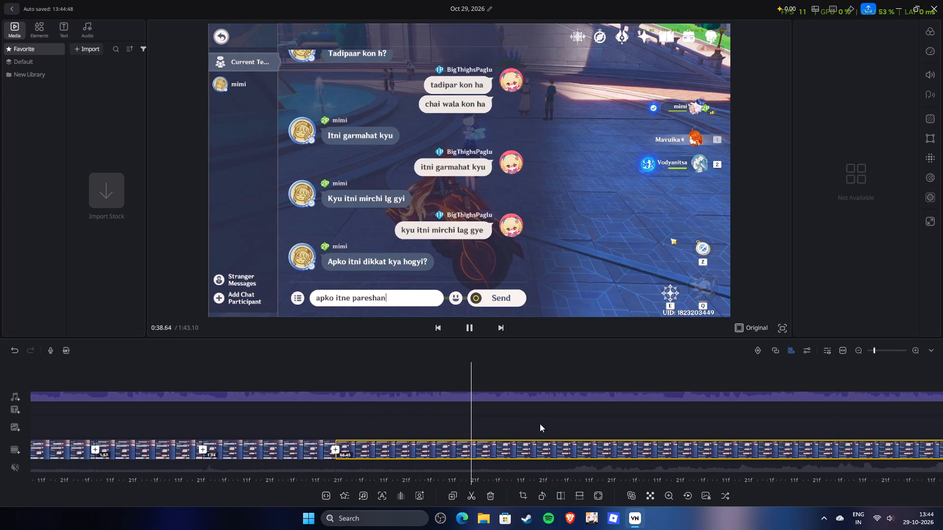
key("space")
left_click(472, 497)
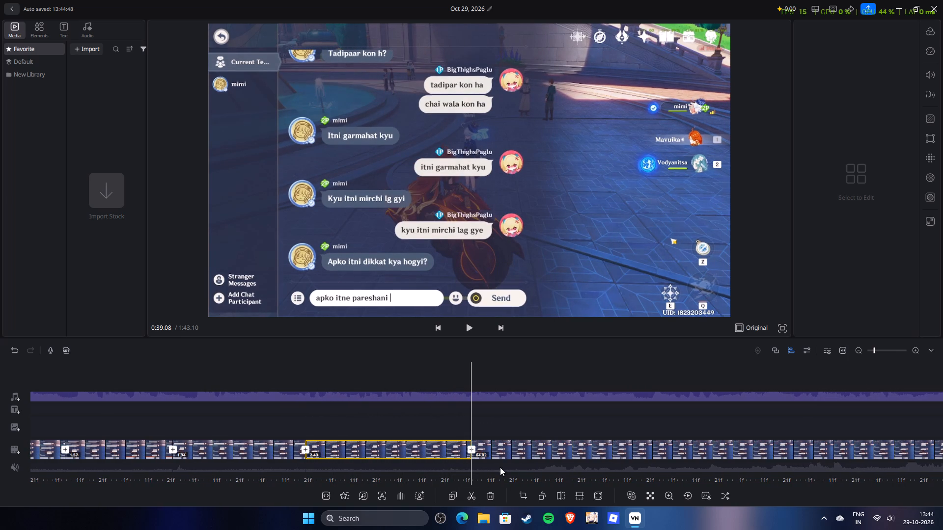
Split the last clip at about 46 s, just before "apko itne pareshani kya ho gye?" appears, and delete the wait piece starting at 39.08 s.
left_click_drag(538, 418, 525, 434)
key("space")
left_click_drag(538, 426, 450, 425)
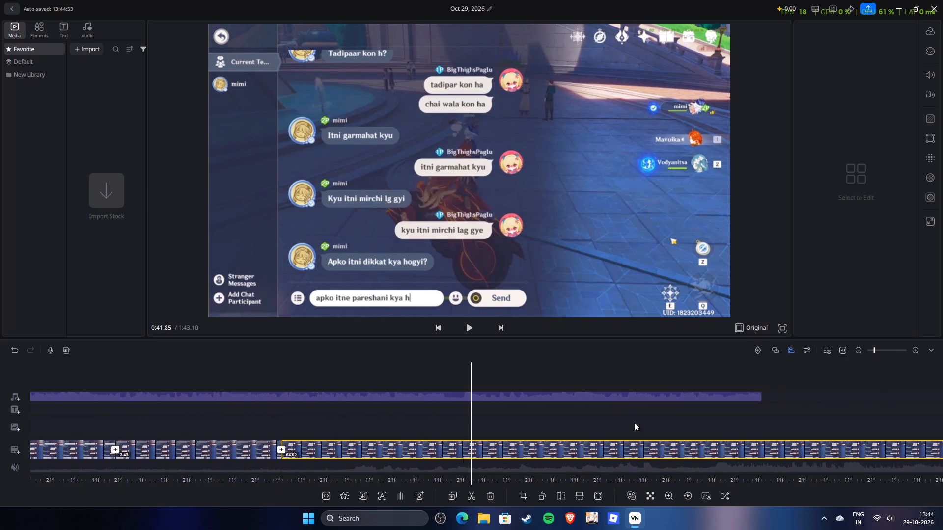
left_click_drag(653, 422, 482, 437)
left_click_drag(708, 416, 700, 416)
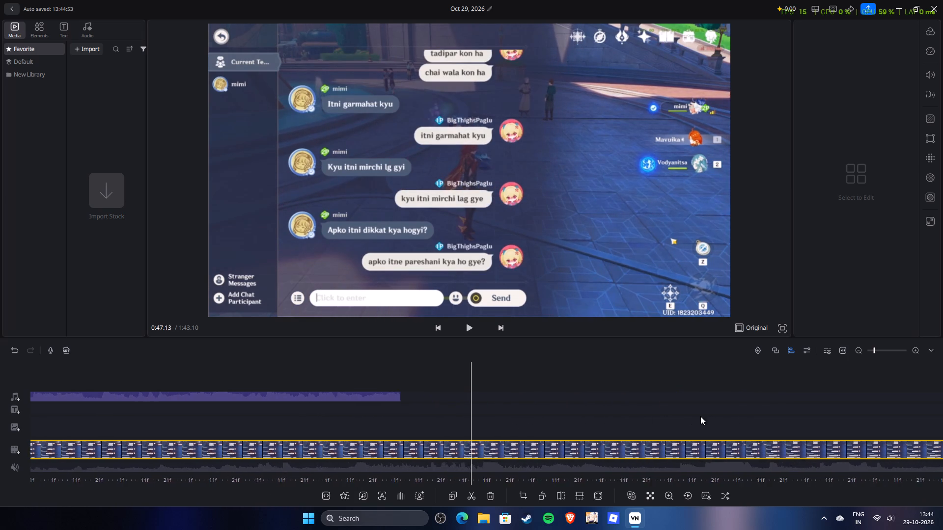
left_click_drag(700, 416, 759, 423)
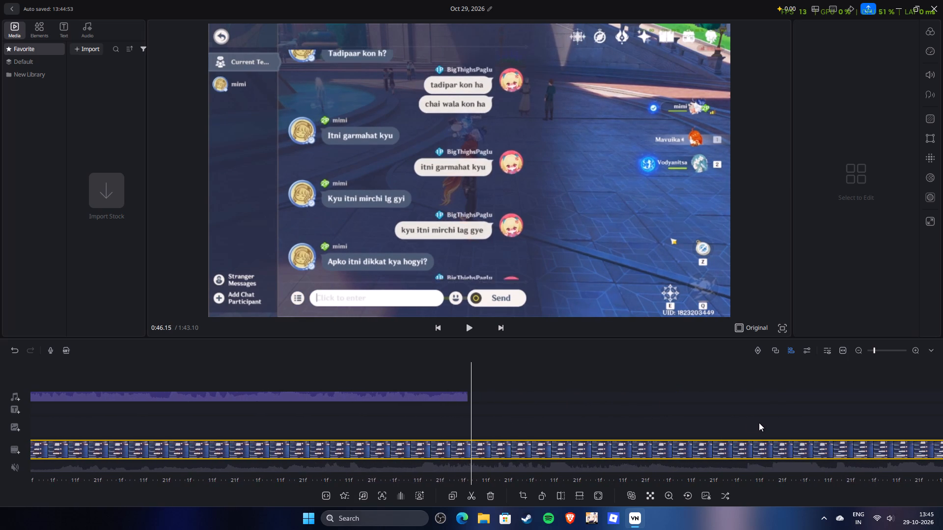
left_click_drag(759, 423, 766, 427)
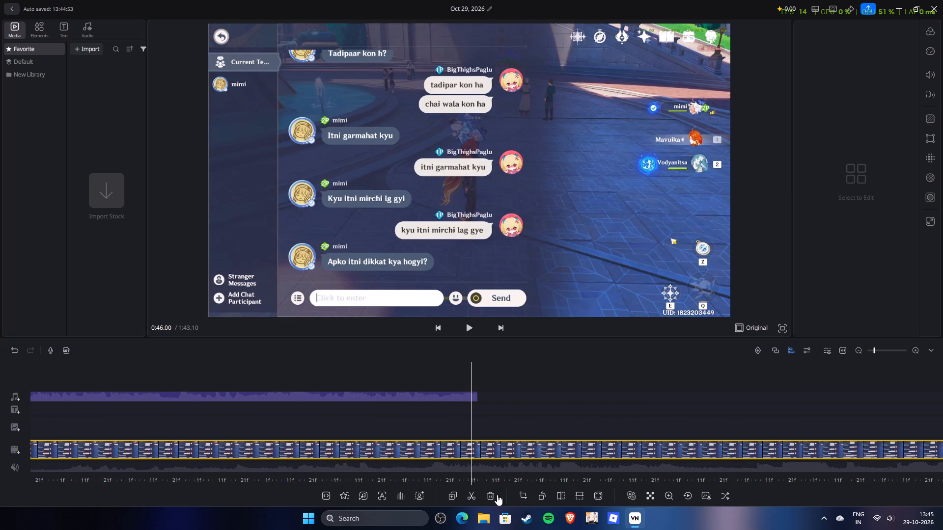
left_click(471, 499)
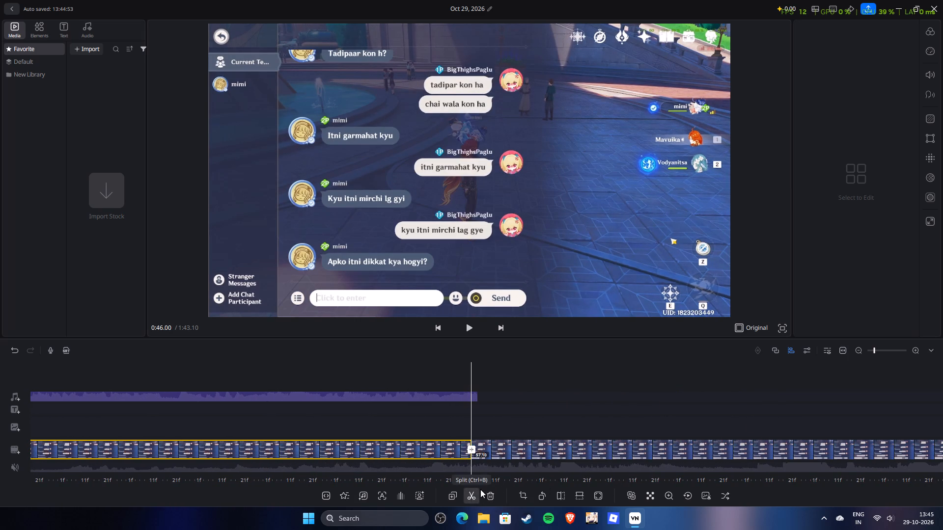
left_click(486, 496)
left_click_drag(535, 425, 572, 423)
key("space")
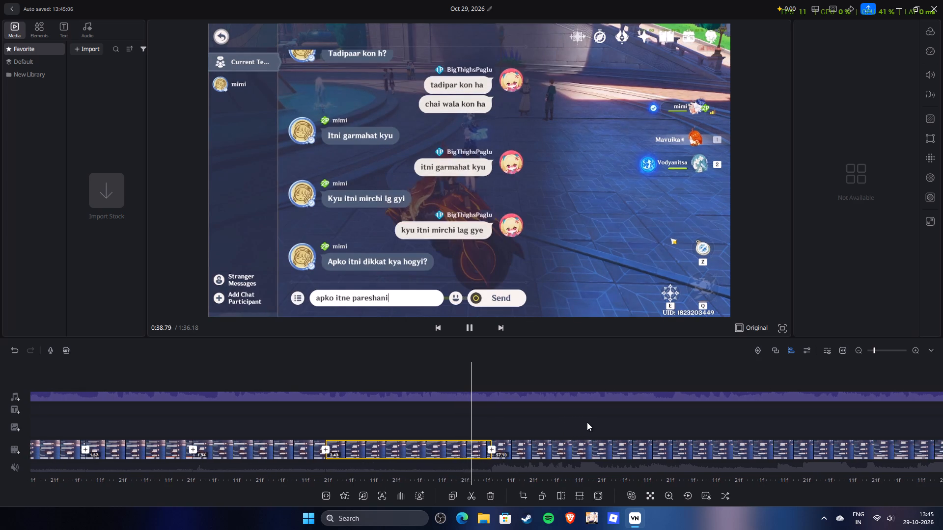
left_click_drag(546, 419, 676, 413)
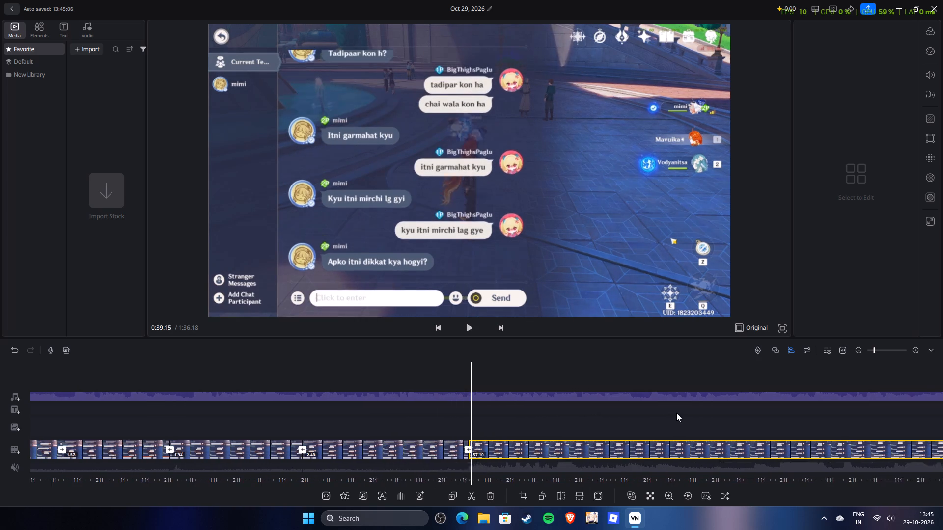
left_click_drag(676, 413, 683, 413)
key("space")
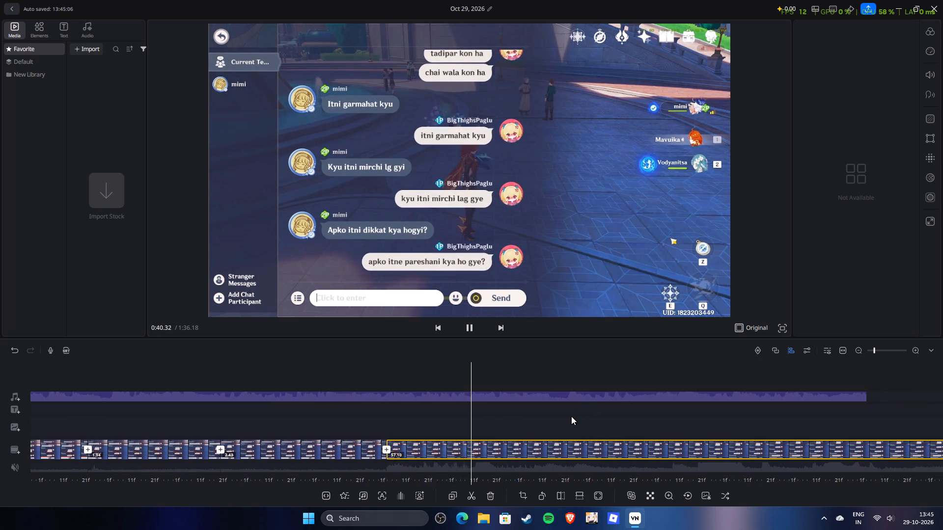
left_click_drag(568, 417, 560, 424)
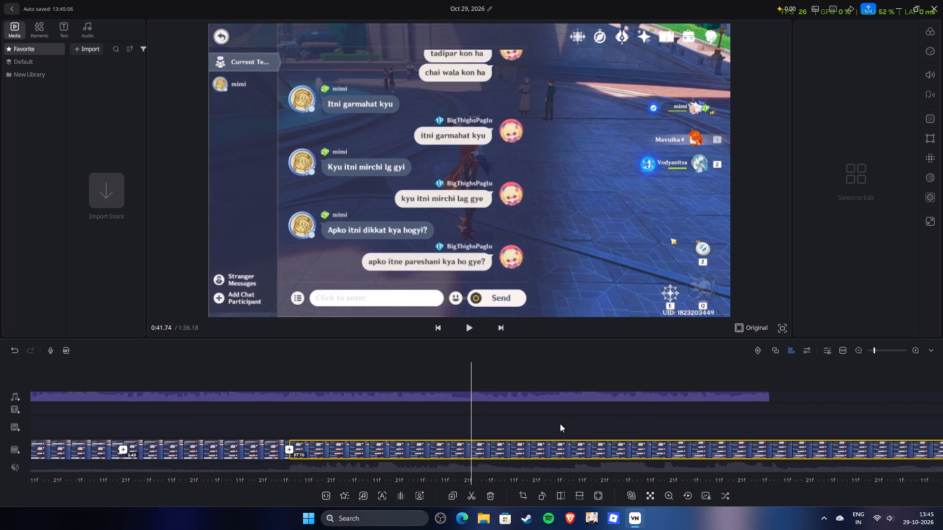
left_click_drag(560, 424, 574, 433)
key("space")
left_click_drag(572, 427, 641, 425)
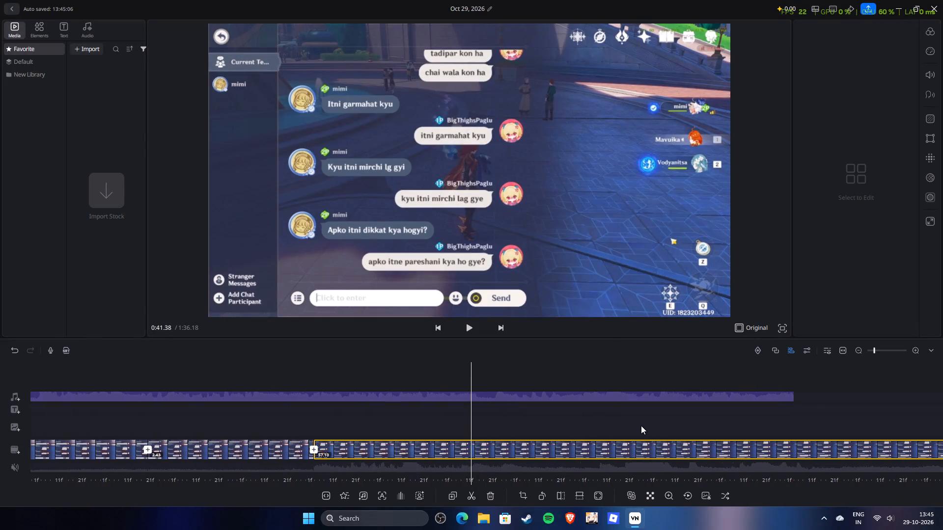
left_click_drag(641, 425, 646, 425)
key("space")
key("space")
left_click_drag(620, 422, 729, 422)
key("space")
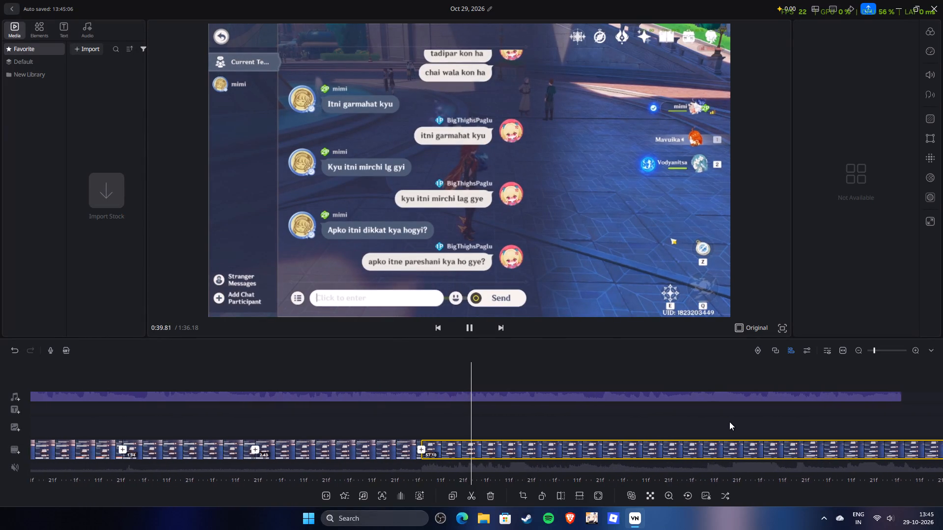
key("space")
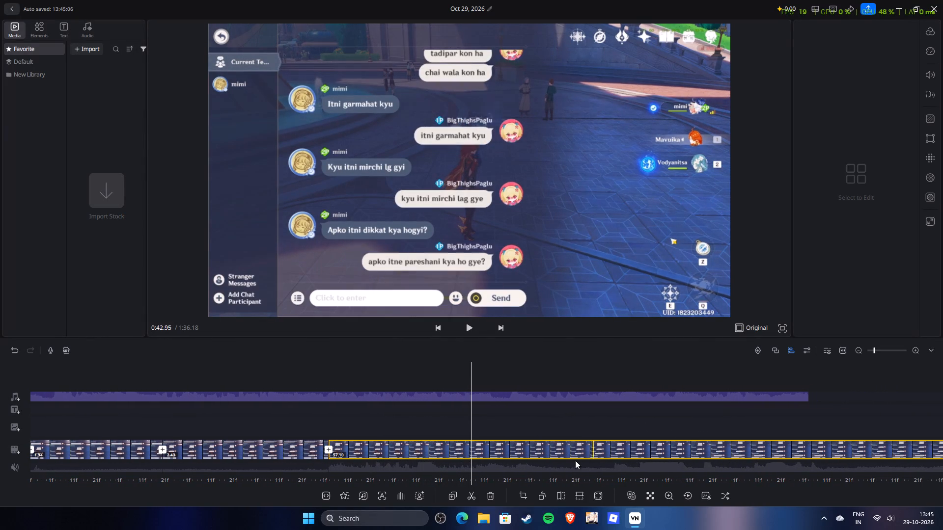
left_click(476, 499)
Split the last clip at about 57 s, just before mimi's "Maine to kisika naam bhi nhi liya" appears, and delete the wait piece starting at 41.16 s.
key("space")
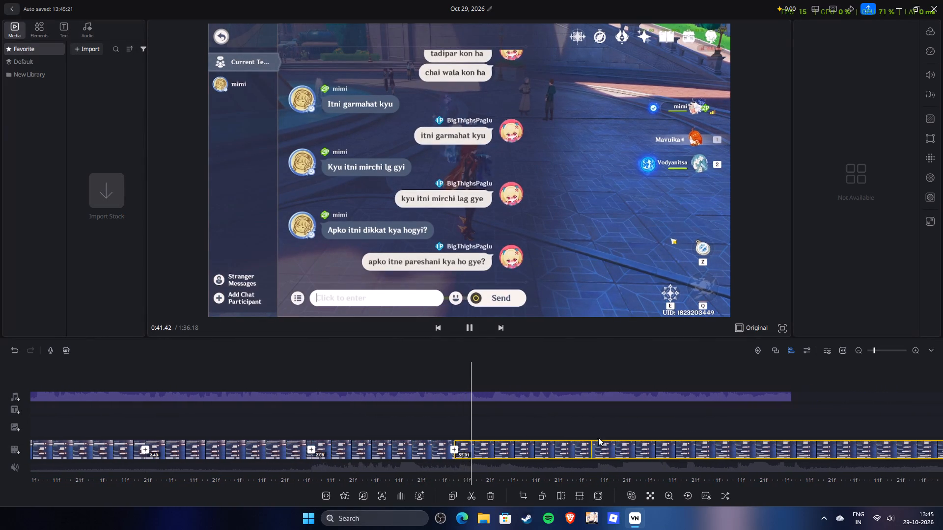
left_click_drag(618, 422, 495, 422)
left_click_drag(641, 416, 479, 416)
left_click_drag(784, 413, 666, 413)
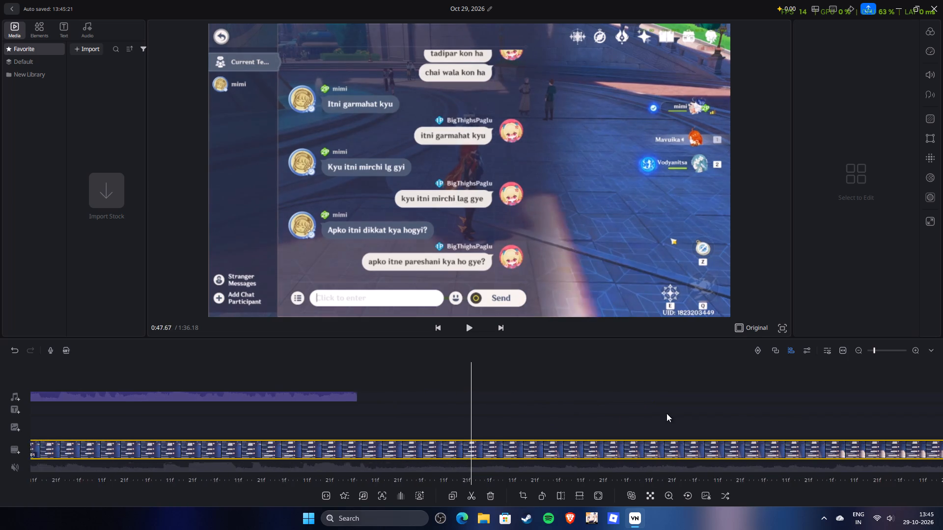
left_click_drag(666, 413, 564, 415)
left_click_drag(817, 407, 878, 400)
left_click_drag(857, 398, 540, 404)
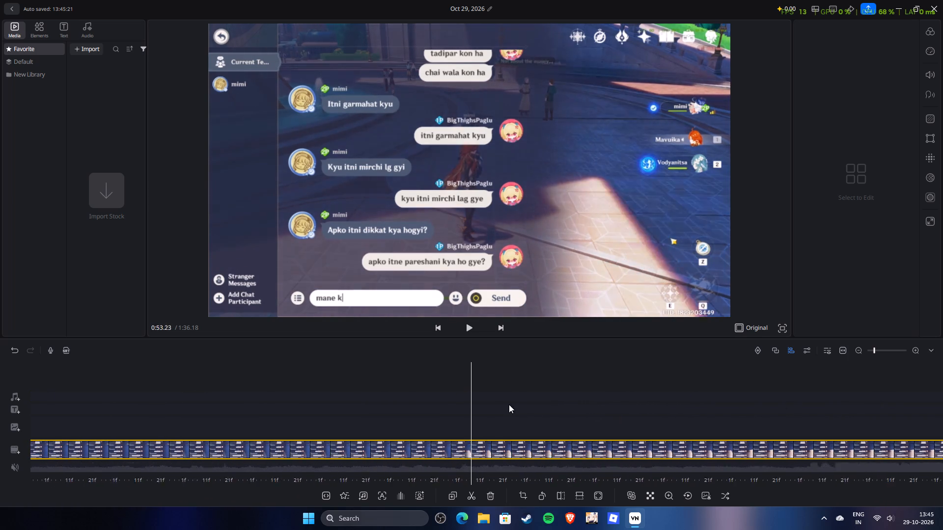
left_click_drag(719, 394, 851, 395)
left_click_drag(590, 394, 599, 394)
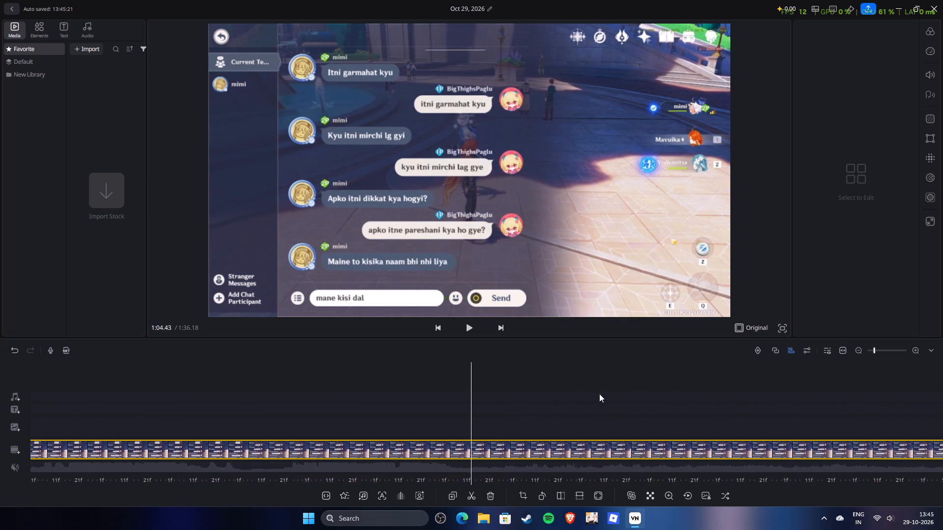
left_click_drag(599, 394, 801, 394)
left_click_drag(558, 394, 657, 397)
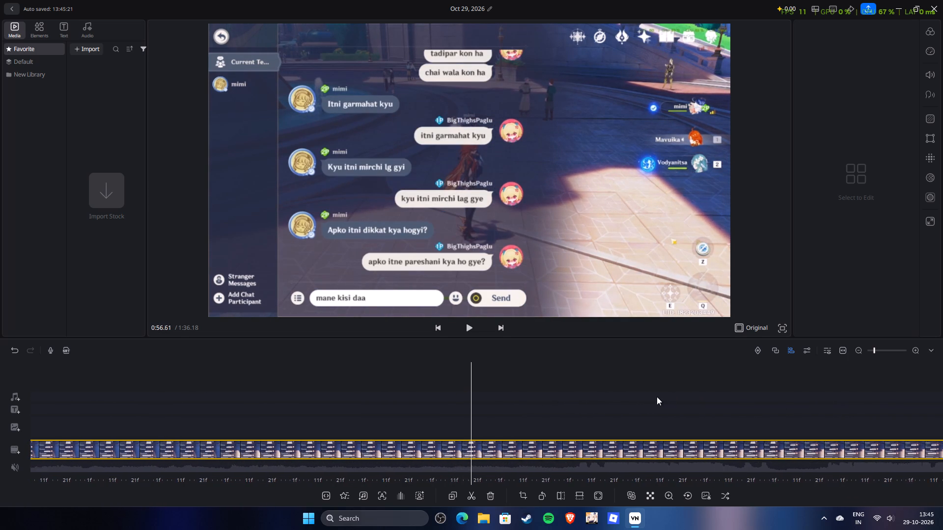
left_click_drag(657, 397, 634, 405)
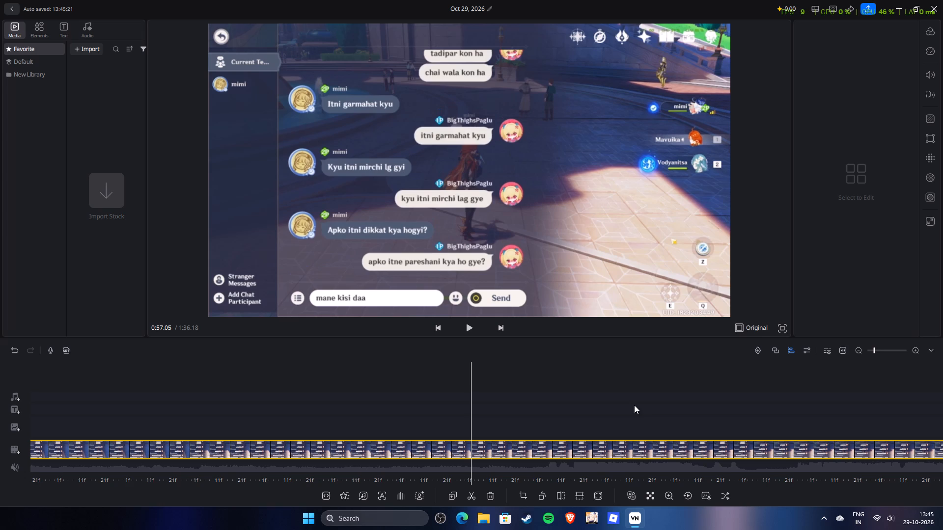
left_click_drag(634, 405, 638, 409)
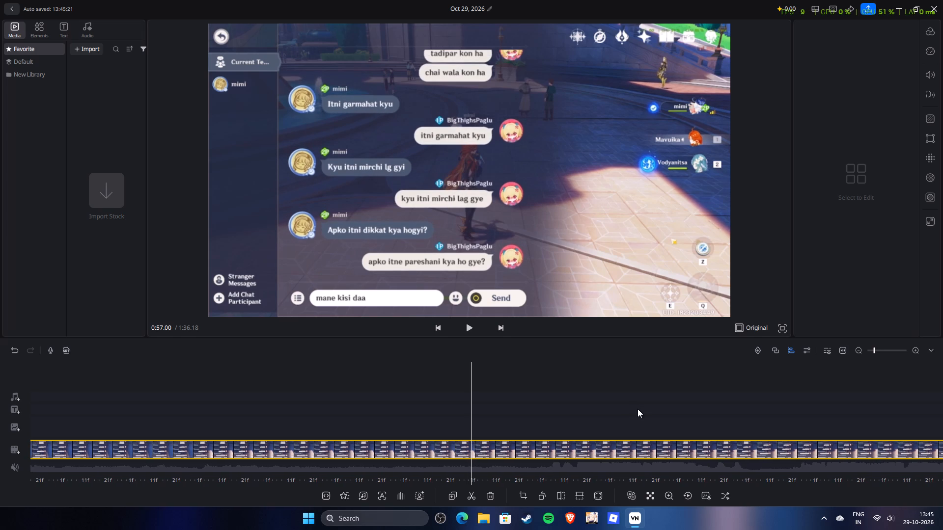
left_click(472, 498)
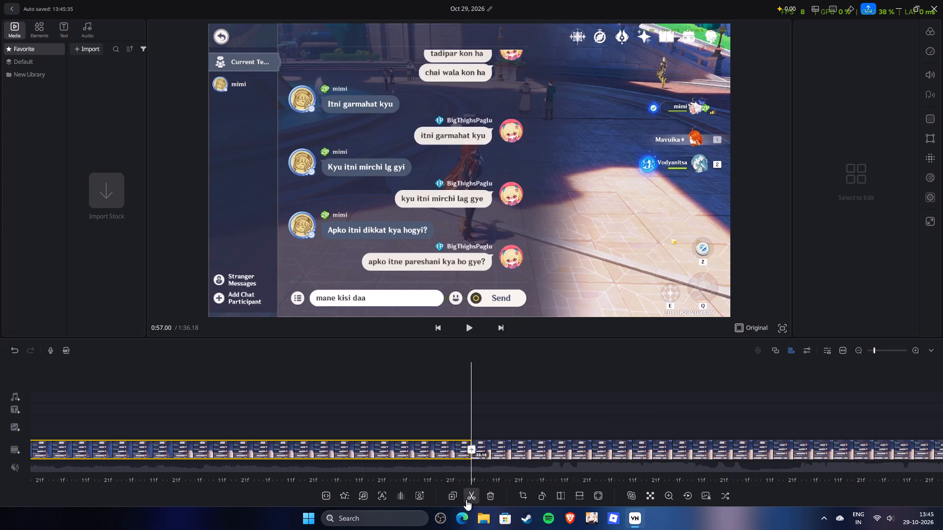
left_click(488, 499)
Replay mimi's "Maine to kisika naam bhi nhi liya" message against the audio and split the last clip at about 43.71 s, leaving a 2.55 s piece.
left_click_drag(499, 432, 510, 432)
key("space")
left_click_drag(509, 418, 627, 420)
key("space")
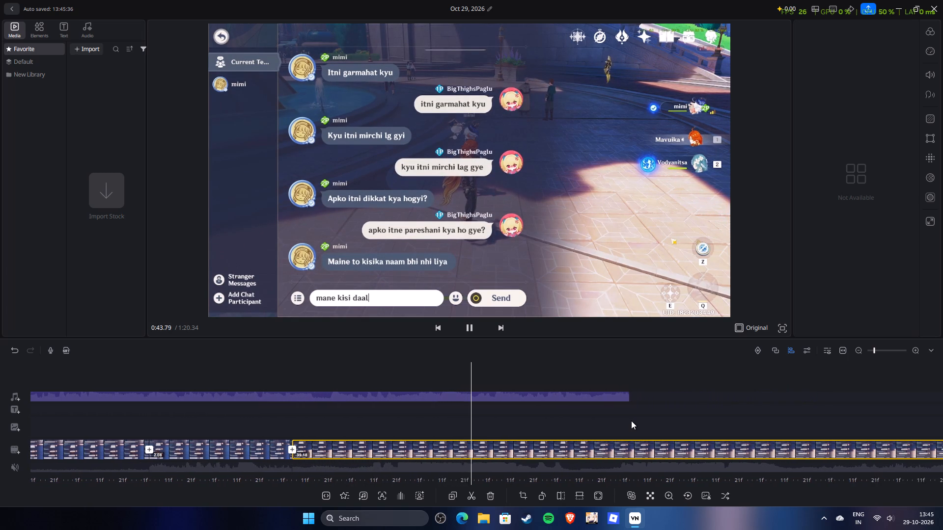
key("space")
left_click_drag(571, 424, 592, 426)
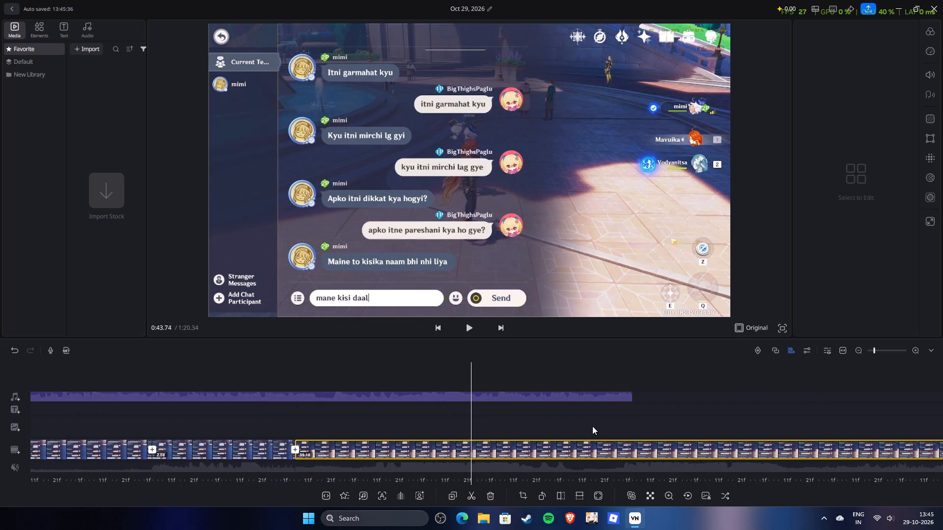
left_click_drag(592, 426, 595, 428)
key("space")
left_click_drag(603, 423, 672, 423)
key("space")
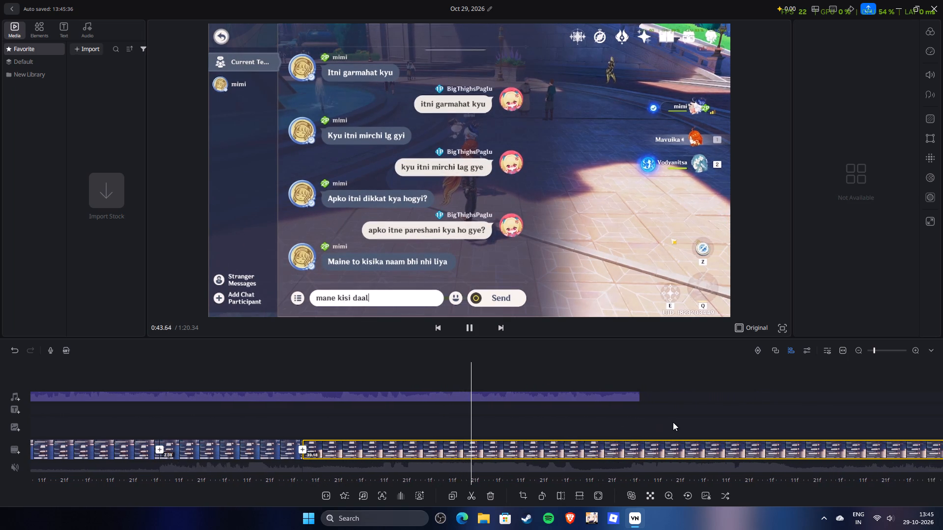
left_click_drag(673, 422, 755, 414)
key("space")
key("space")
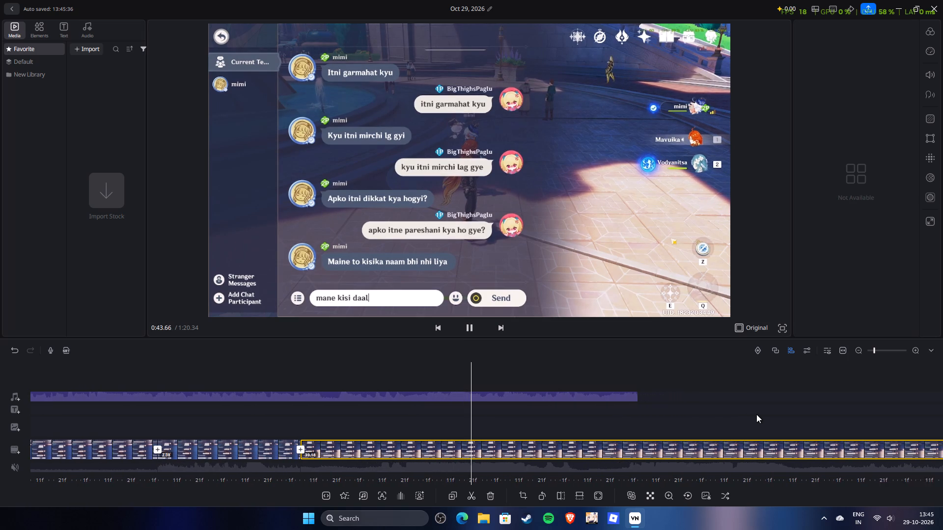
left_click(473, 496)
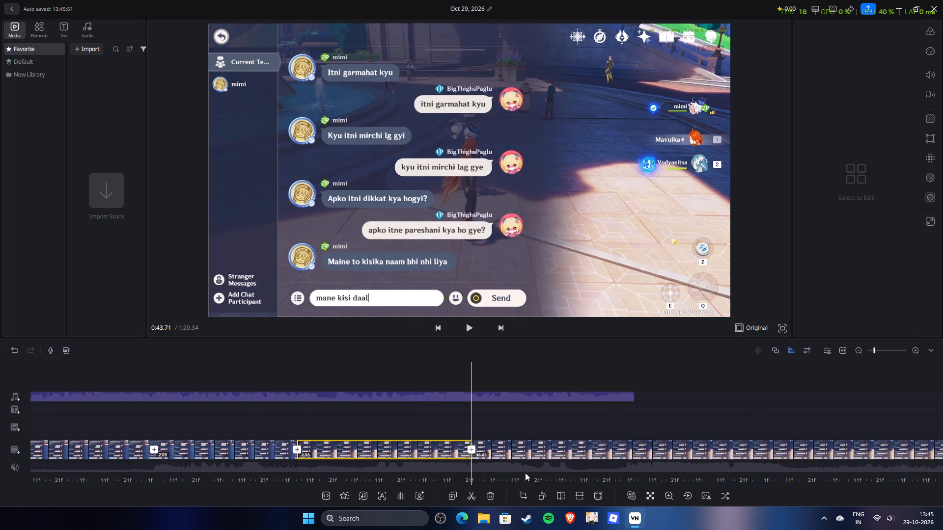
Split the last clip at about 56.55 s, just before "mane kisi dal ka naam nhi liya" appears, and delete the wait piece starting at 43.71 s.
key("space")
left_click_drag(504, 429, 464, 435)
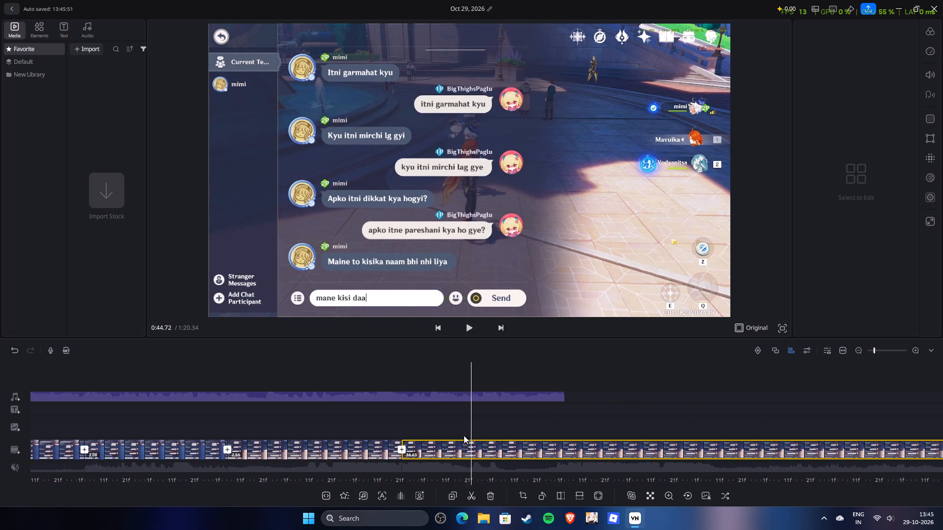
left_click_drag(464, 435, 289, 450)
left_click_drag(684, 412, 354, 412)
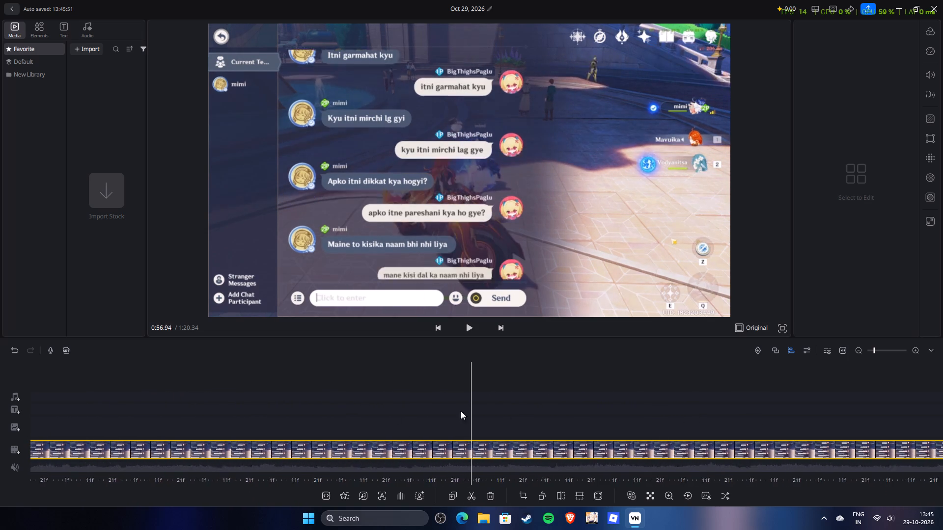
left_click_drag(637, 410, 792, 409)
left_click_drag(587, 408, 812, 408)
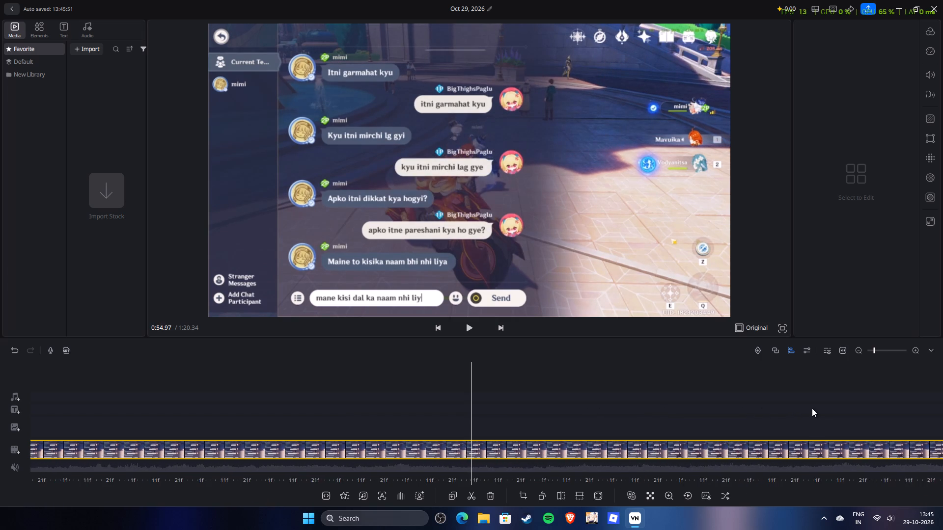
left_click_drag(812, 408, 600, 422)
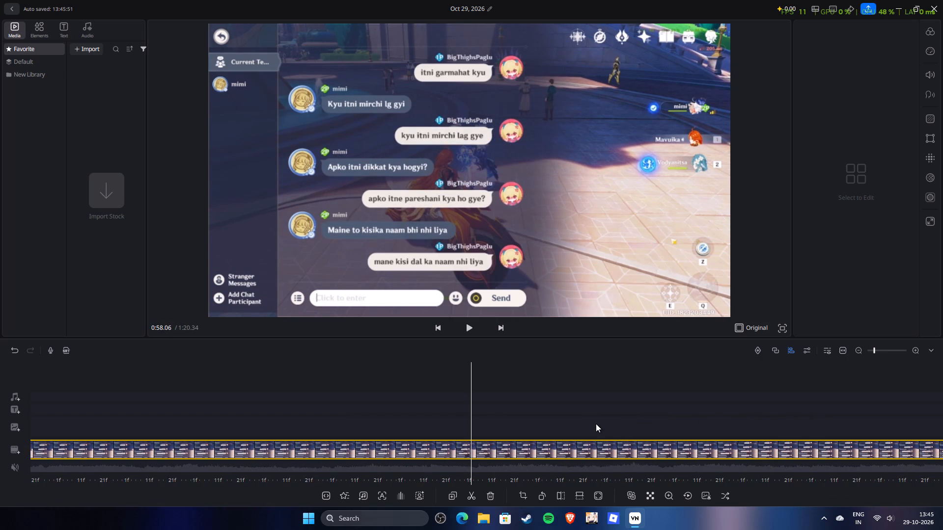
left_click_drag(598, 416, 659, 416)
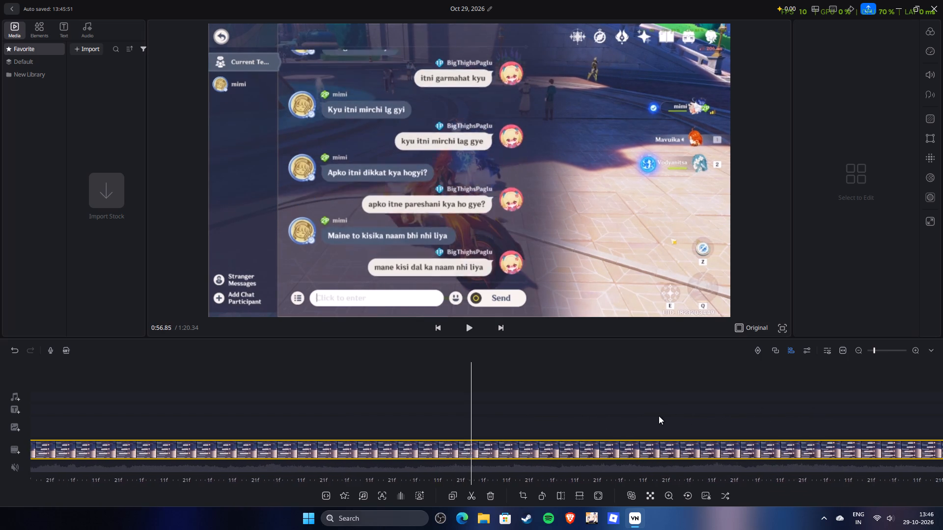
left_click_drag(659, 416, 683, 416)
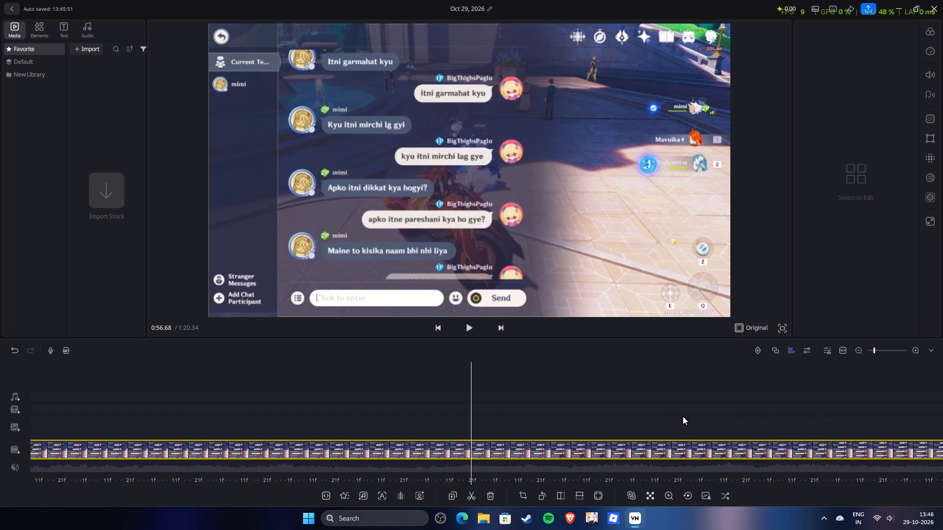
left_click_drag(683, 416, 692, 424)
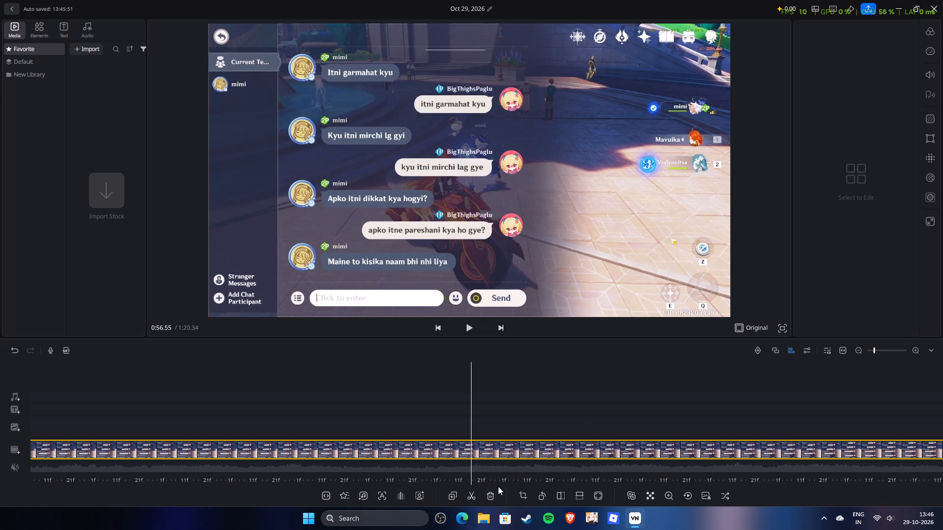
left_click(471, 495)
left_click(492, 499)
left_click_drag(510, 419, 512, 418)
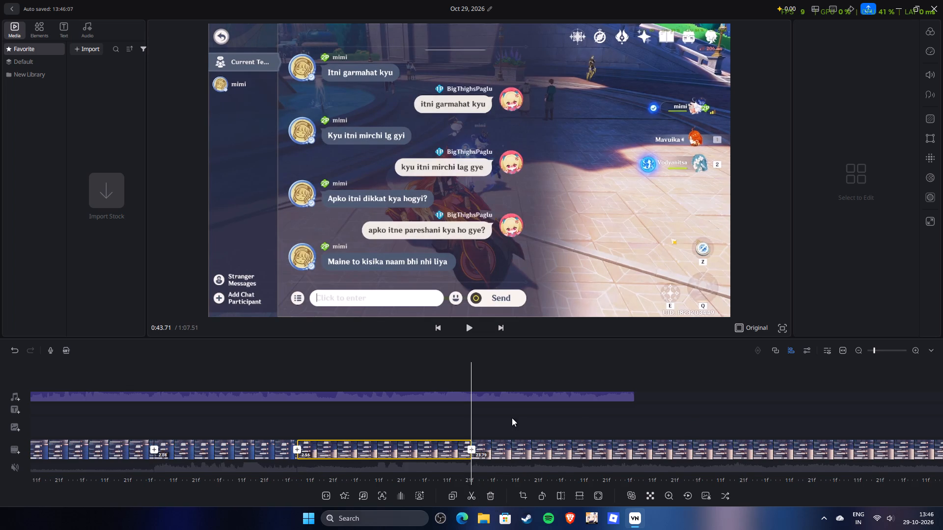
left_click_drag(512, 418, 539, 419)
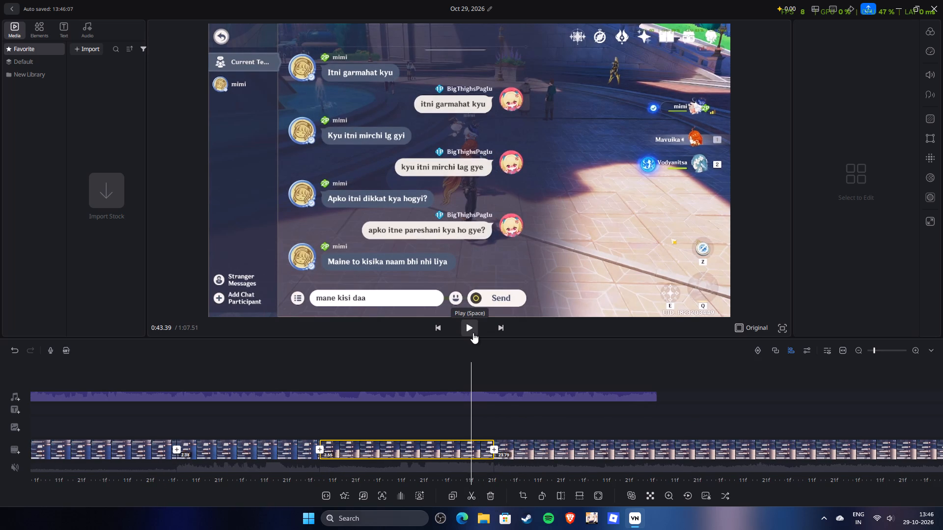
key("space")
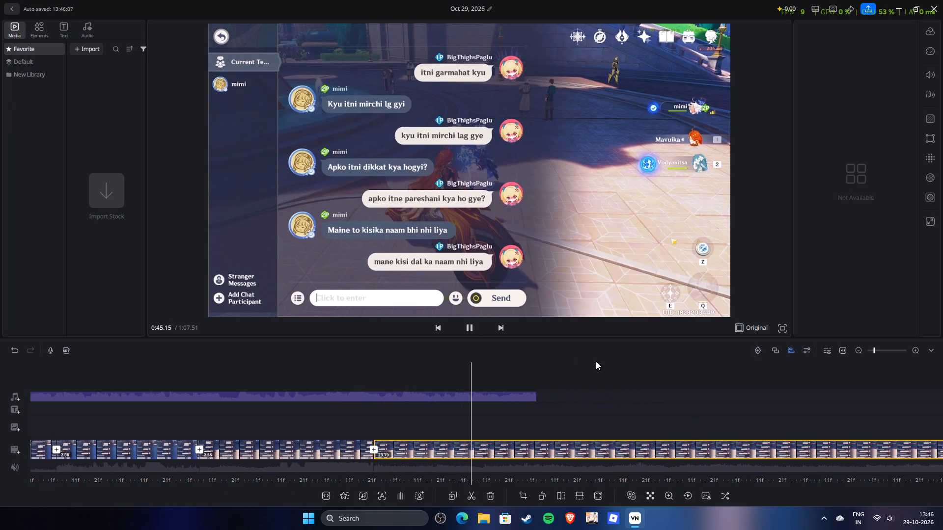
key("space")
left_click_drag(534, 369, 587, 363)
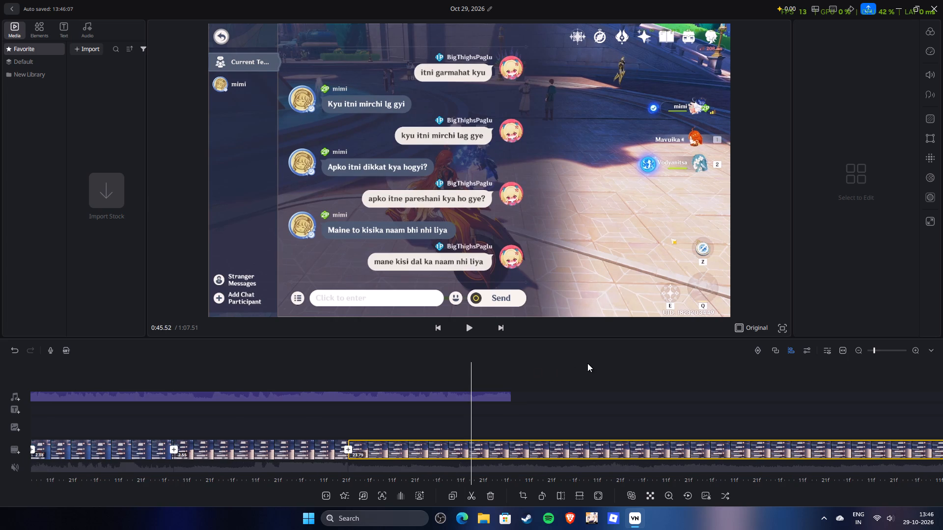
key("space")
left_click_drag(543, 371, 631, 370)
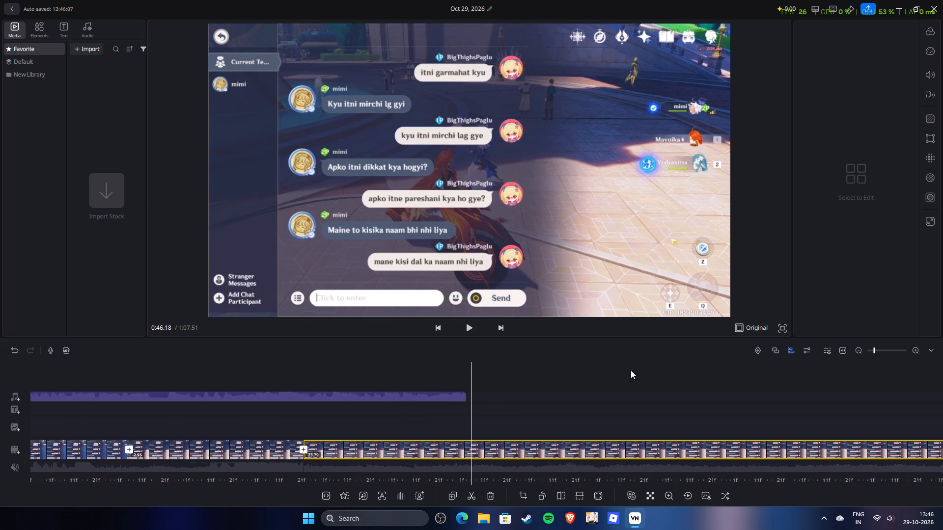
left_click_drag(631, 370, 685, 383)
key("space")
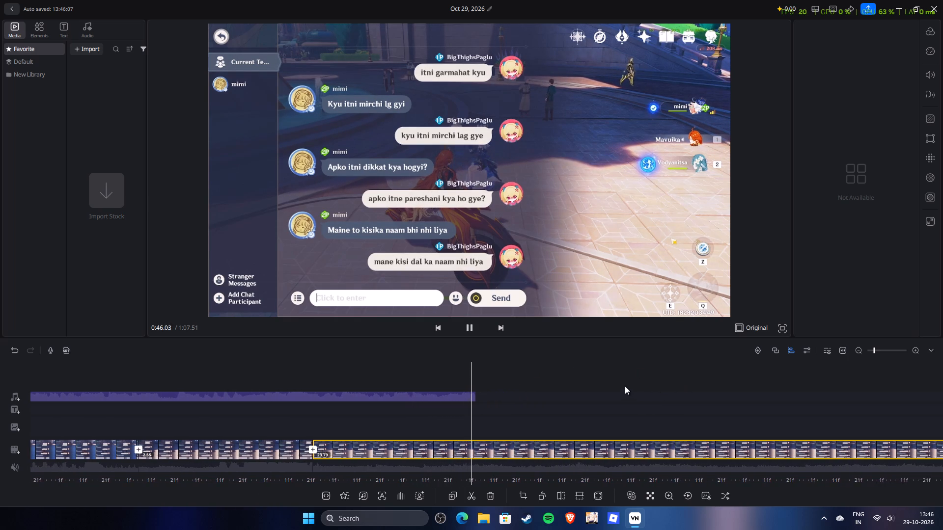
left_click_drag(625, 386, 640, 390)
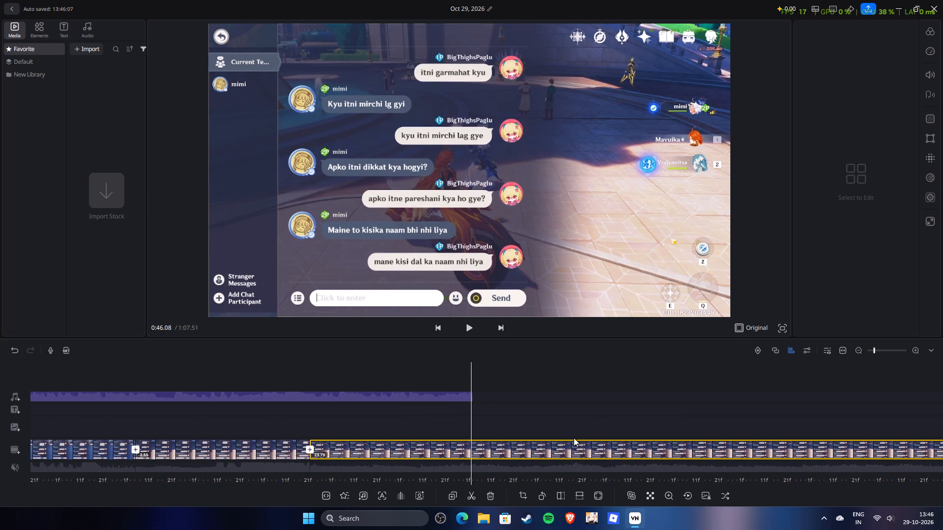
left_click(473, 500)
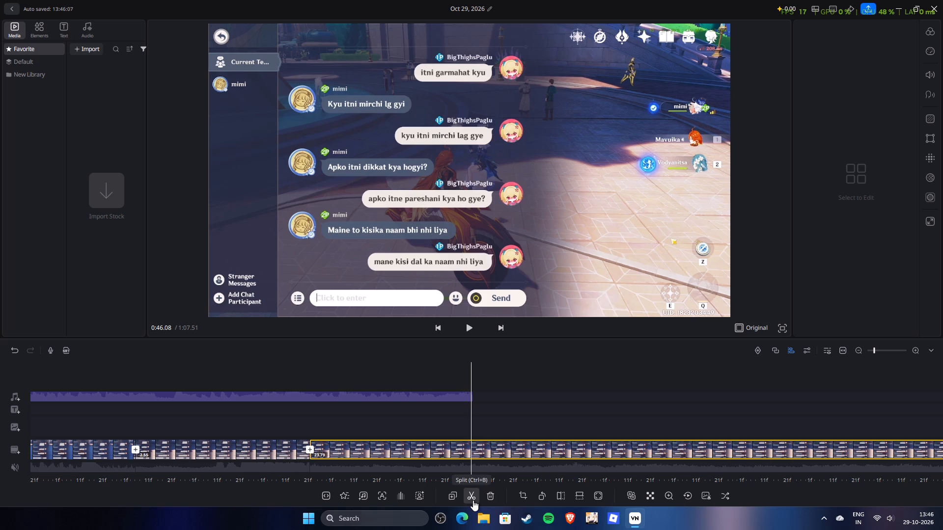
Delete the leftover gameplay clip after about 46.08 s, so the video ends together with the audio.
left_click(507, 450)
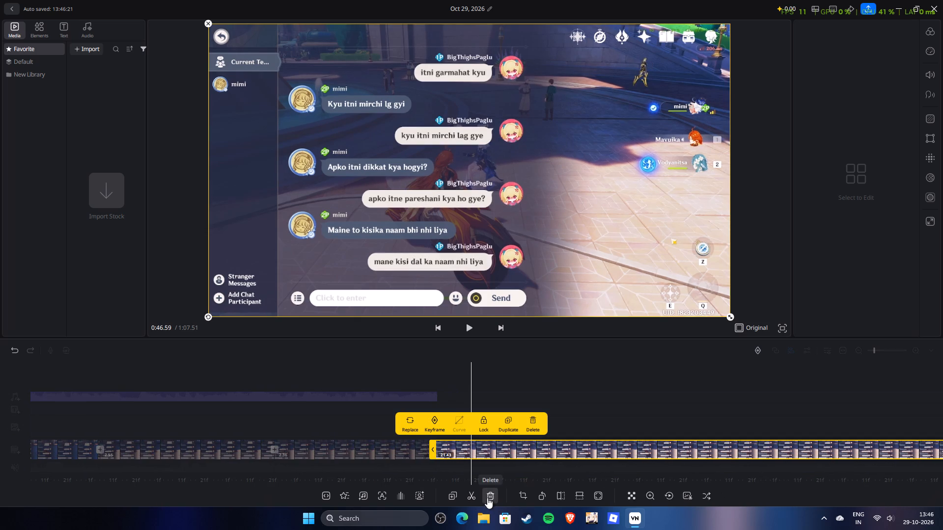
left_click(491, 497)
Return to the start of the timeline and replay the edit from 0:00 to review the chat messages against the audio.
left_click_drag(572, 409, 683, 417)
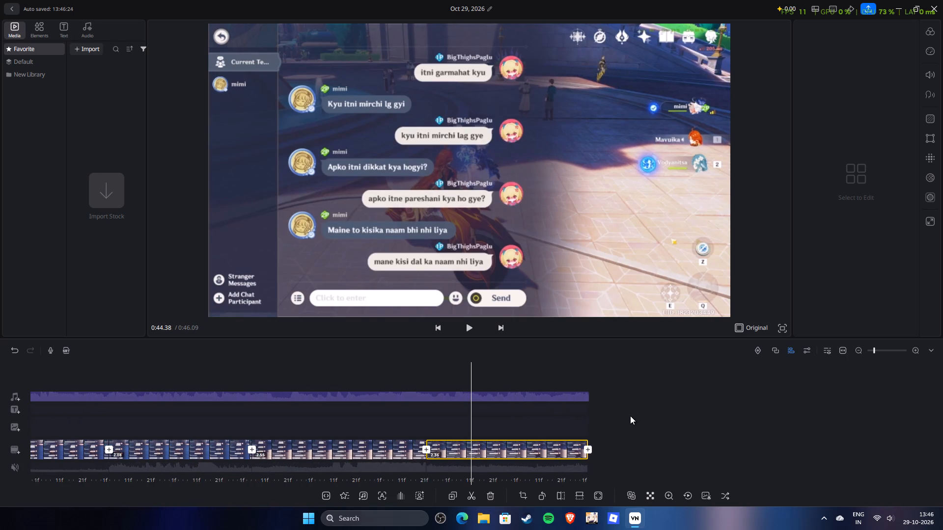
left_click_drag(630, 416, 932, 411)
left_click_drag(442, 371, 942, 371)
left_click_drag(439, 371, 942, 371)
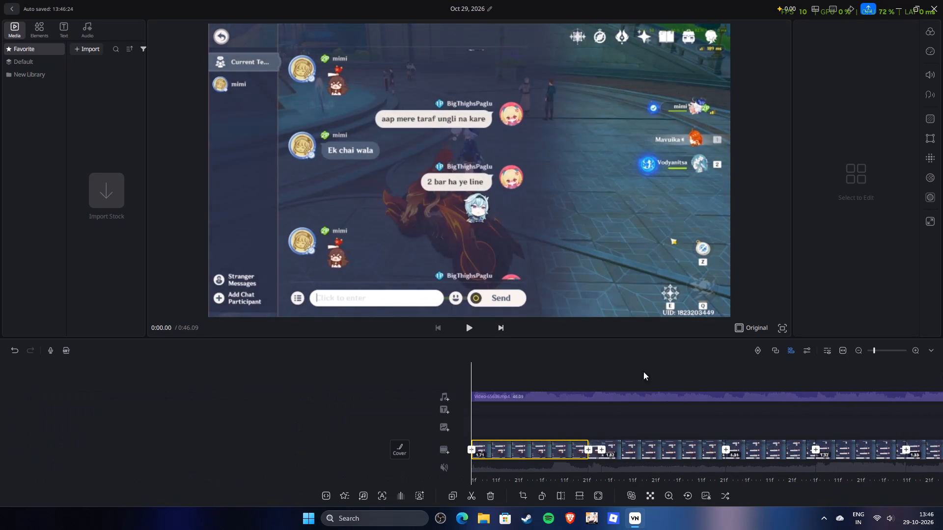
left_click_drag(587, 374, 605, 372)
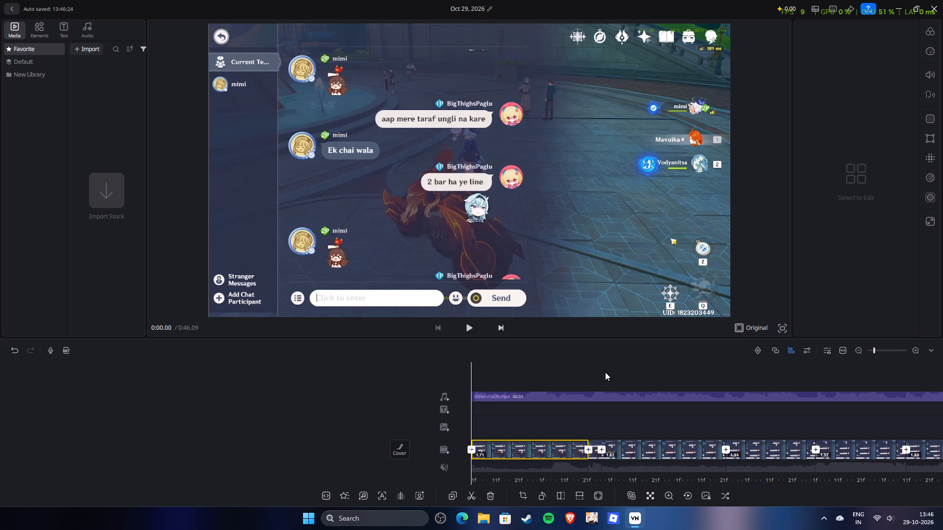
left_click_drag(605, 372, 629, 371)
key("space")
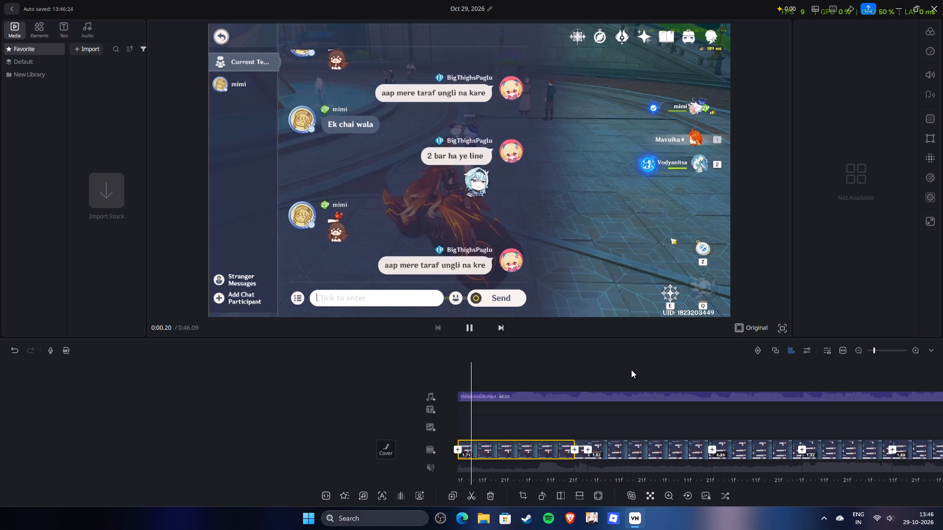
left_click_drag(631, 369, 752, 369)
key("space")
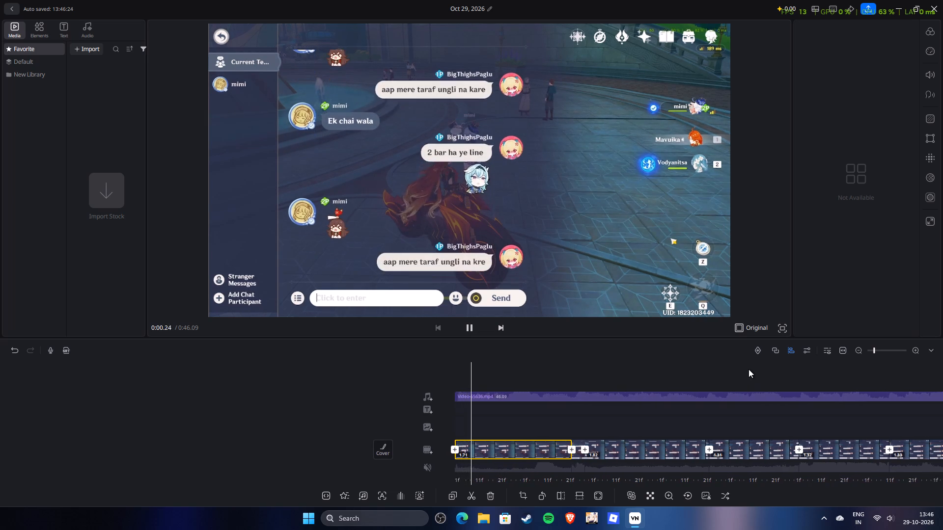
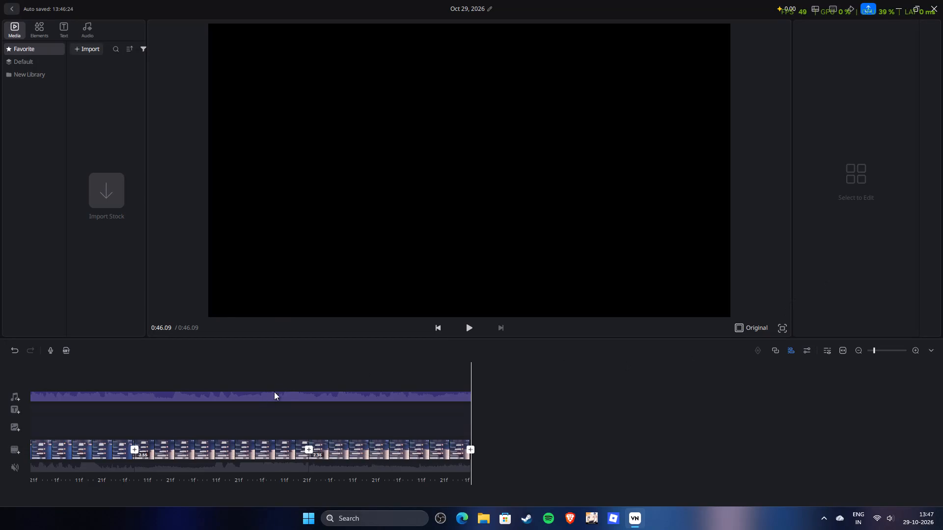
Go back to the start of the timeline and briefly replay the edit from 0:00.
left_click_drag(286, 376, 718, 373)
left_click_drag(326, 368, 942, 371)
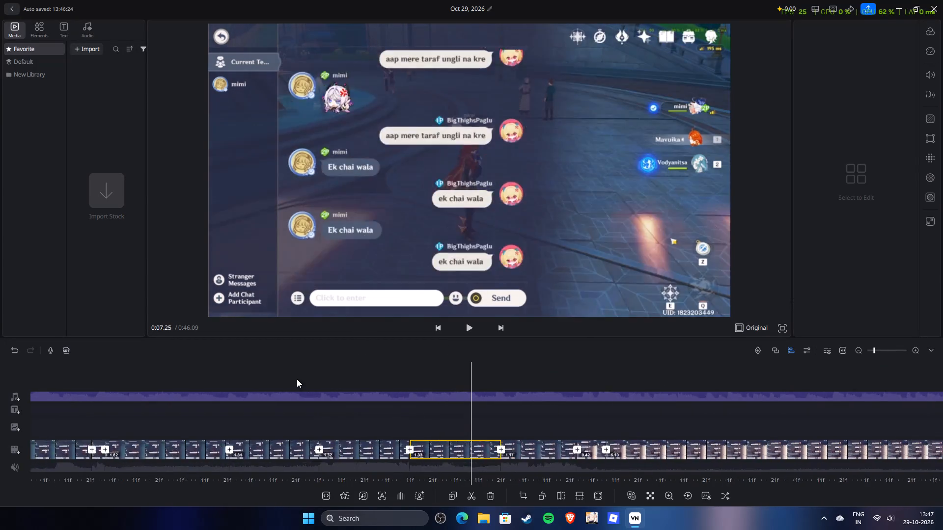
left_click_drag(309, 379, 942, 379)
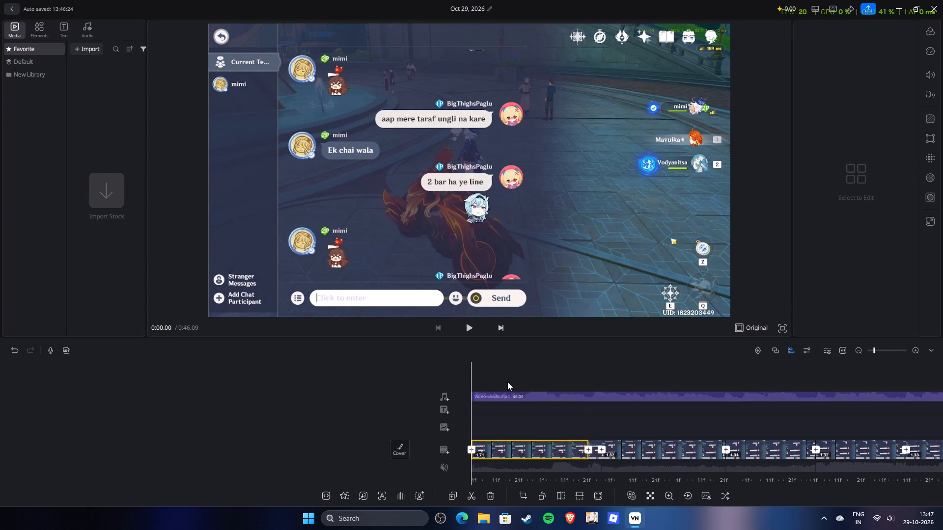
key("space")
key("space")
left_click_drag(509, 387, 583, 389)
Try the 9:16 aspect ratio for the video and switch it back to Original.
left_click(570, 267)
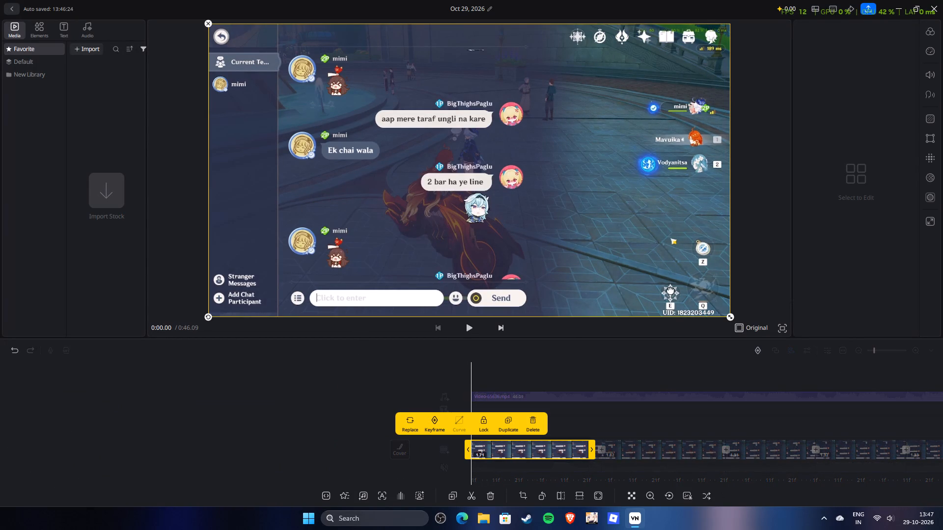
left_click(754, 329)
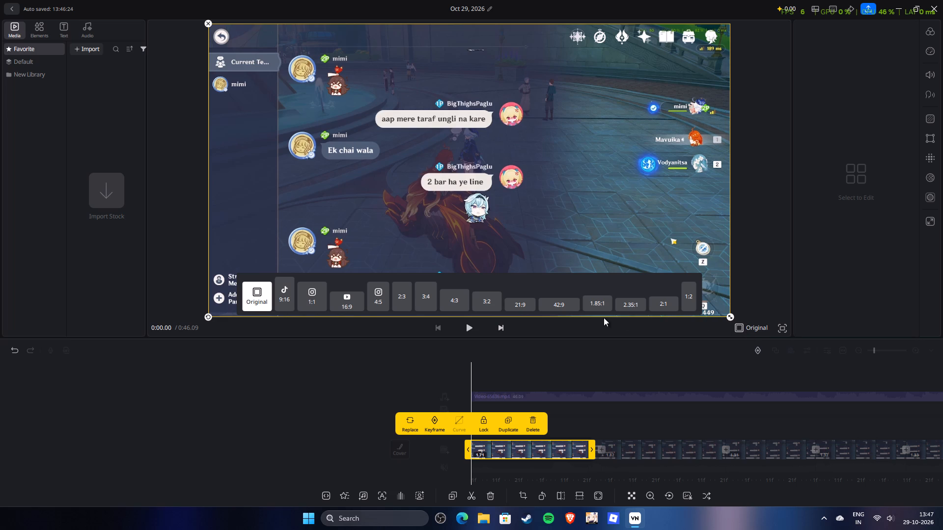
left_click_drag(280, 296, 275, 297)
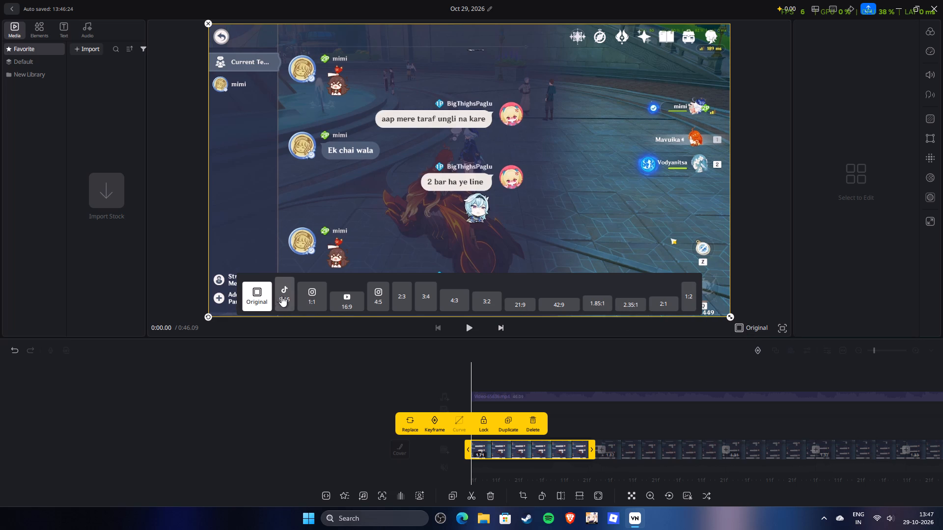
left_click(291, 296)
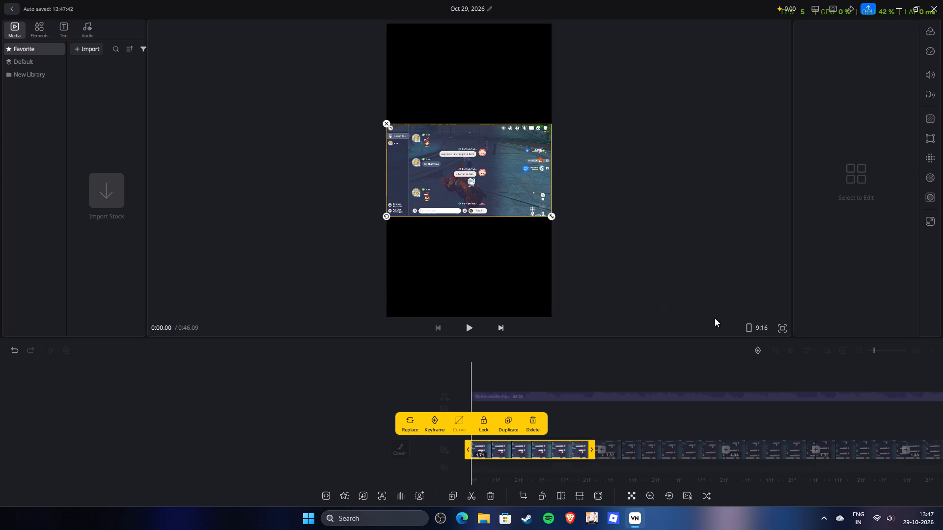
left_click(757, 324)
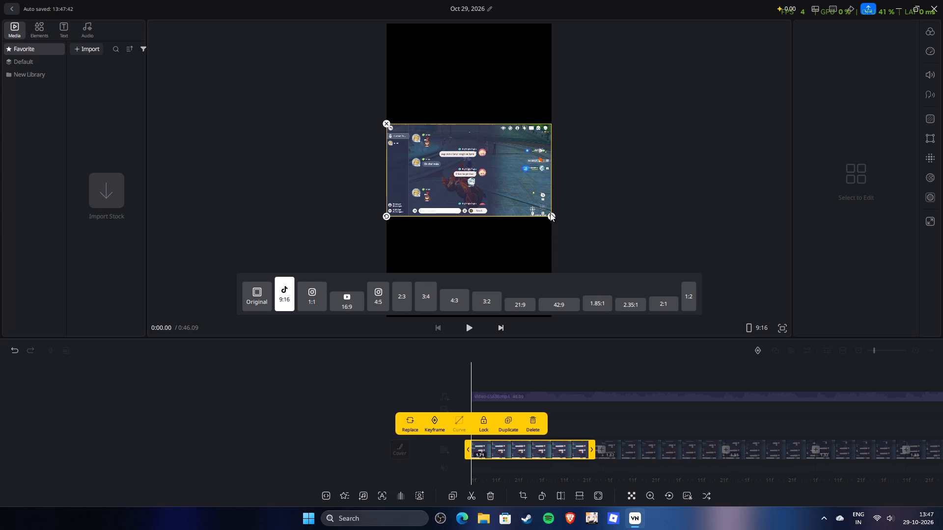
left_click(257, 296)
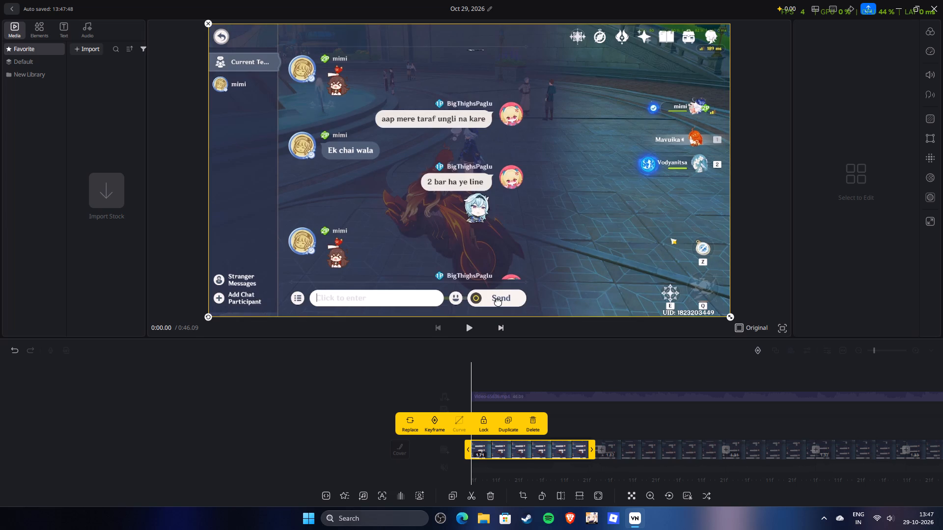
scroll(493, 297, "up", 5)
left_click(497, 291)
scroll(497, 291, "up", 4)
Delete the 1.71 s clip at the very start of the timeline.
left_click_drag(207, 21, 212, 26)
left_click(212, 24)
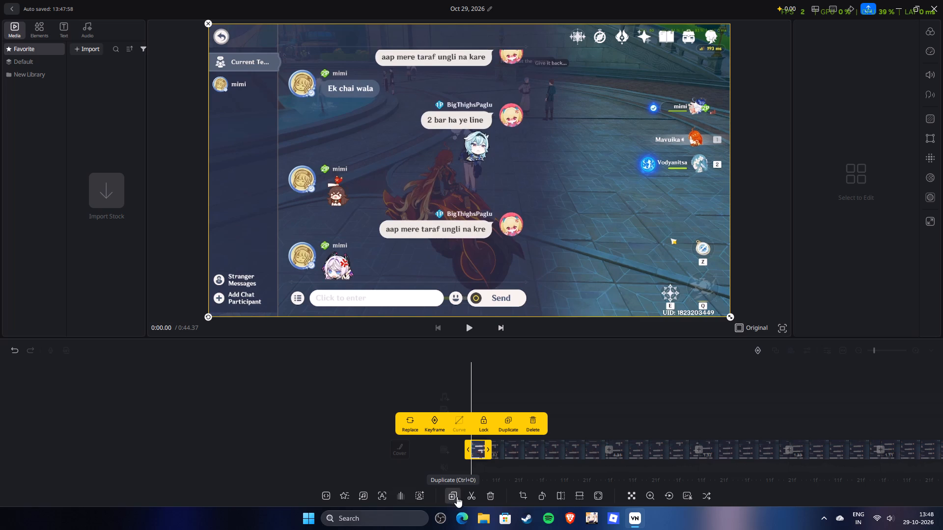
Open the crop editor for the short first clip.
left_click(517, 499)
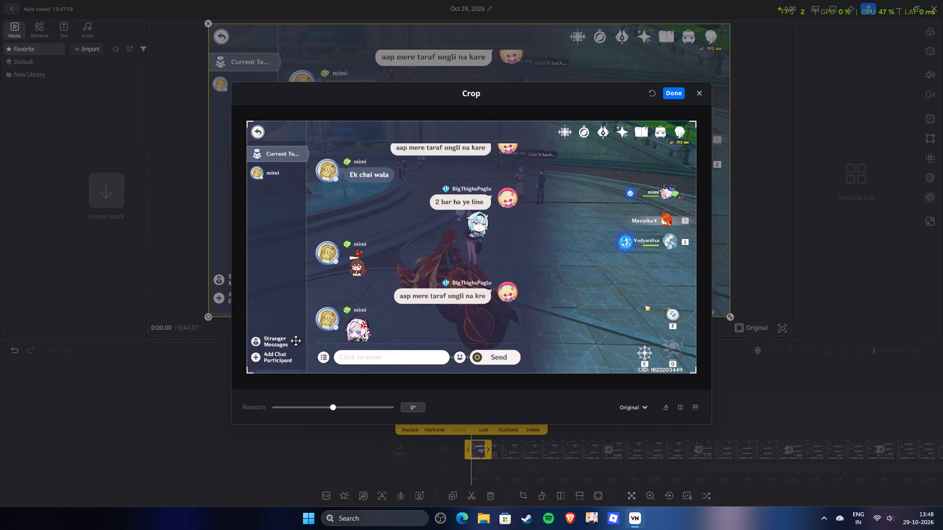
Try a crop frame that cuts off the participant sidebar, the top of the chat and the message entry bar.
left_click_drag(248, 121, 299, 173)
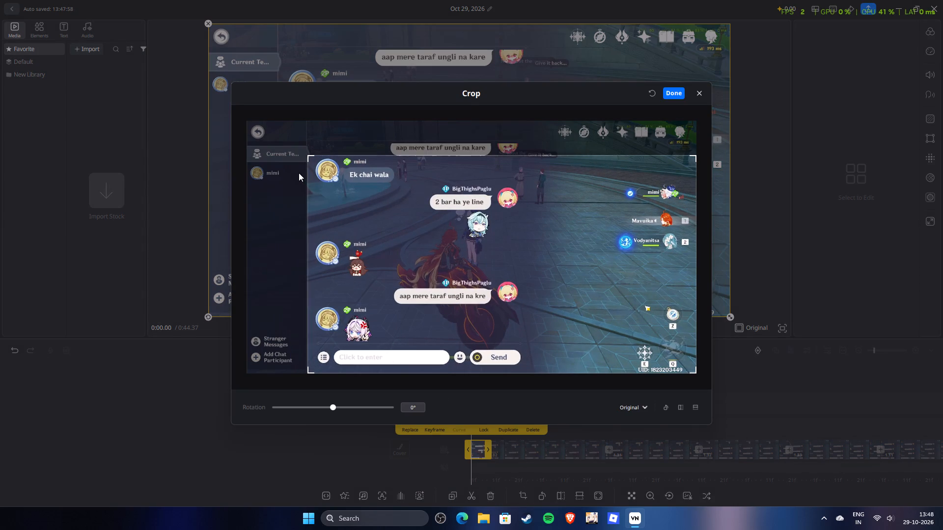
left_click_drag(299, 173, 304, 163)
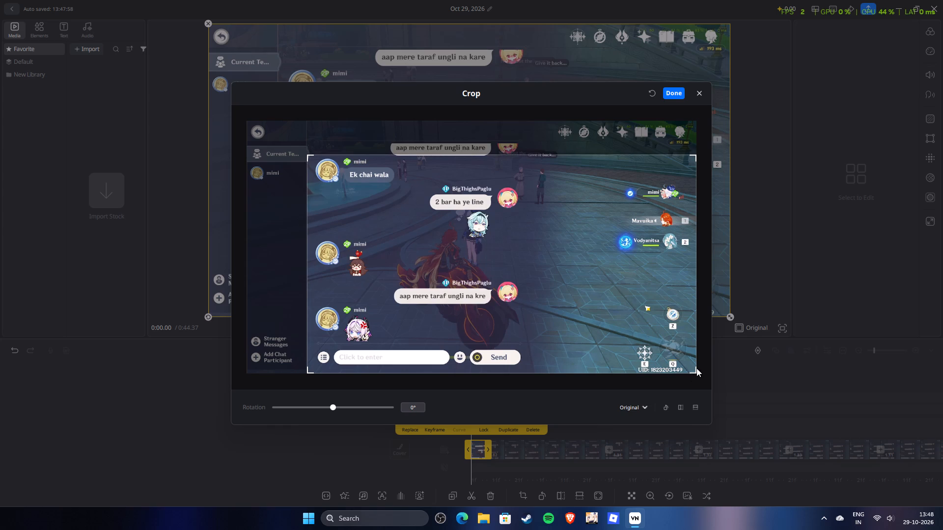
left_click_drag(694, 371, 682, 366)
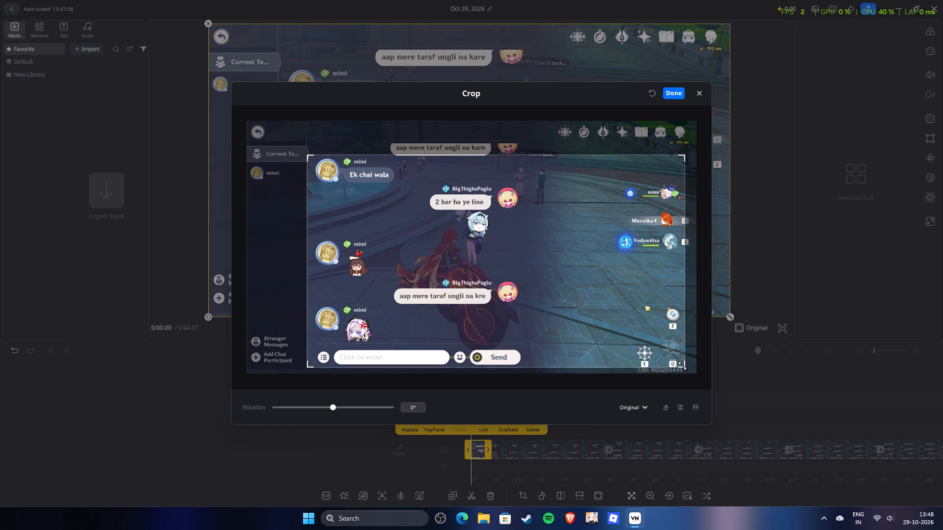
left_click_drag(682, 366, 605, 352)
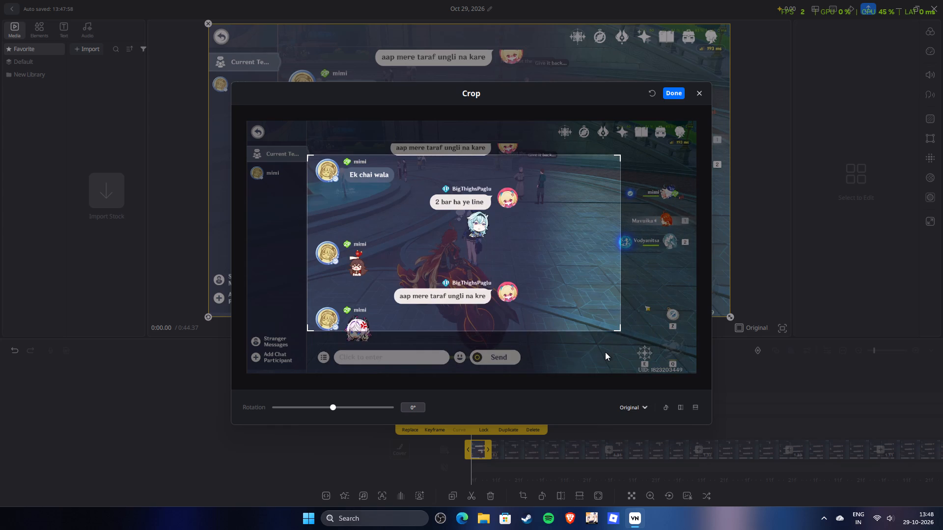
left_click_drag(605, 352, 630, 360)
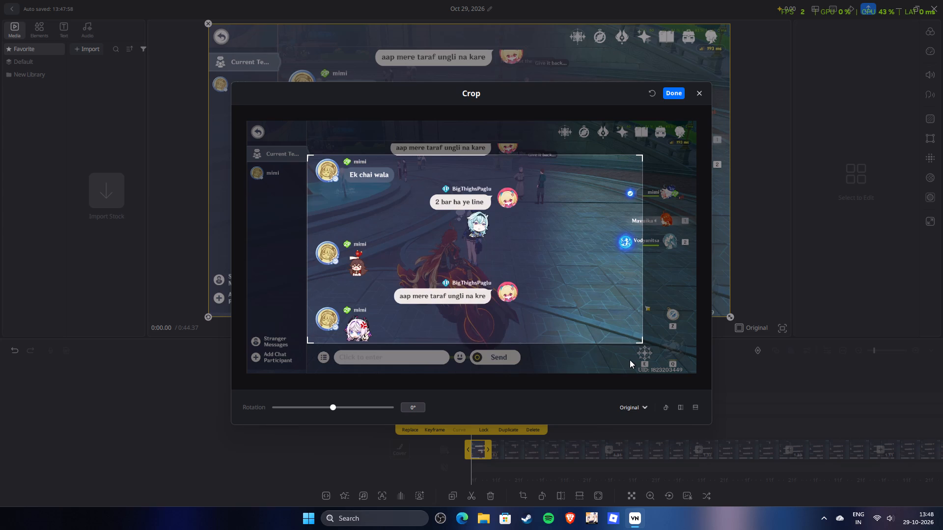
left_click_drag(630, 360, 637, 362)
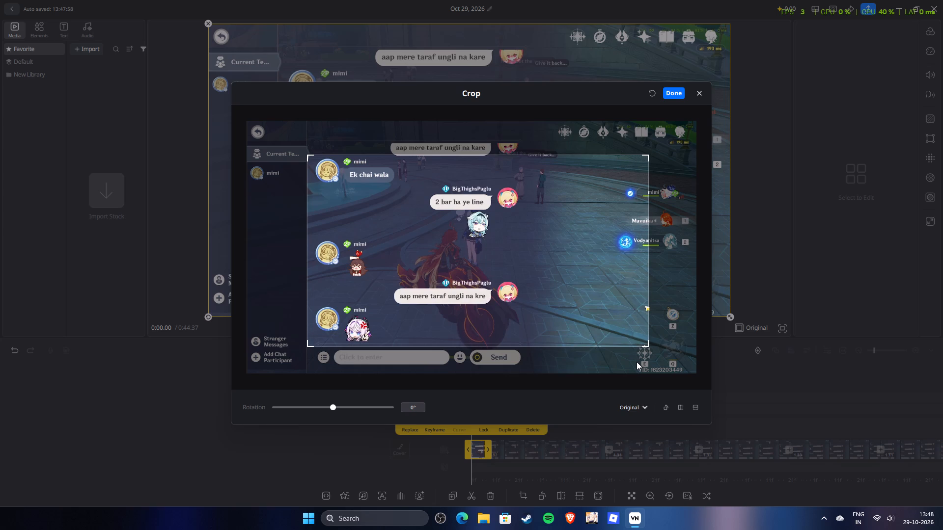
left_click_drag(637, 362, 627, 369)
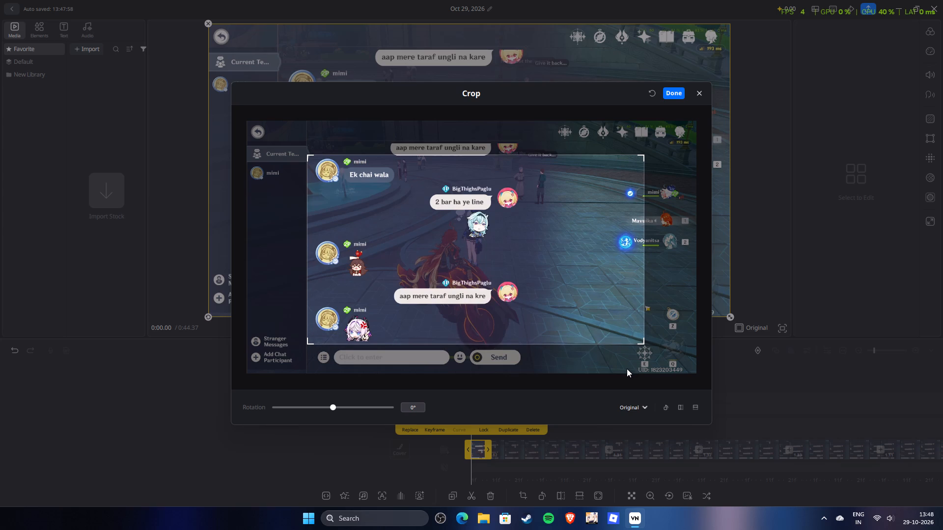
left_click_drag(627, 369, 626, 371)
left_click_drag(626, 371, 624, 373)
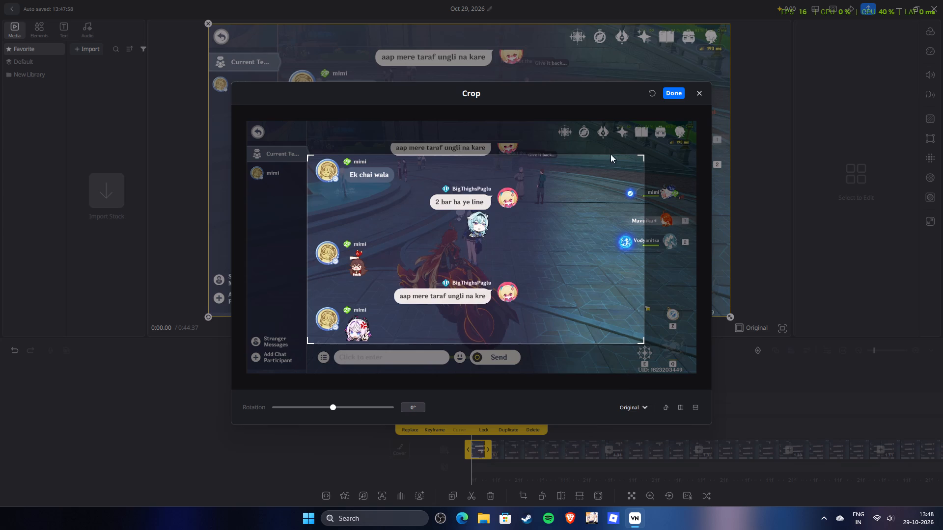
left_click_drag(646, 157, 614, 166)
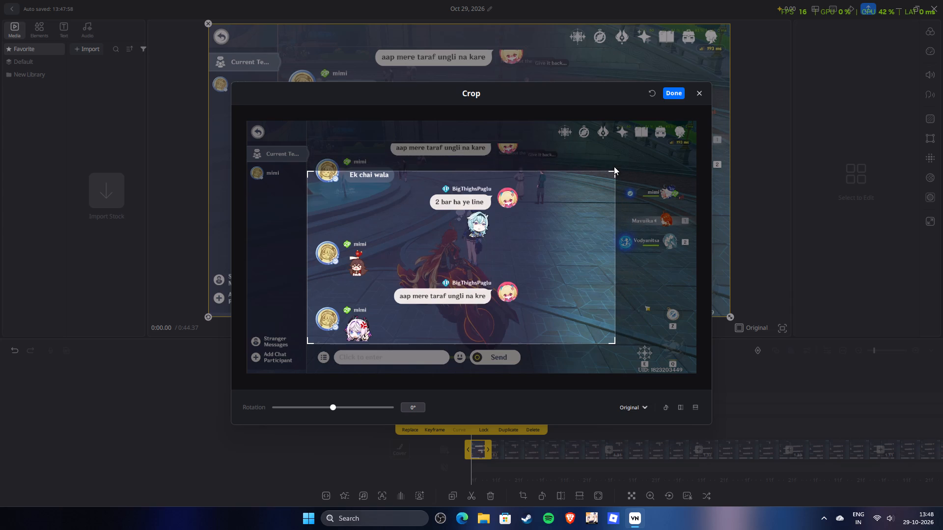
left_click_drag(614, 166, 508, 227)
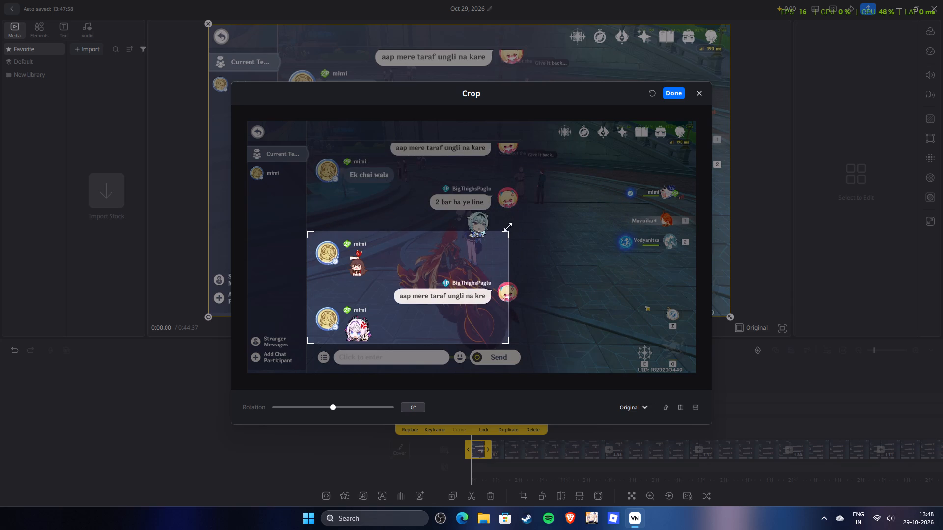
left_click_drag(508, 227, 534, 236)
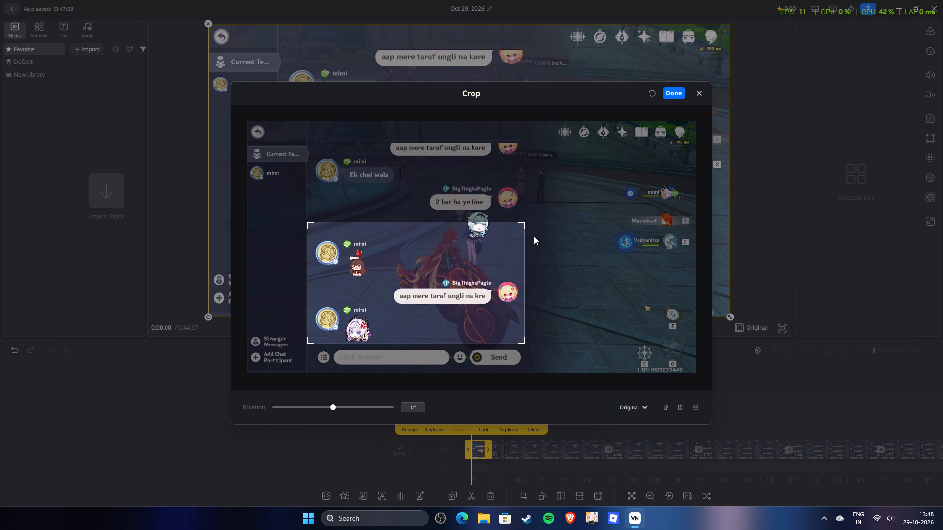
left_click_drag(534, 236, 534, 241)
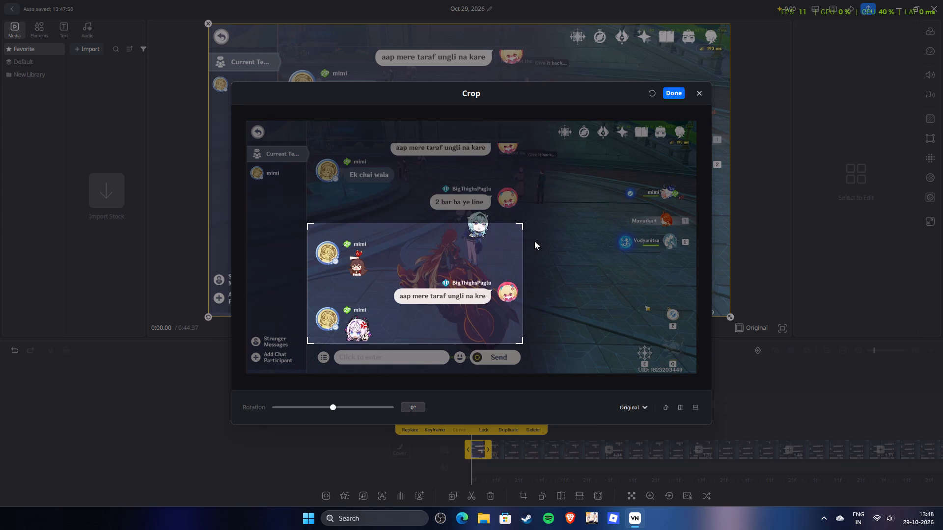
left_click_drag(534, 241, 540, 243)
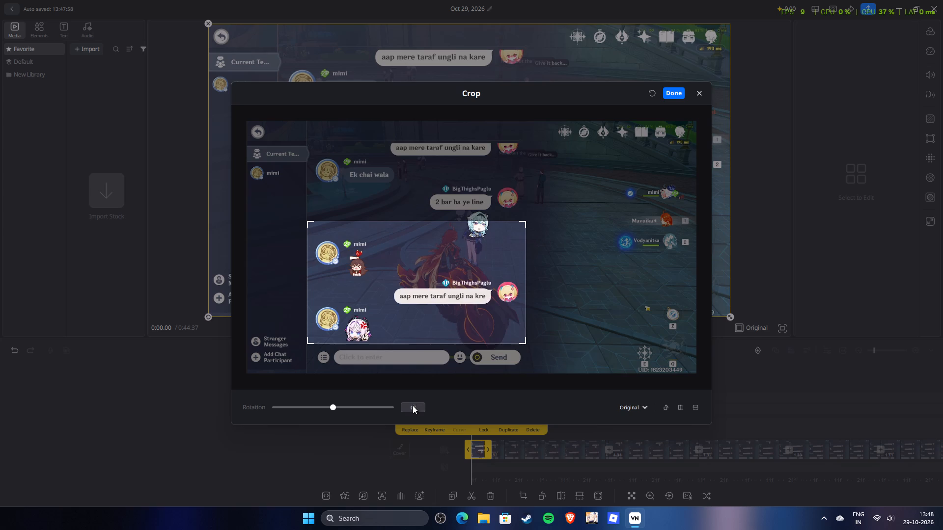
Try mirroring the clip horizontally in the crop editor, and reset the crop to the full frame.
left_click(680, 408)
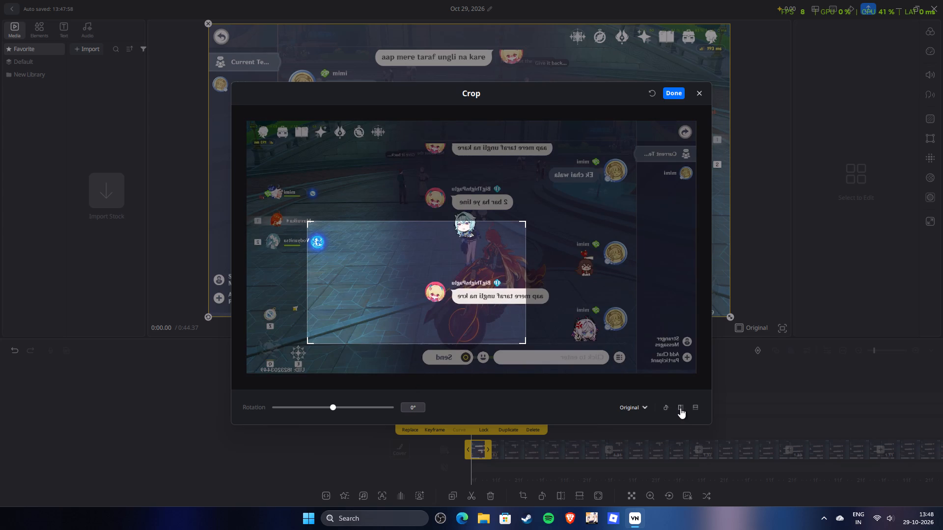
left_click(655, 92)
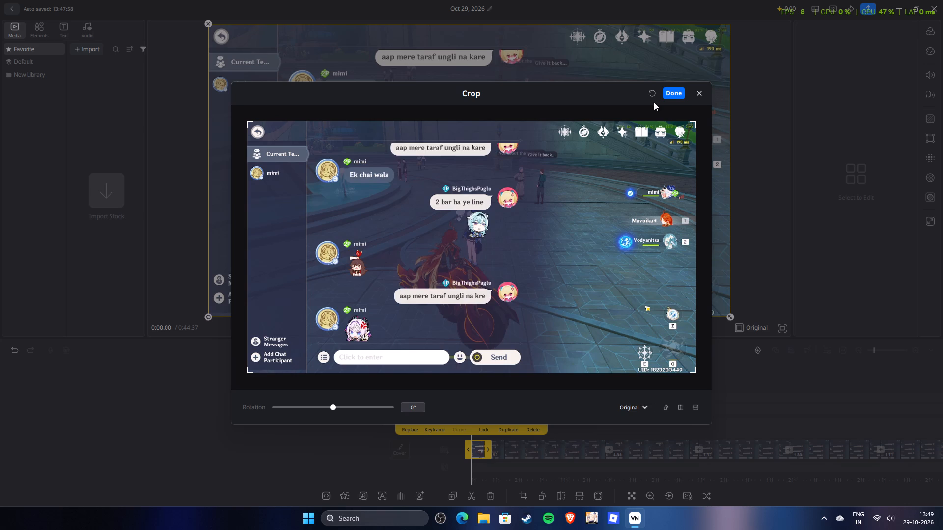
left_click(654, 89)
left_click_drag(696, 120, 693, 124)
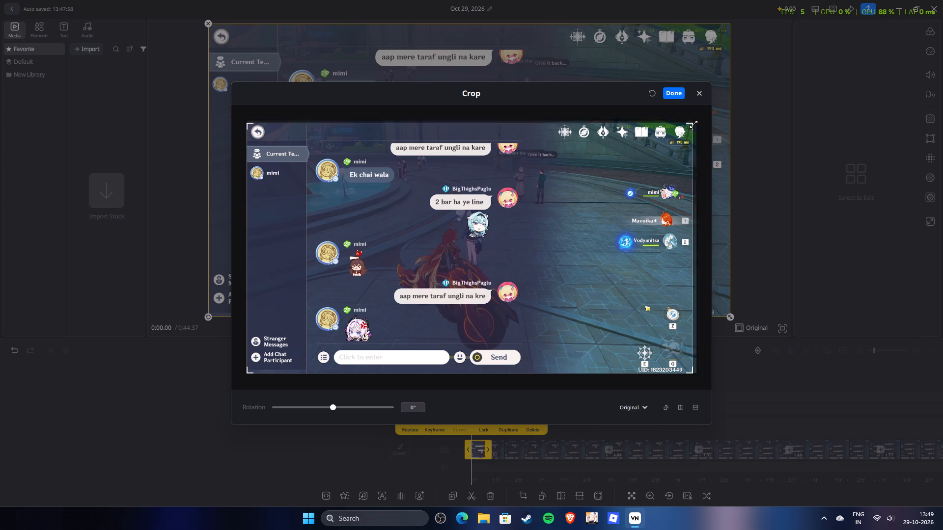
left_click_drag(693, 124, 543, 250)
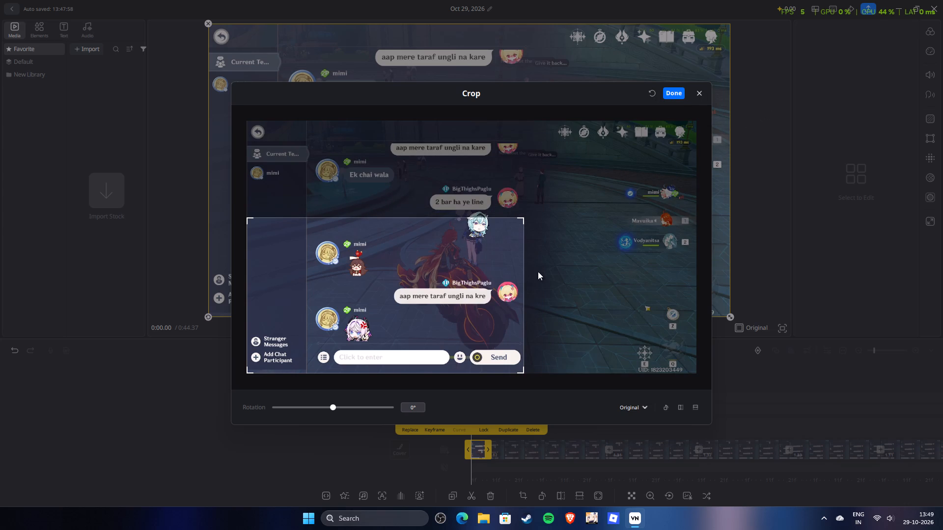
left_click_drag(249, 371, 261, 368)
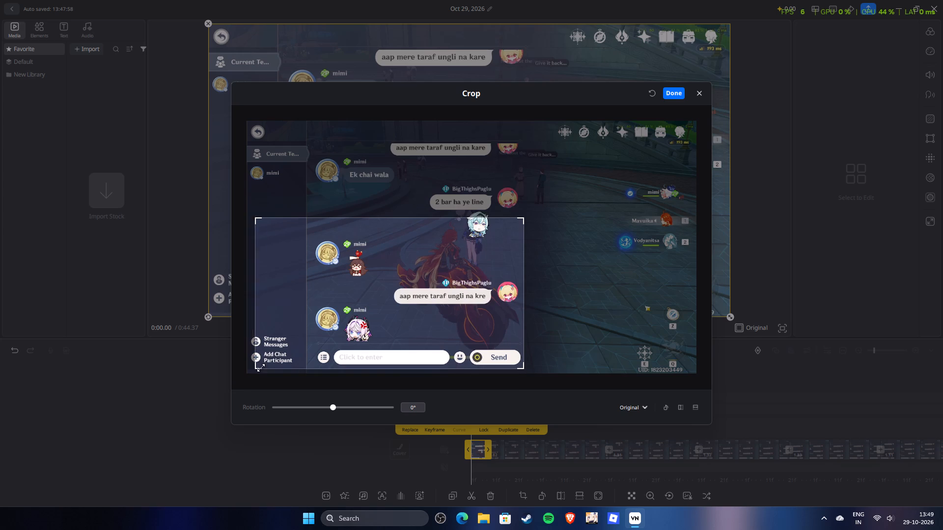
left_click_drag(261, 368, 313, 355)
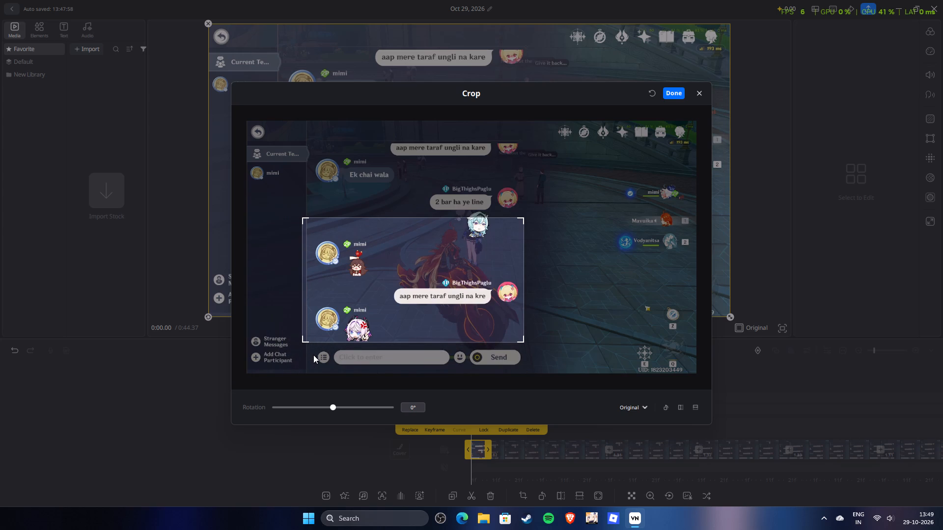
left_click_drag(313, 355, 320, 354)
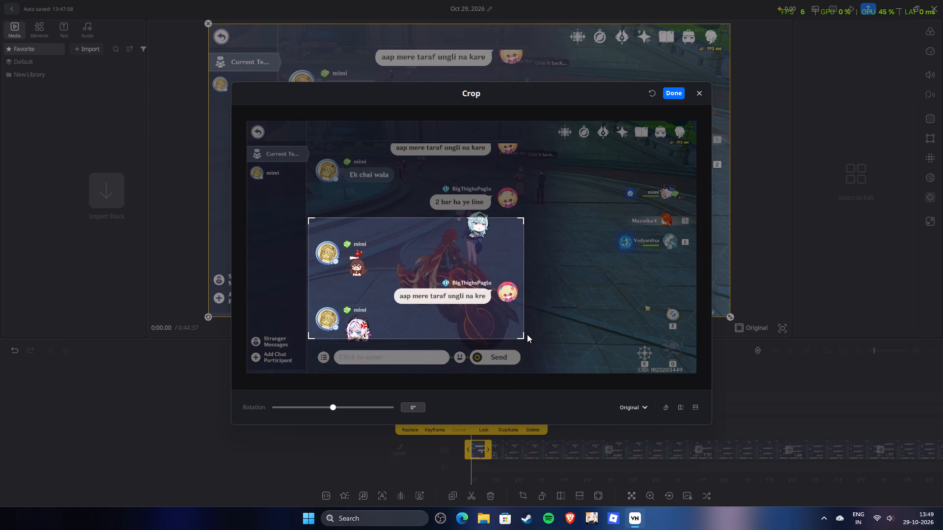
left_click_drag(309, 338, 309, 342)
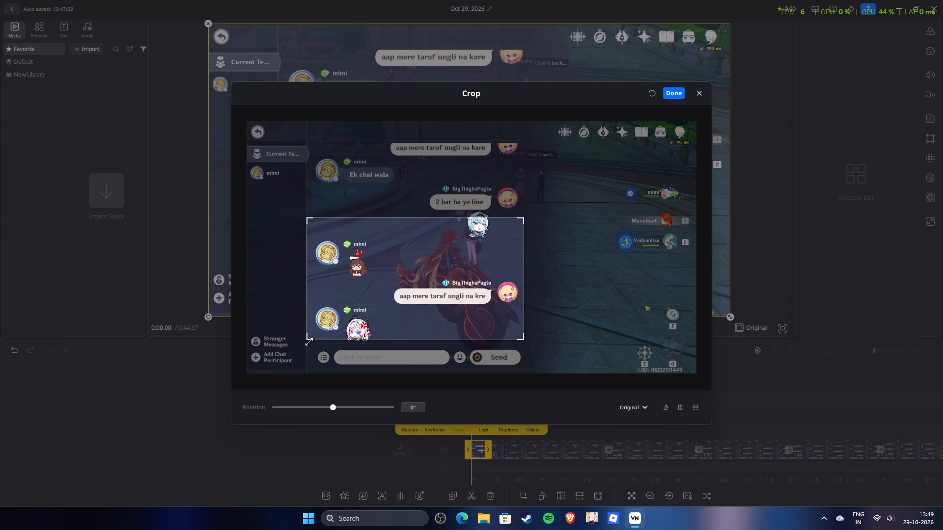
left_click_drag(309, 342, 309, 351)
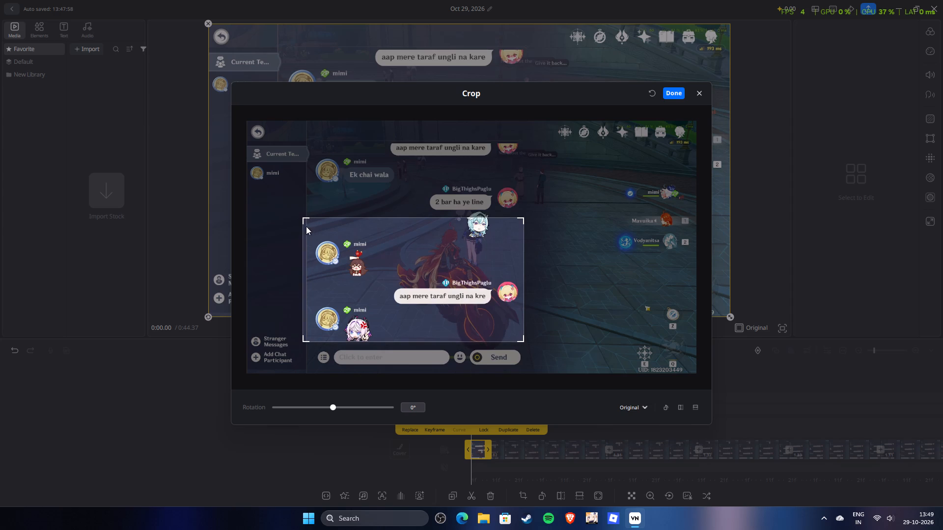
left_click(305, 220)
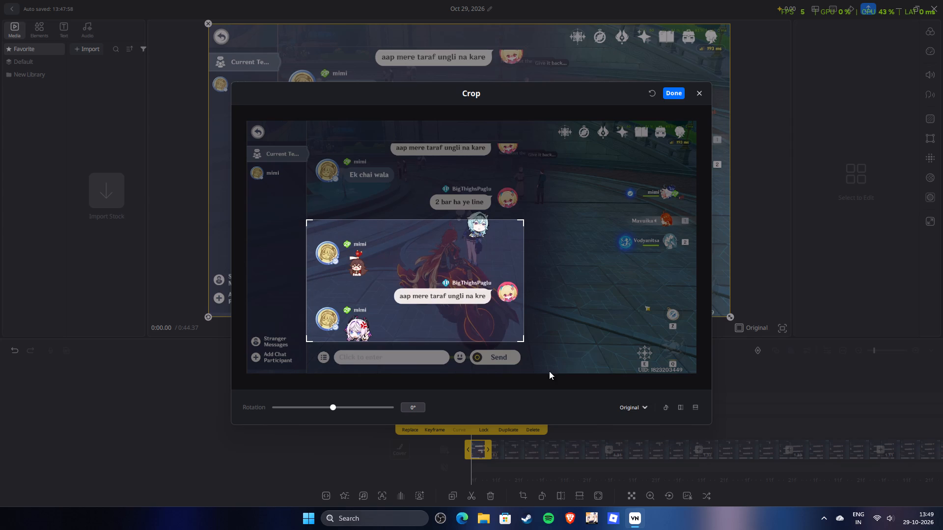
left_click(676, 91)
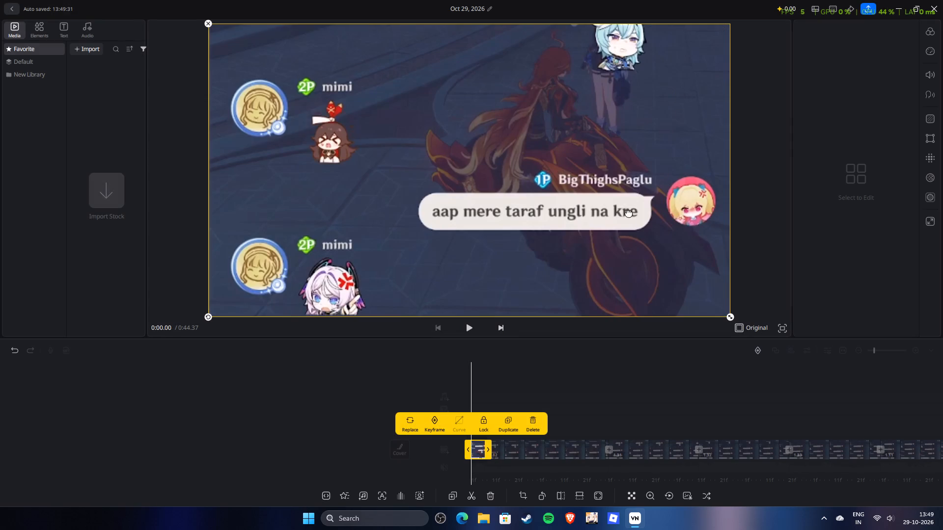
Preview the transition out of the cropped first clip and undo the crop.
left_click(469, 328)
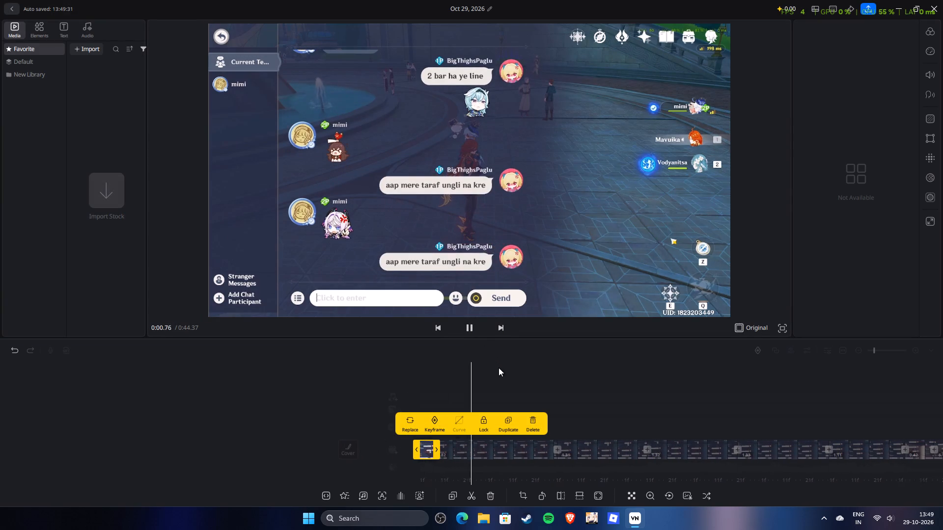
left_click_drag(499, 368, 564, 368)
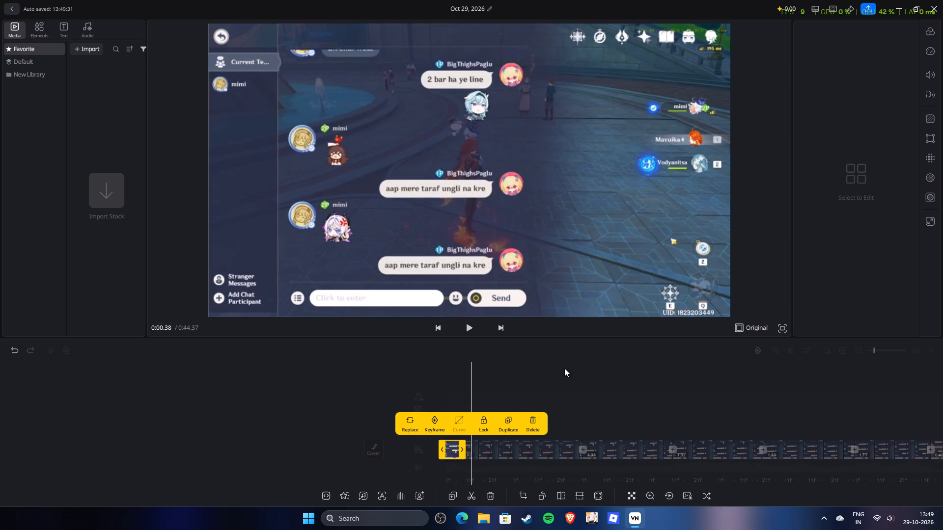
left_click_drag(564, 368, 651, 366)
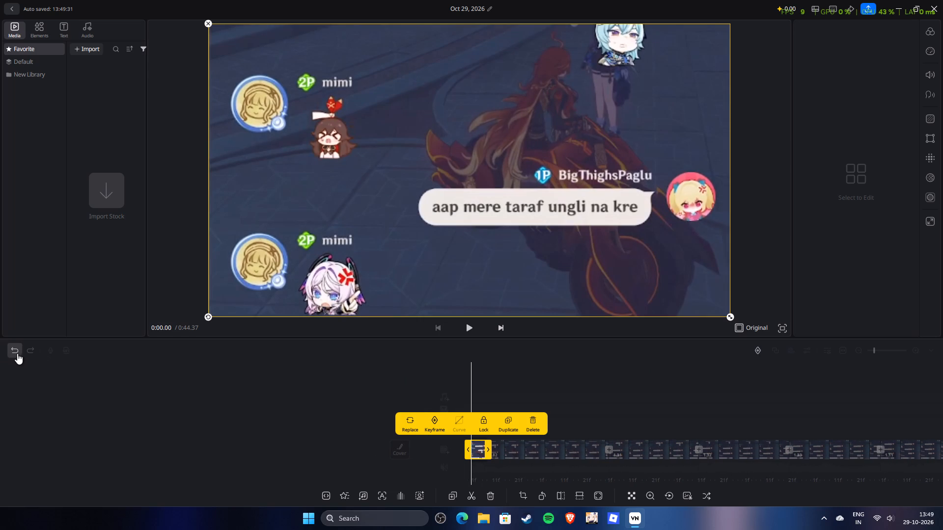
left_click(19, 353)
Add the audio of Video-65636 from the Videos folder to the audio track at the start of the timeline.
left_click_drag(551, 351, 638, 352)
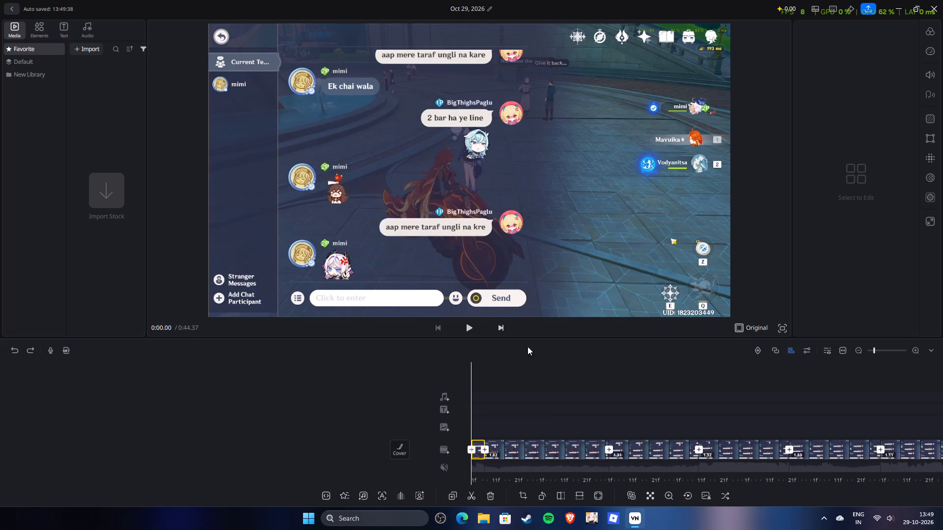
left_click(463, 331)
left_click_drag(475, 347, 623, 347)
left_click(492, 373)
left_click_drag(440, 383, 617, 385)
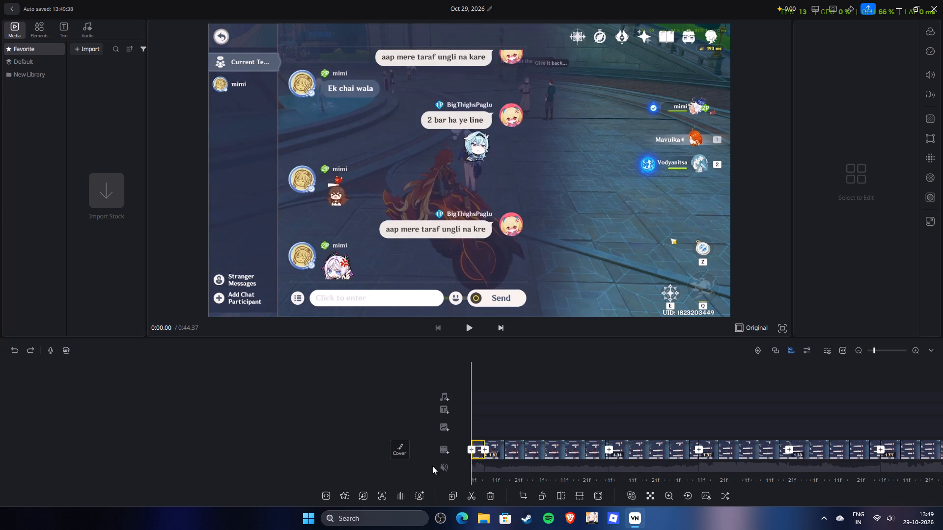
left_click(444, 397)
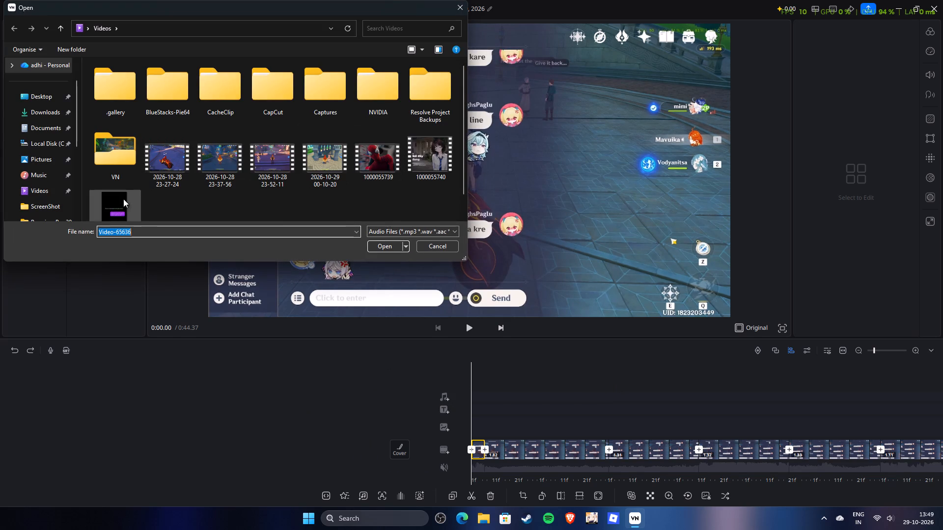
left_click_drag(119, 202, 468, 390)
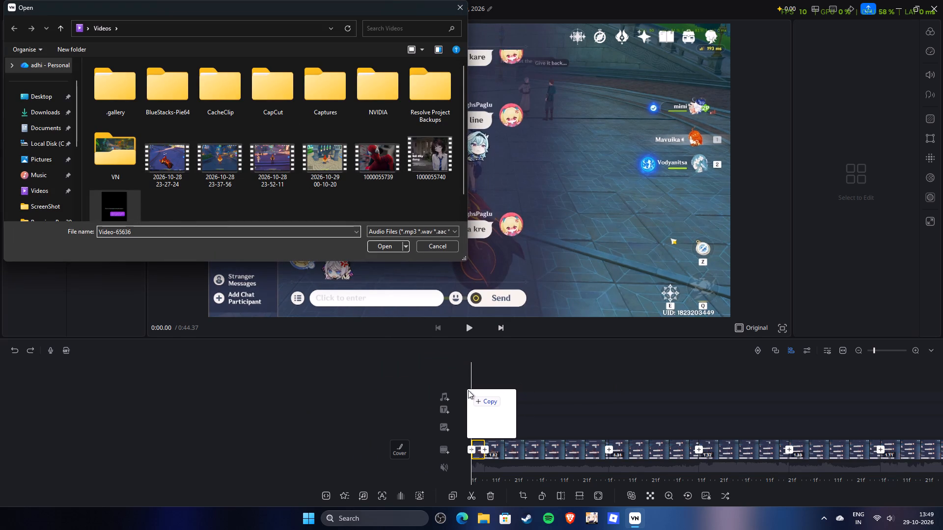
left_click_drag(468, 390, 462, 399)
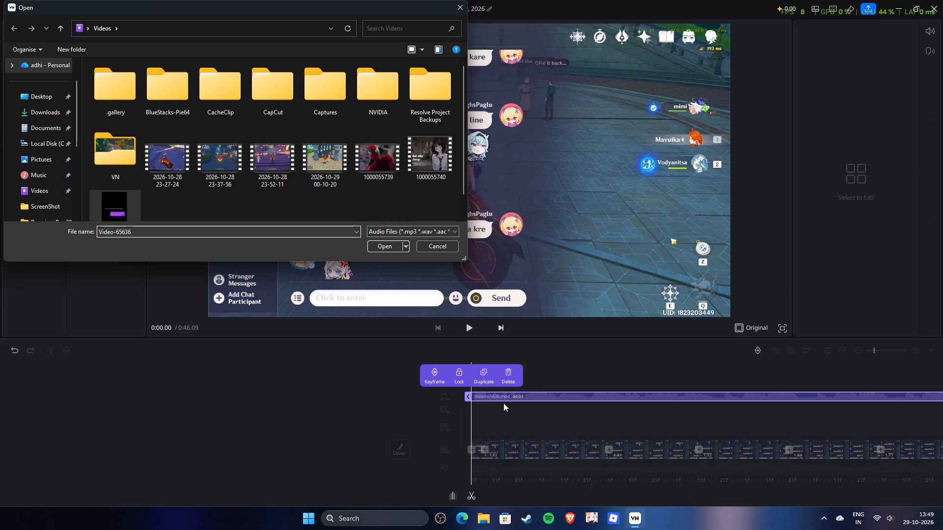
left_click(585, 354)
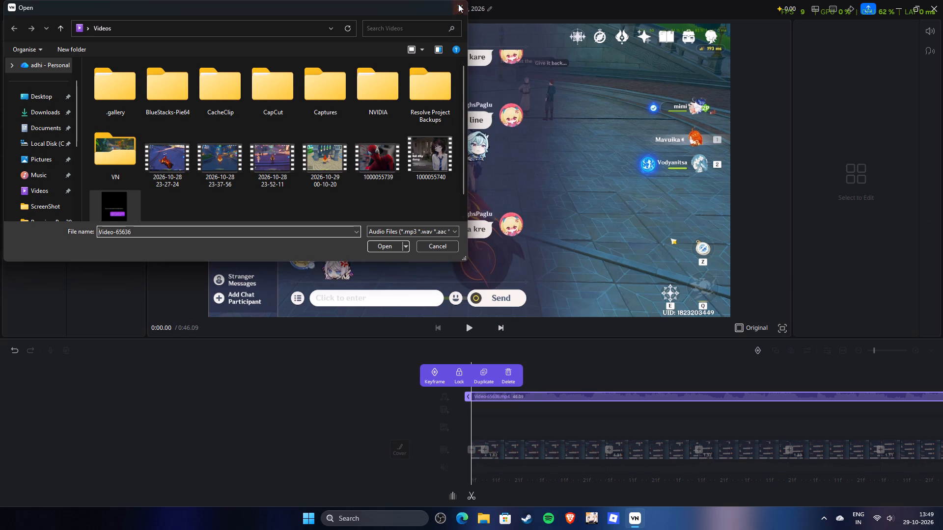
left_click(458, 4)
Play the opening clips against the Video-65636 audio to check how their timing matches.
left_click(553, 344)
left_click_drag(557, 353, 591, 353)
left_click(590, 353)
key("space")
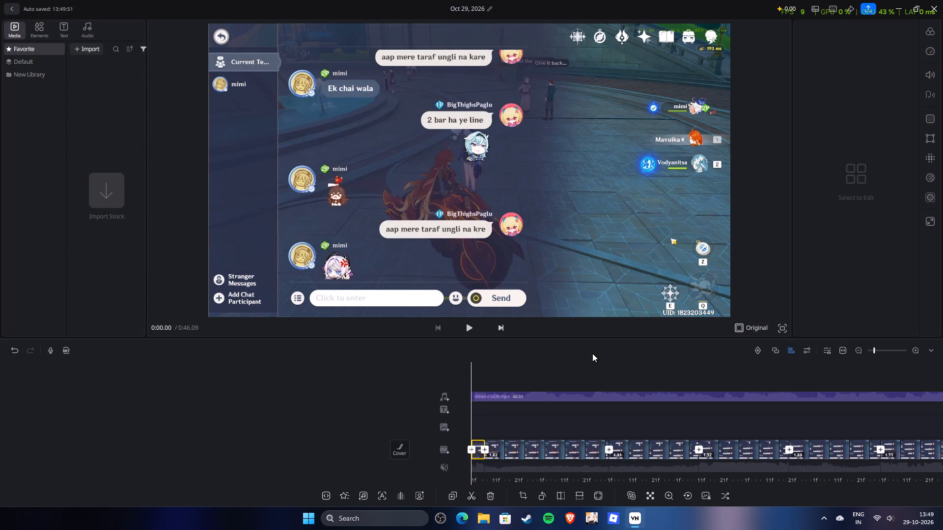
left_click_drag(518, 353, 748, 355)
left_click_drag(536, 366, 851, 365)
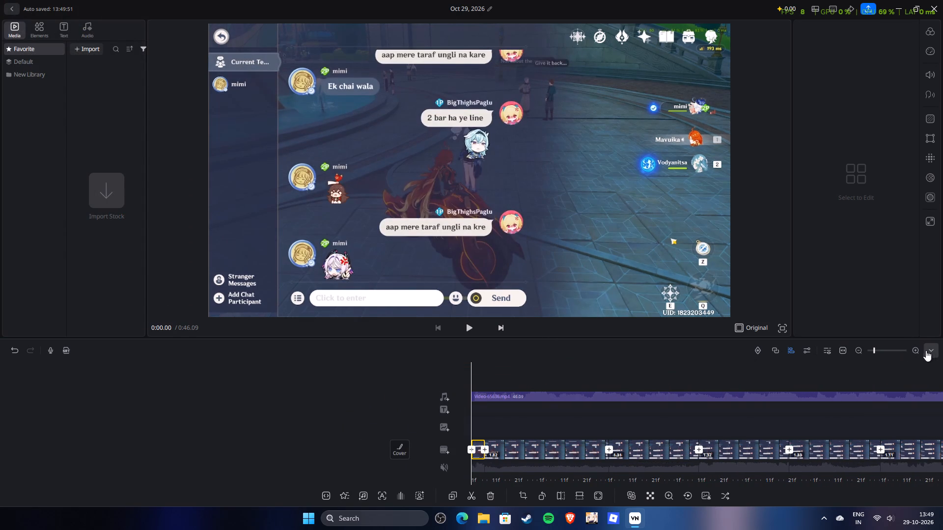
left_click(916, 351)
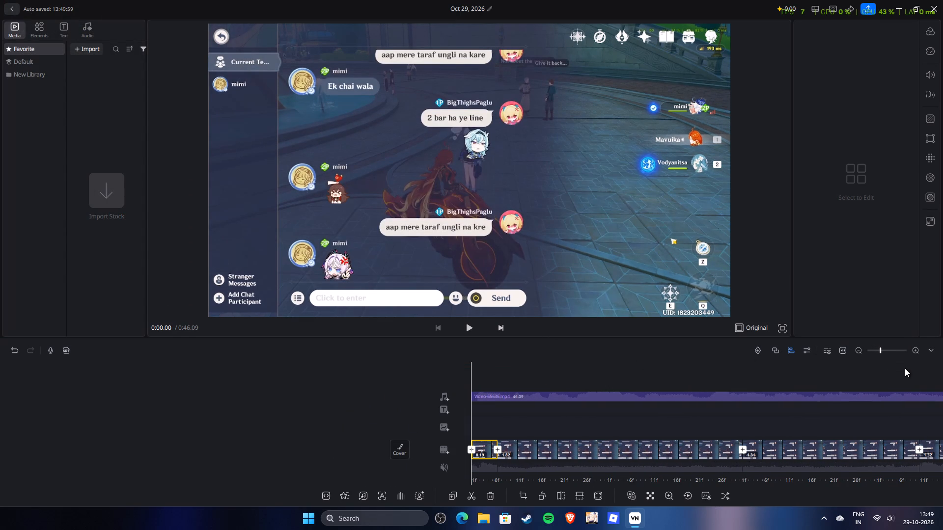
key("space")
left_click_drag(495, 349, 760, 349)
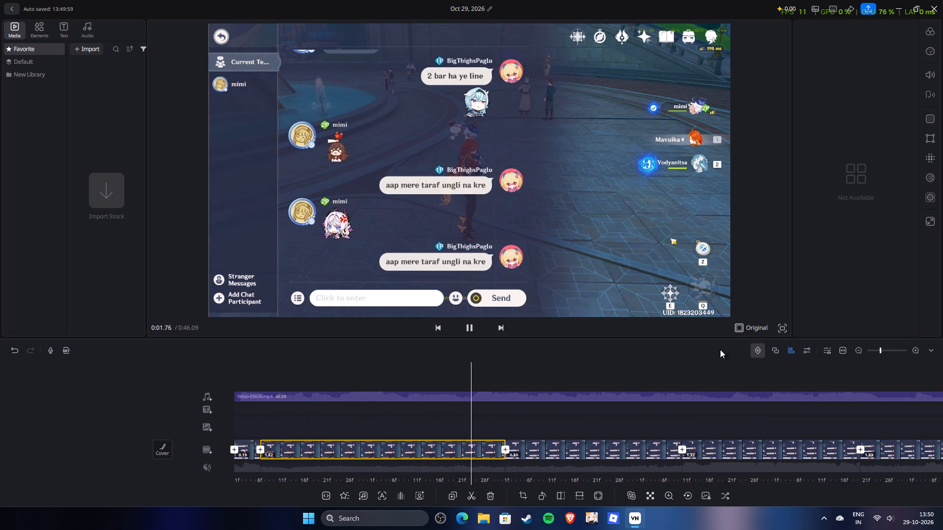
left_click_drag(444, 359, 712, 359)
left_click_drag(474, 378, 850, 378)
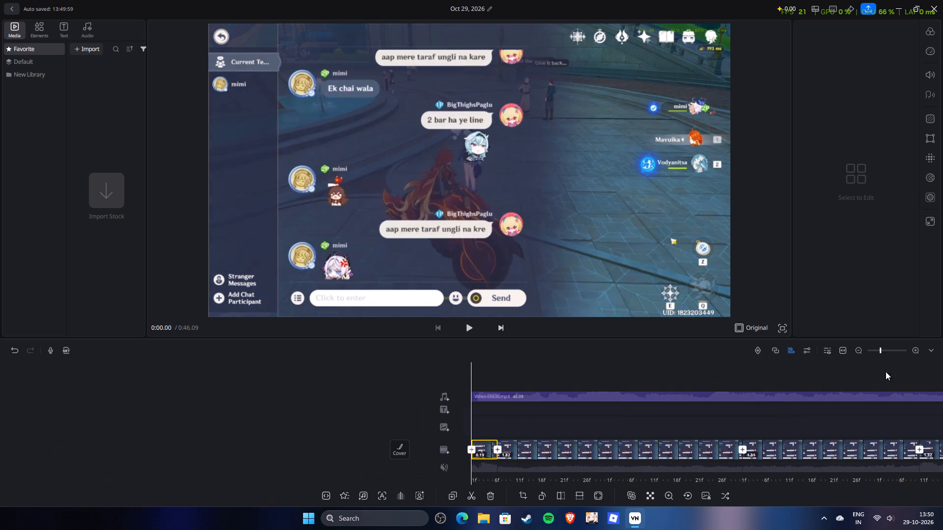
left_click_drag(589, 373, 749, 373)
left_click_drag(635, 371, 638, 370)
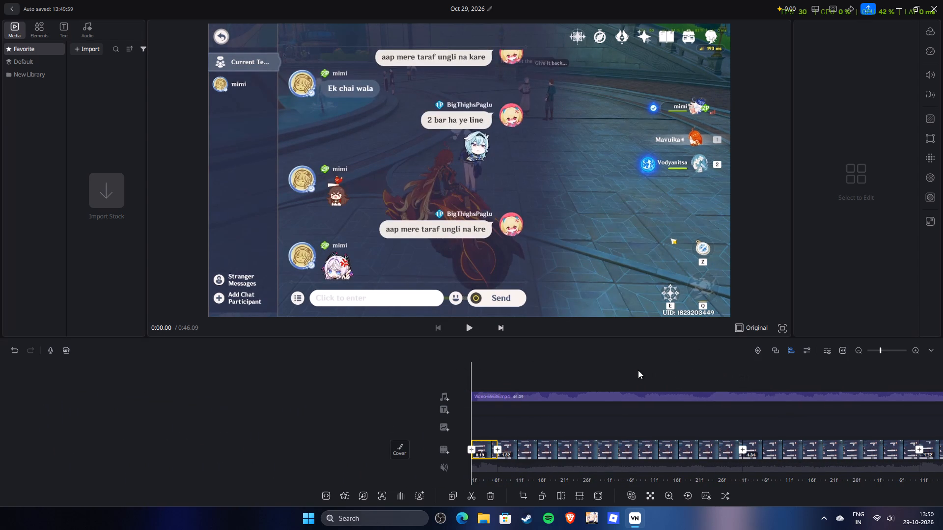
left_click_drag(638, 370, 704, 370)
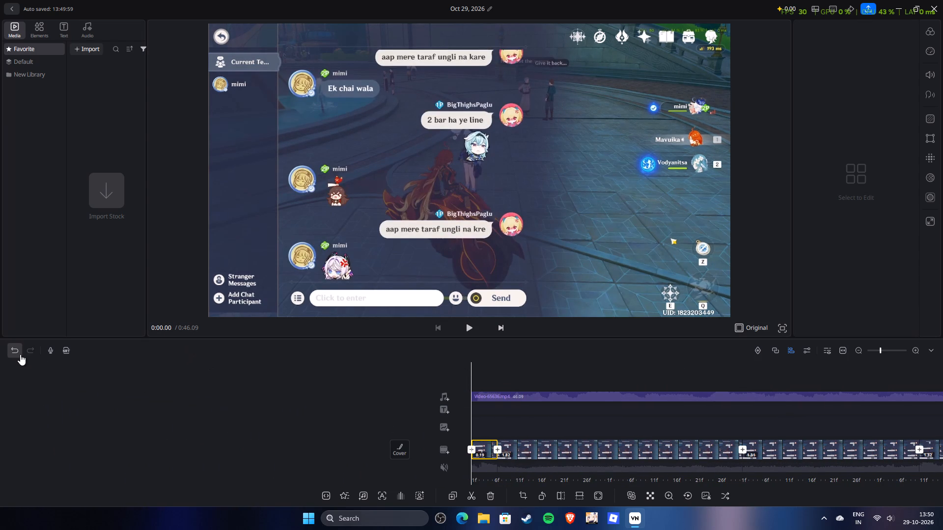
Undo the removal of the 1.71 s clip from the start of the video track.
left_click(20, 354)
left_click(20, 354)
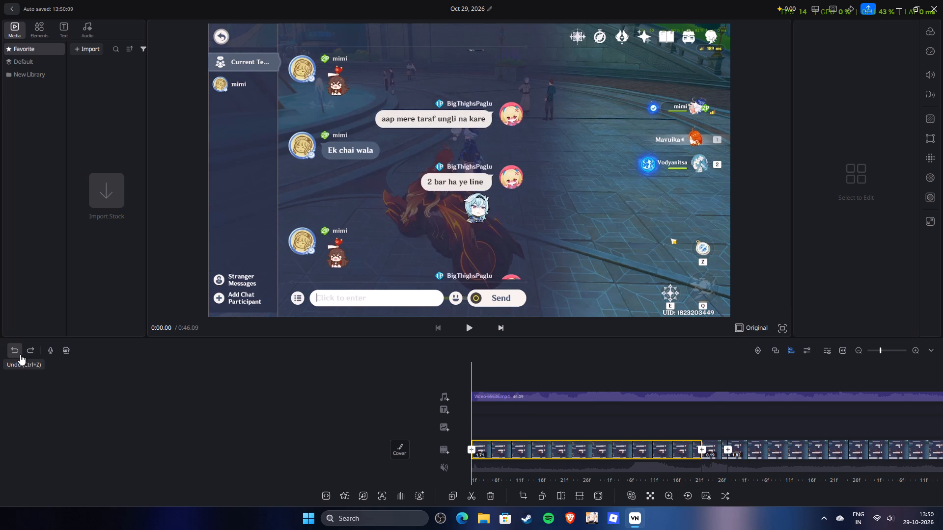
Play the opening with the restored first clip to check its timing against the audio, and return to the start.
key("space")
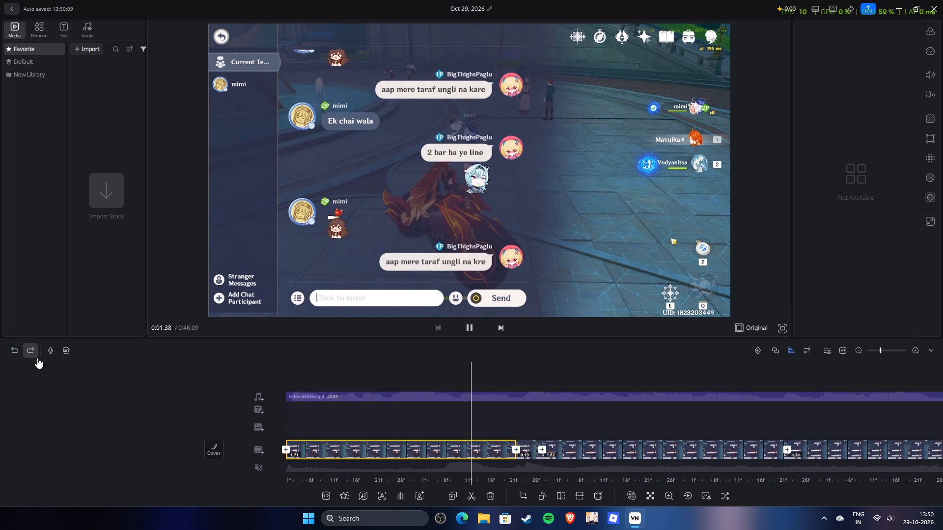
left_click_drag(876, 351, 818, 357)
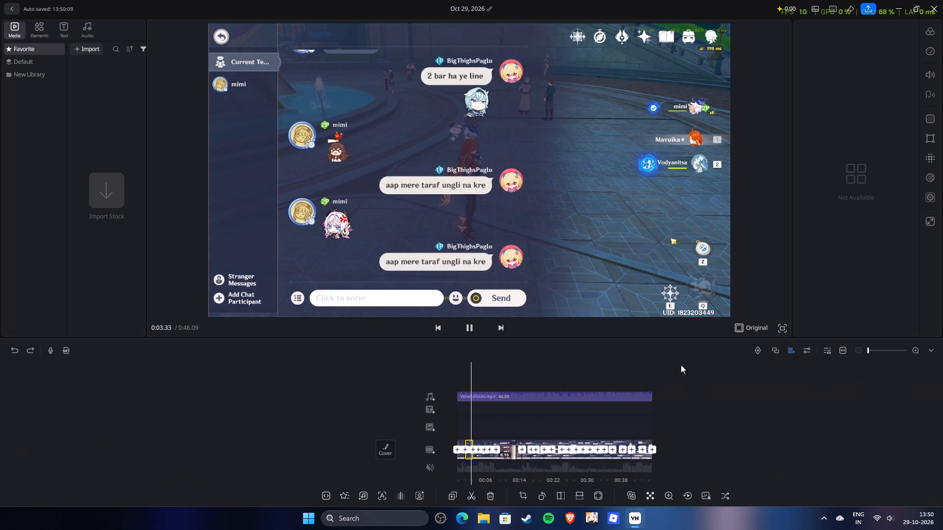
left_click(531, 363)
left_click_drag(512, 359, 680, 359)
left_click_drag(536, 377, 740, 379)
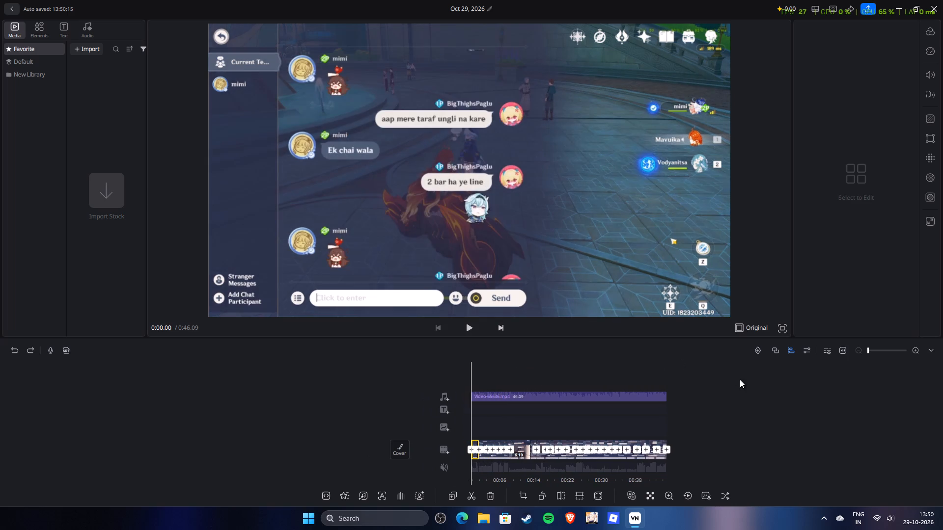
Play the edited video from the start to check the clips against the audio.
left_click_drag(740, 379, 738, 379)
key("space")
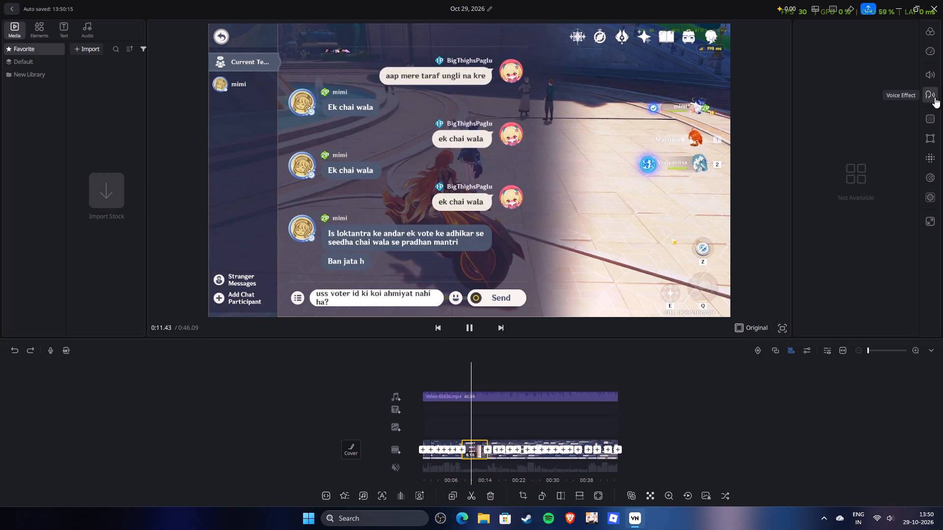
Export the video with manual quality settings at 4K resolution.
left_click(868, 9)
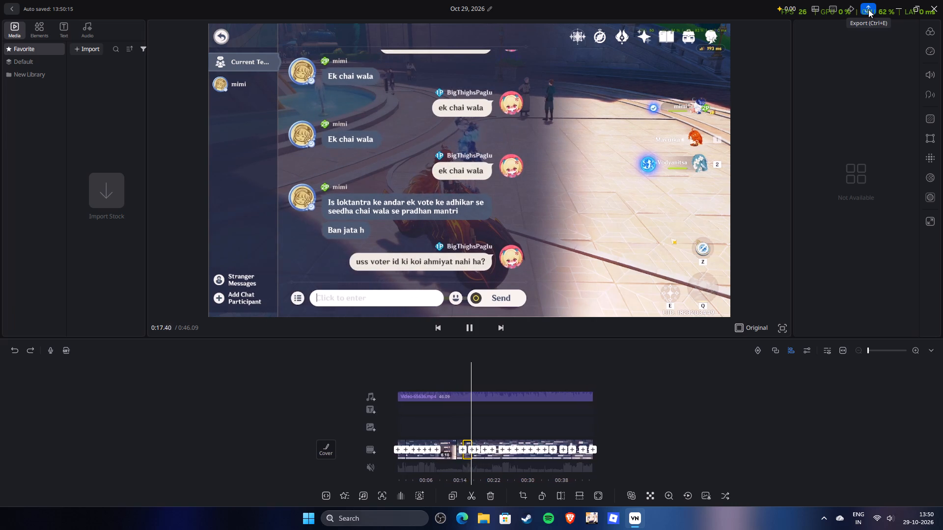
left_click(659, 192)
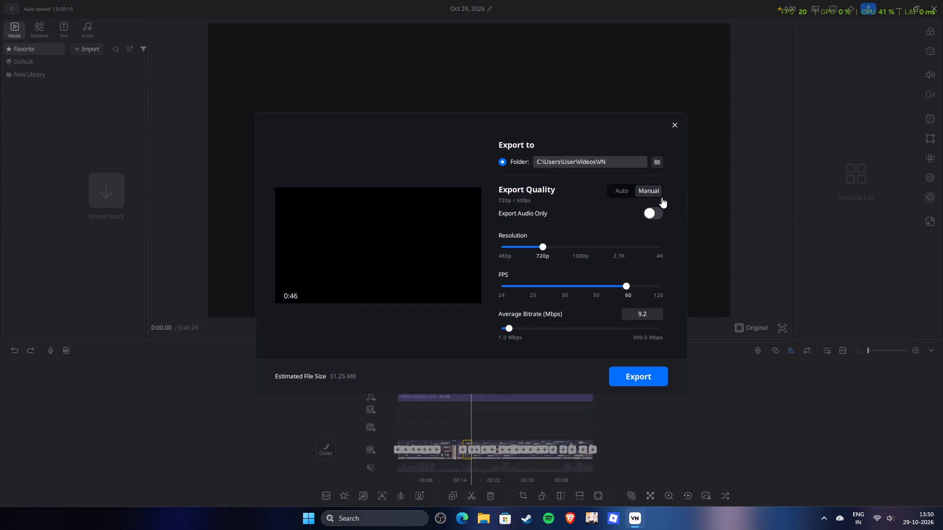
left_click_drag(591, 250, 694, 253)
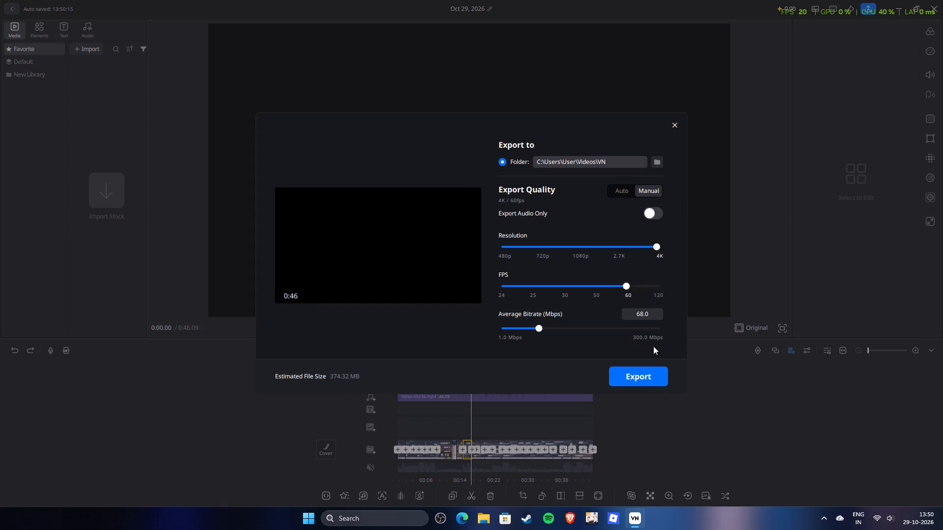
left_click(642, 378)
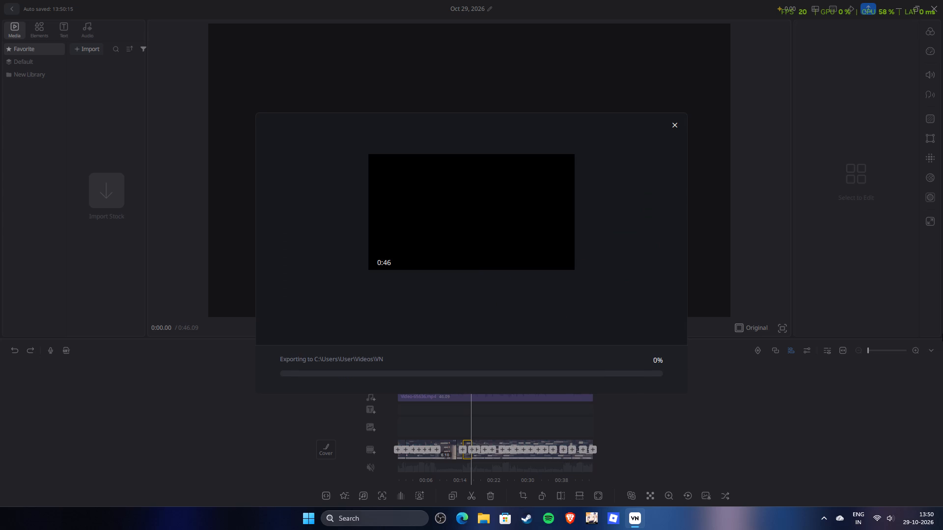
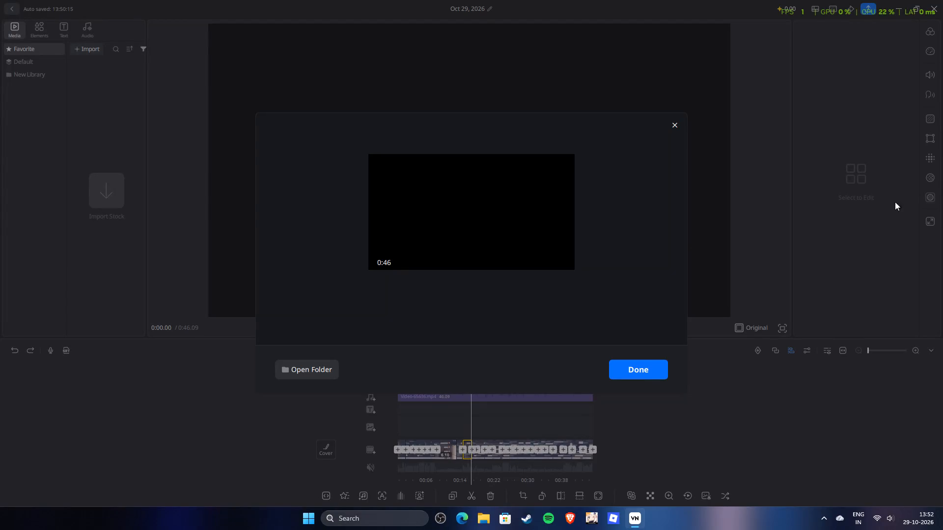
Close the completed export of the 0:46 video and exit the project to the project list.
left_click(639, 370)
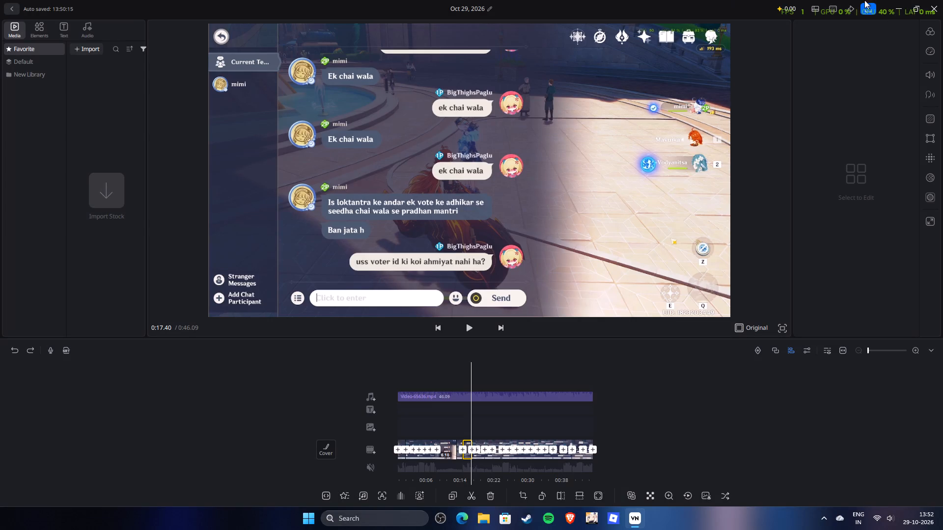
left_click(9, 4)
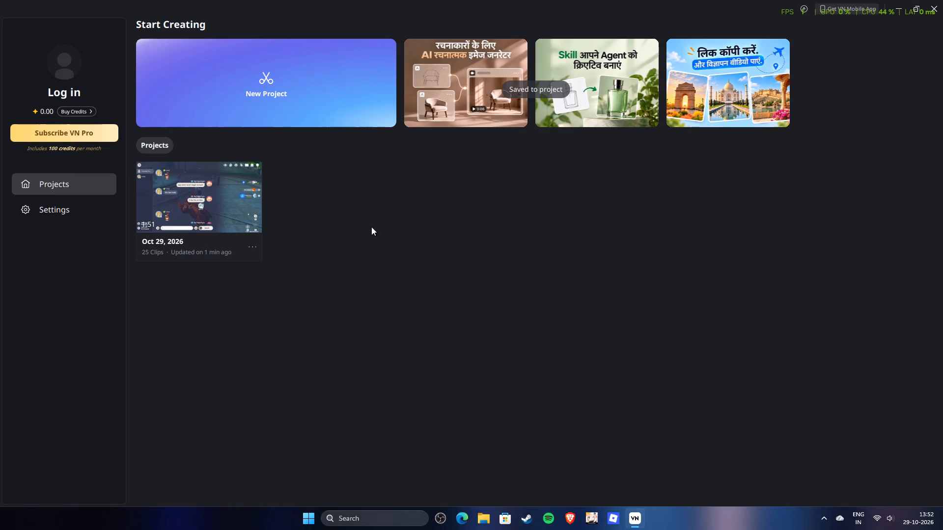
Delete the "Oct 29, 2026" project from the project list.
left_click(255, 245)
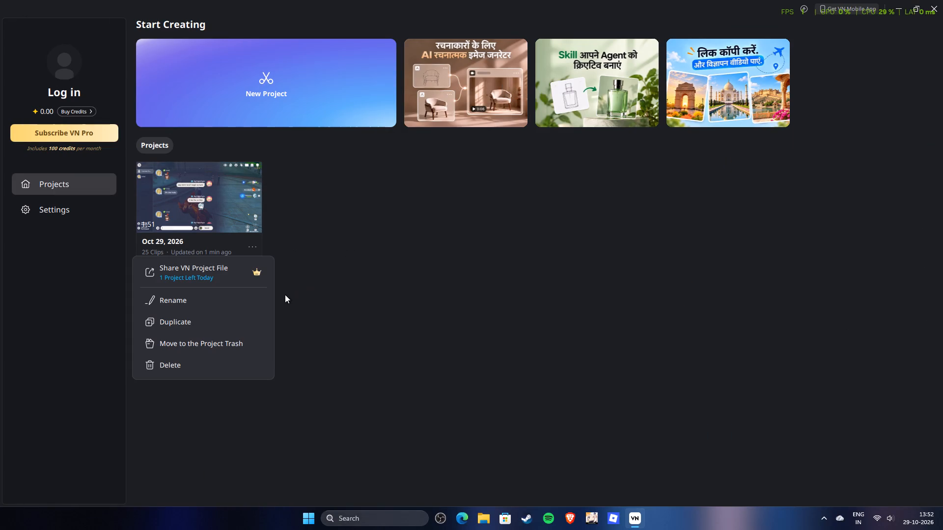
left_click(190, 363)
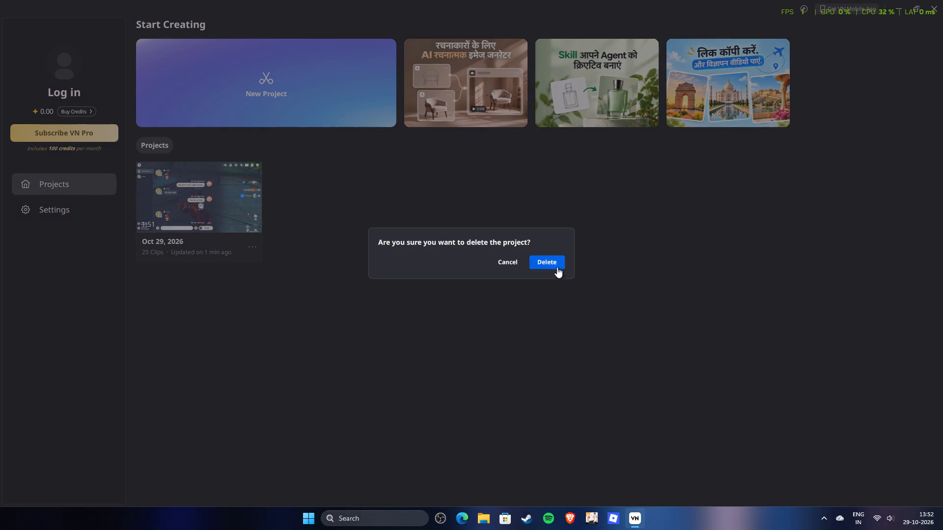
left_click(557, 262)
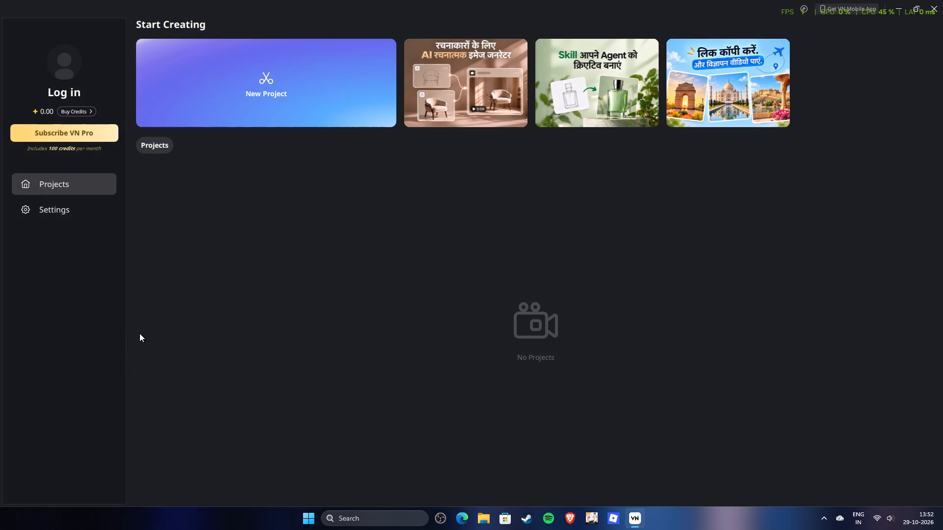
Close the VN video editor.
left_click(942, 0)
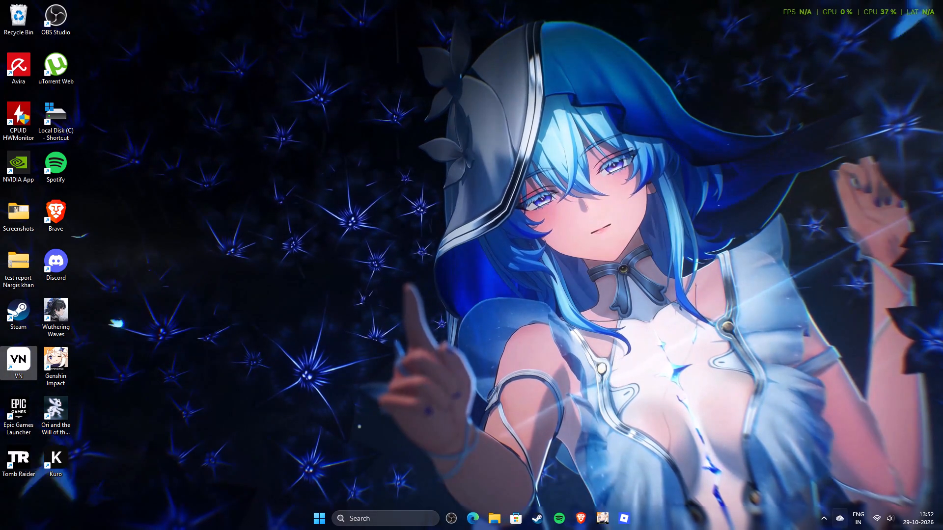
Show the hidden system tray icons on the desktop.
left_click(827, 517)
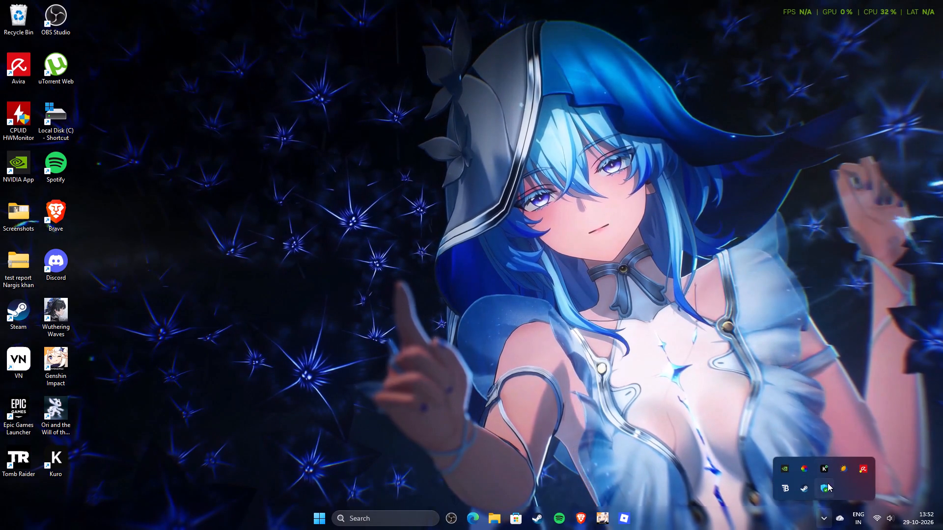